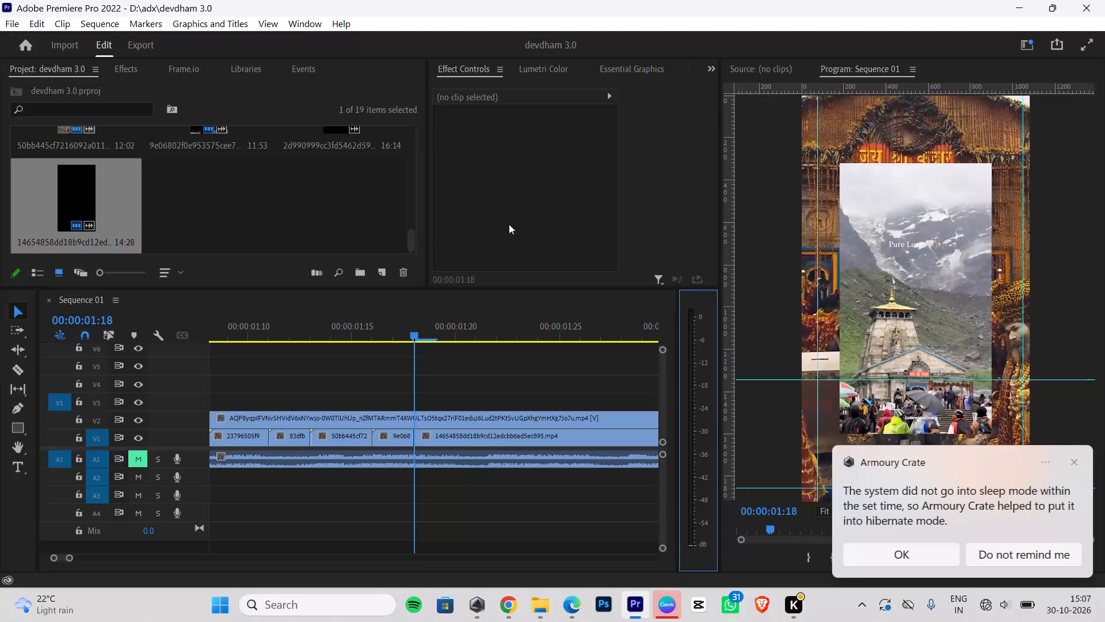
# Move the middle horizontal guide in the program monitor down to about 1800, just above the bottom guide.
pyautogui.click(550, 283)
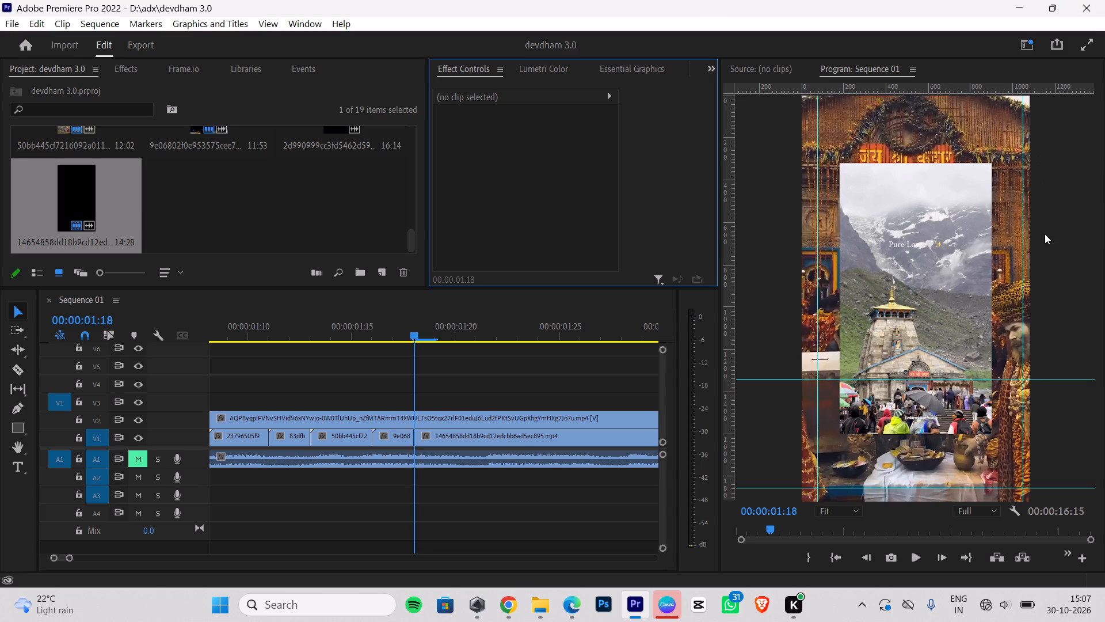
pyautogui.moveTo(902, 423); pyautogui.dragTo(903, 443)
pyautogui.moveTo(900, 468); pyautogui.dragTo(897, 485)
pyautogui.click(897, 489)
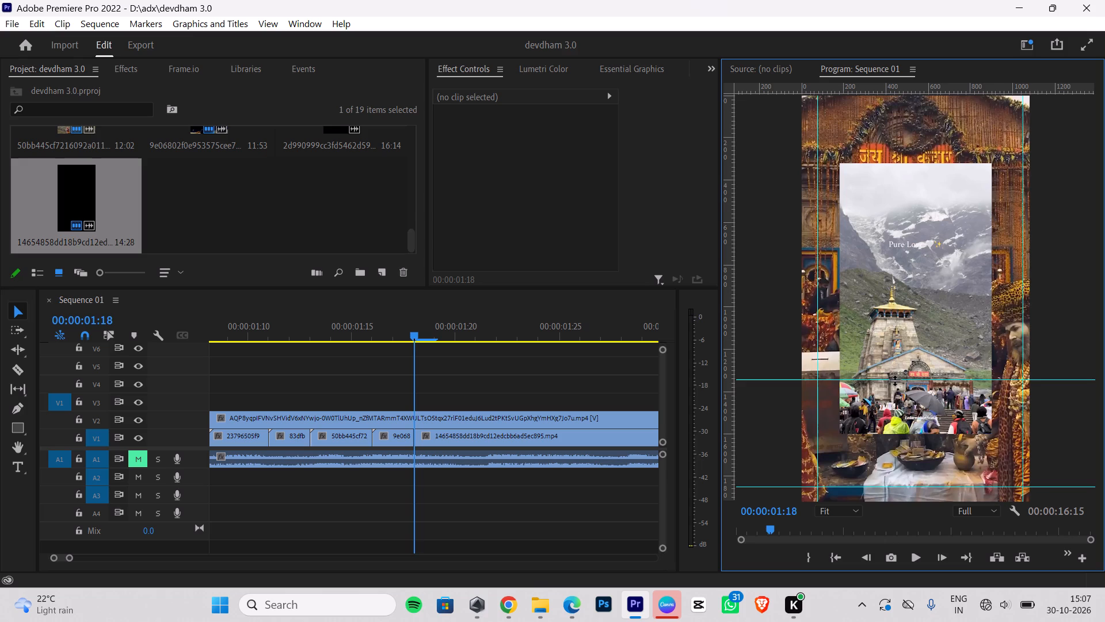
pyautogui.moveTo(894, 380); pyautogui.dragTo(905, 477)
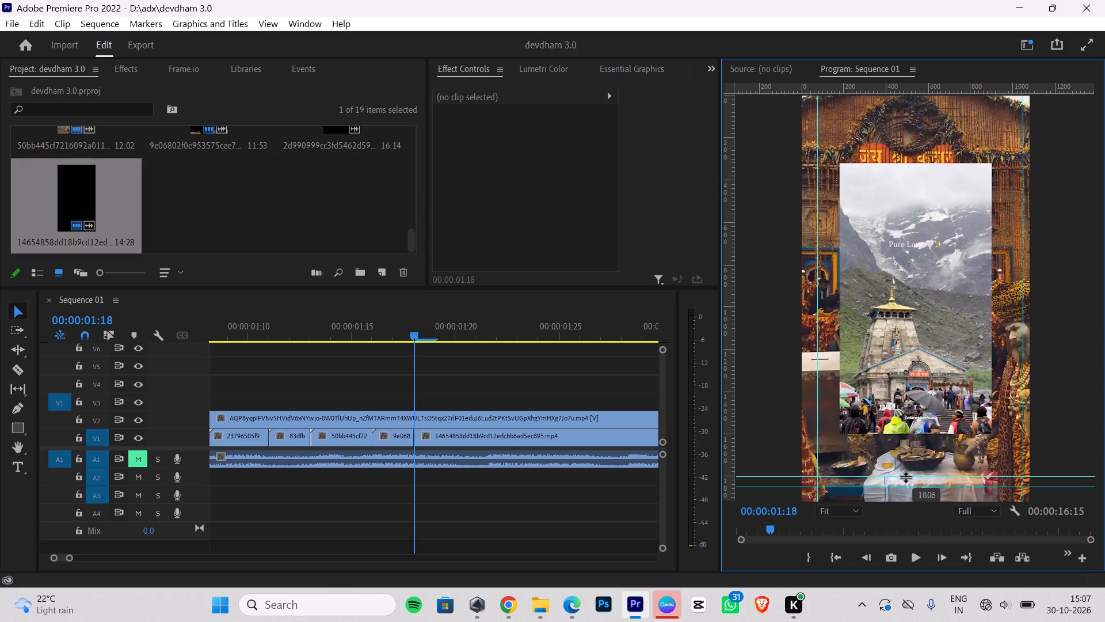
pyautogui.moveTo(905, 477); pyautogui.dragTo(905, 476)
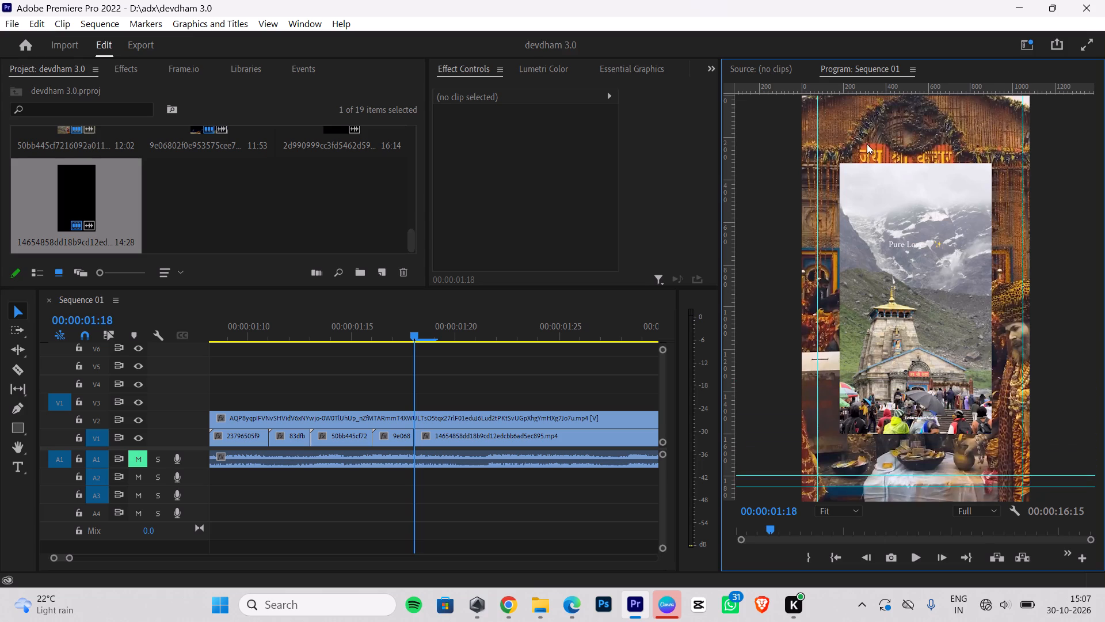
# Add two horizontal guides near the top of the video frame and adjust them into a narrow pair above the inset picture.
pyautogui.moveTo(905, 91); pyautogui.dragTo(913, 132)
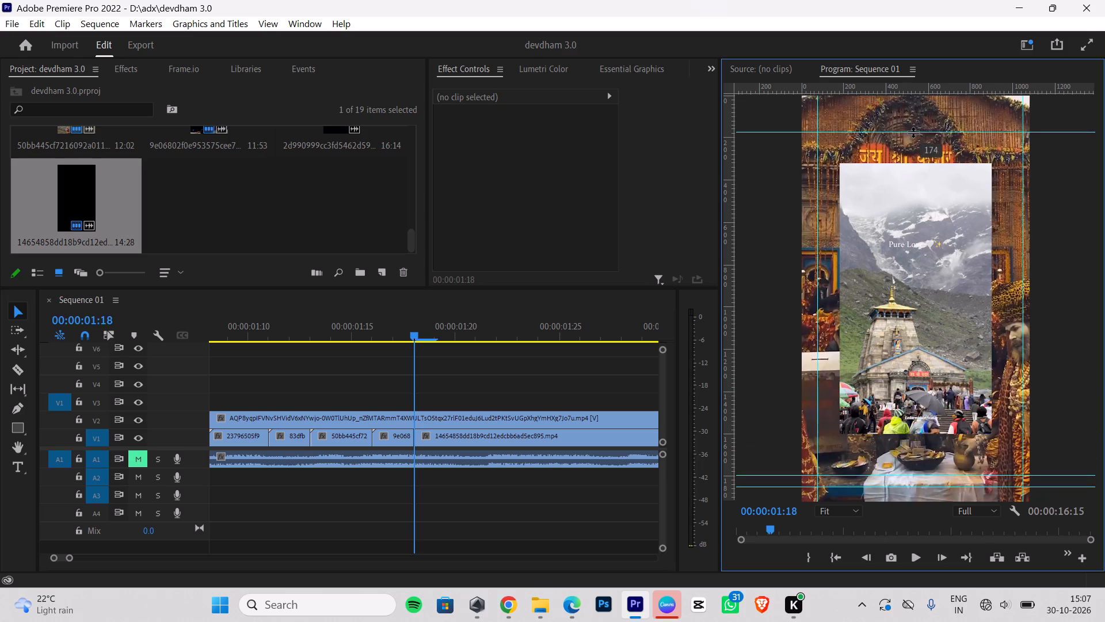
pyautogui.moveTo(913, 132); pyautogui.dragTo(913, 126)
pyautogui.moveTo(964, 85); pyautogui.dragTo(967, 92)
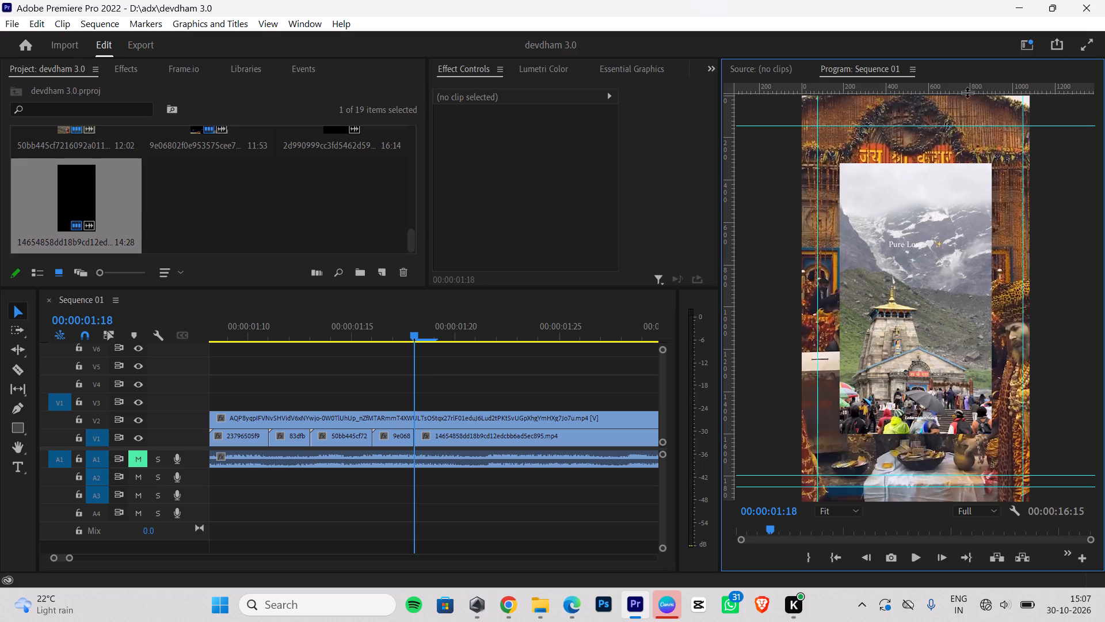
pyautogui.moveTo(967, 92); pyautogui.dragTo(989, 125)
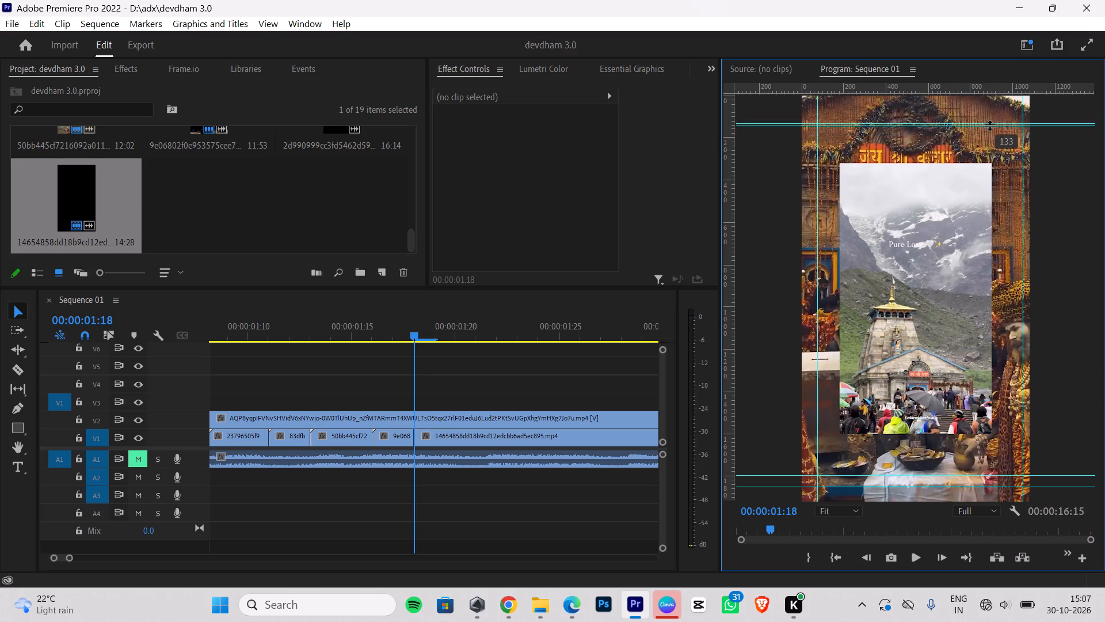
pyautogui.moveTo(989, 125); pyautogui.dragTo(994, 137)
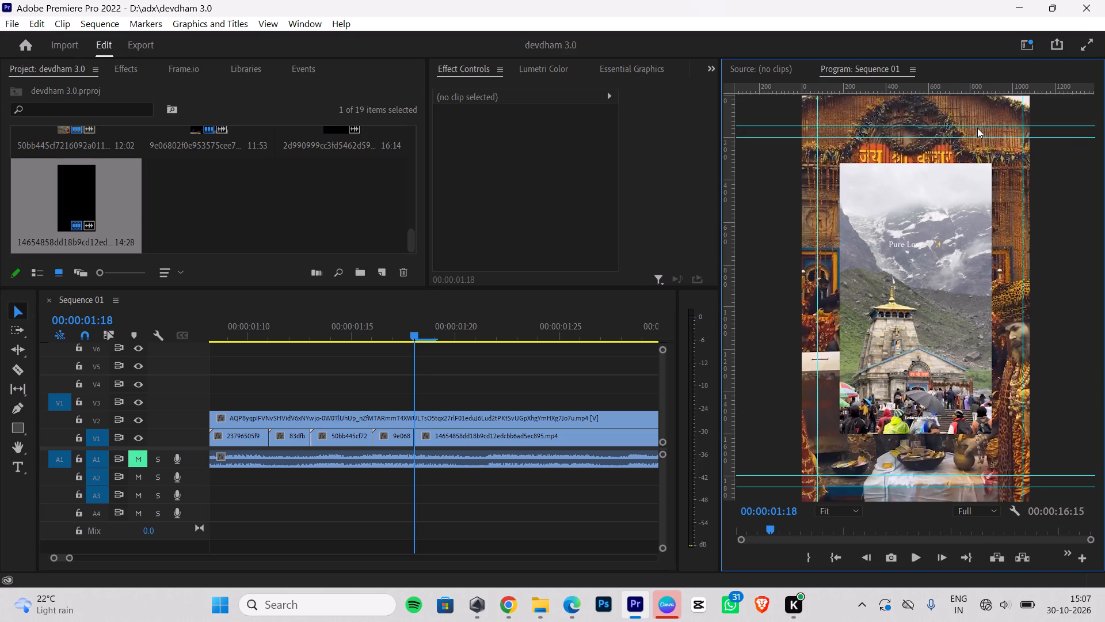
pyautogui.moveTo(977, 126); pyautogui.dragTo(977, 119)
pyautogui.click(959, 204)
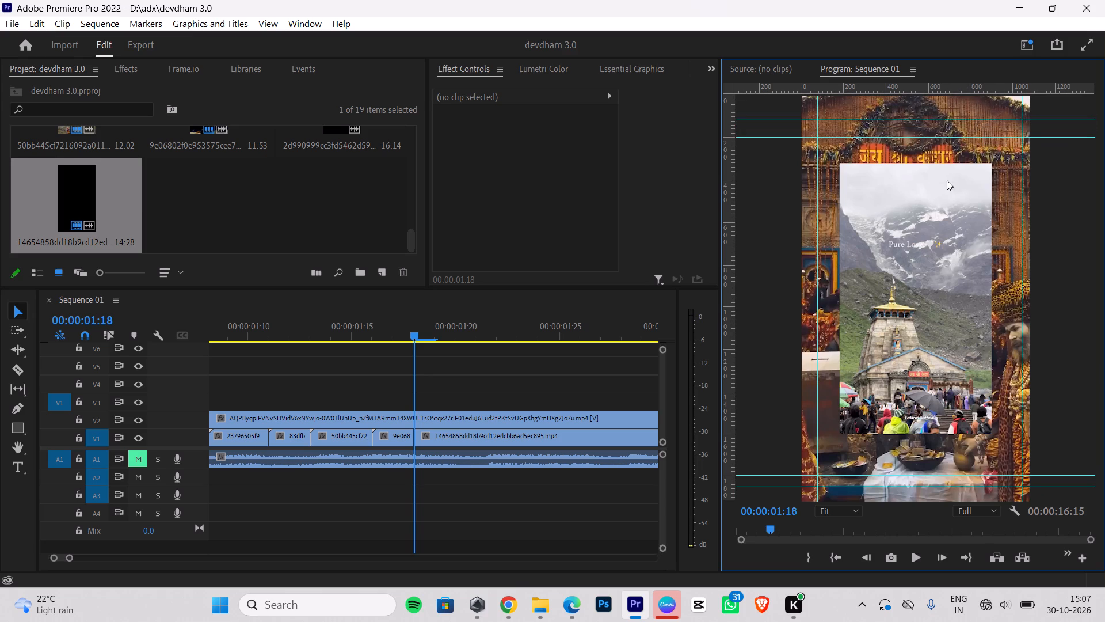
pyautogui.moveTo(931, 137); pyautogui.dragTo(931, 129)
pyautogui.click(931, 198)
pyautogui.click(863, 486)
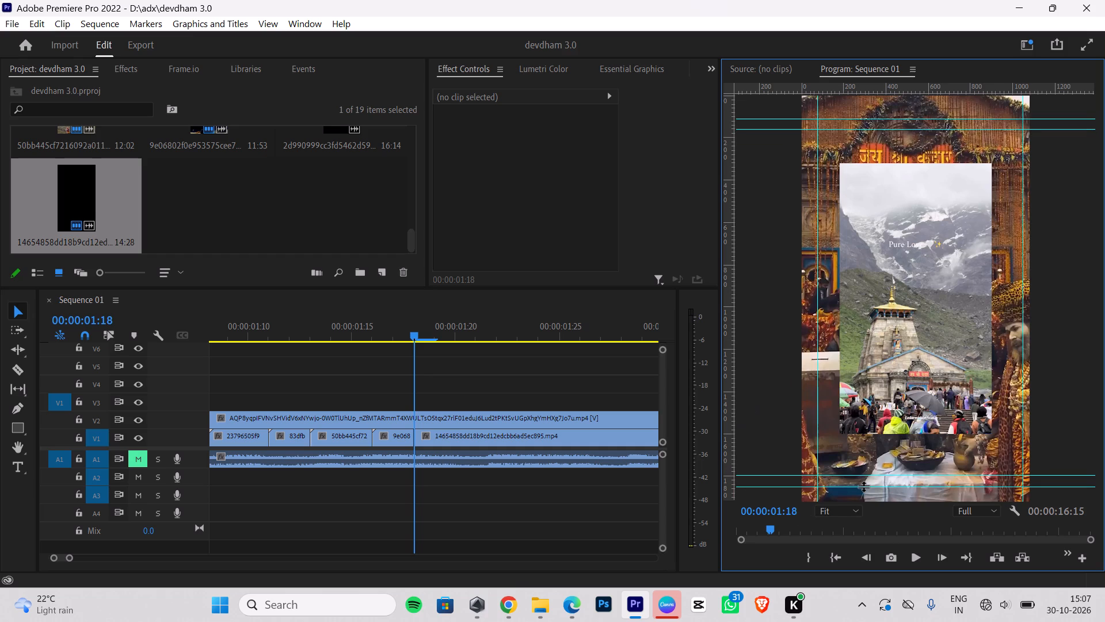
pyautogui.click(900, 426)
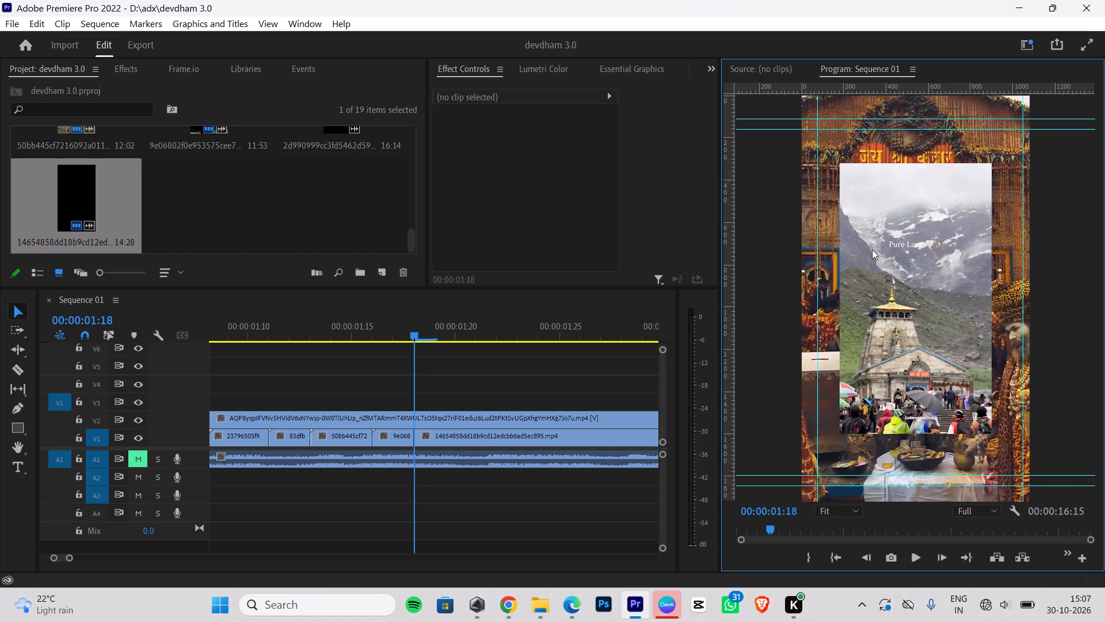
# Add a vertical guide along the left edge of the video frame.
pyautogui.moveTo(726, 222); pyautogui.dragTo(782, 213)
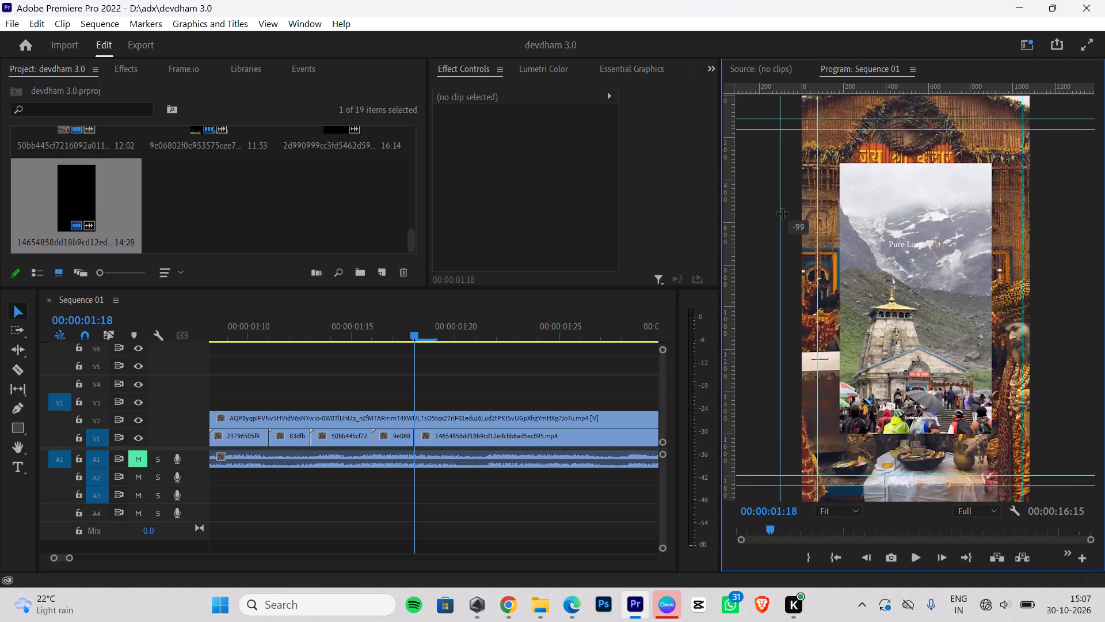
pyautogui.moveTo(782, 213); pyautogui.dragTo(802, 206)
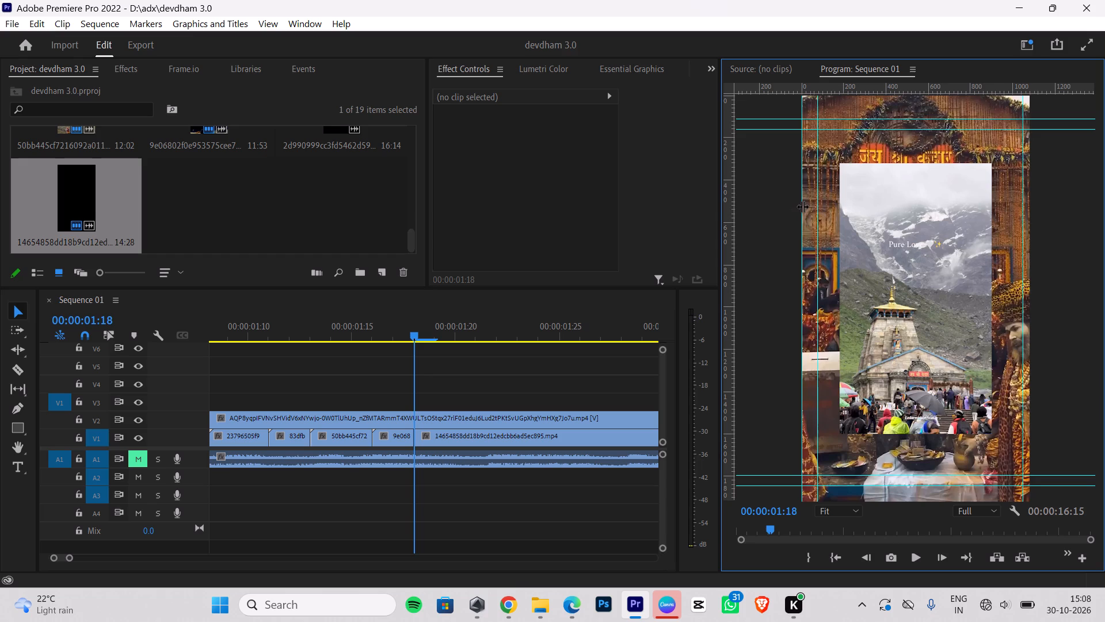
# Add a vertical guide just inside the existing right-hand guide, slightly beyond 978.
pyautogui.moveTo(731, 219); pyautogui.dragTo(976, 219)
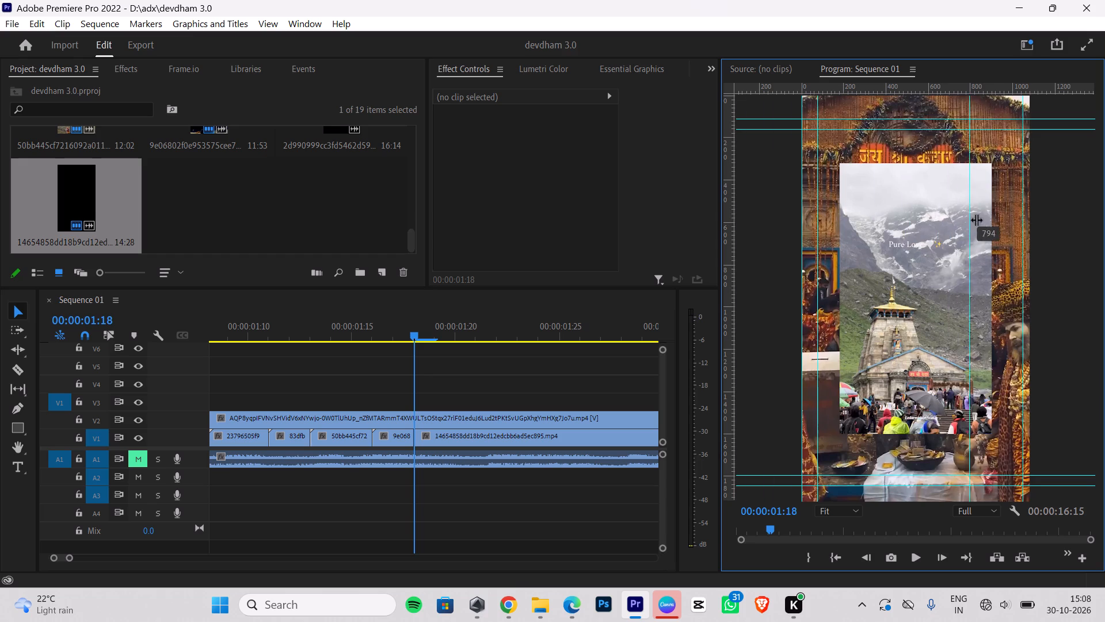
pyautogui.moveTo(976, 219); pyautogui.dragTo(1017, 221)
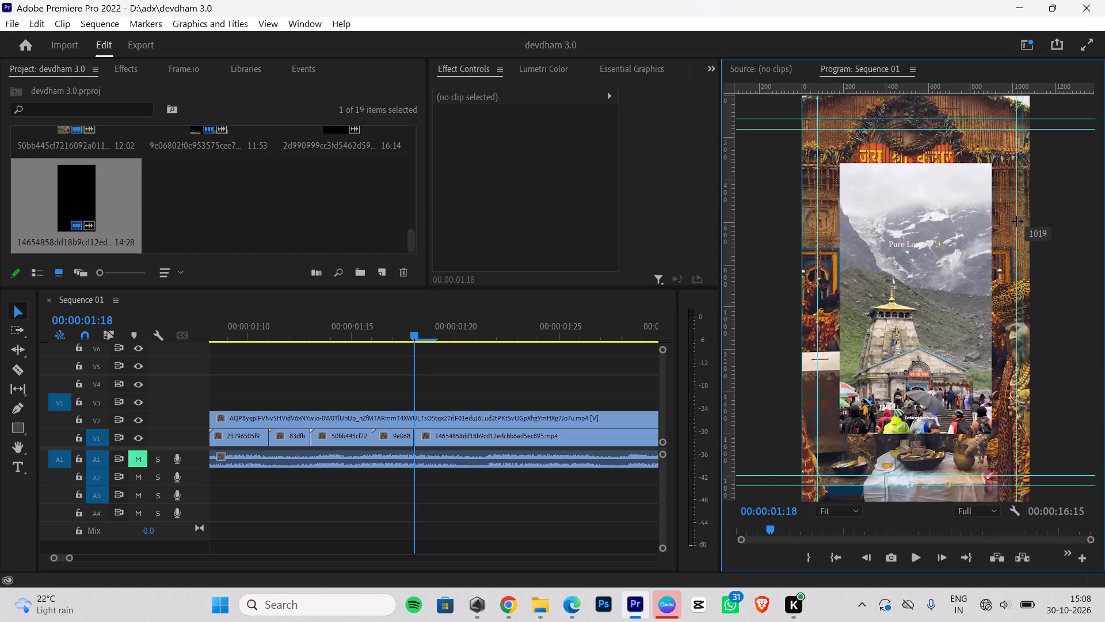
pyautogui.moveTo(1017, 221); pyautogui.dragTo(1008, 223)
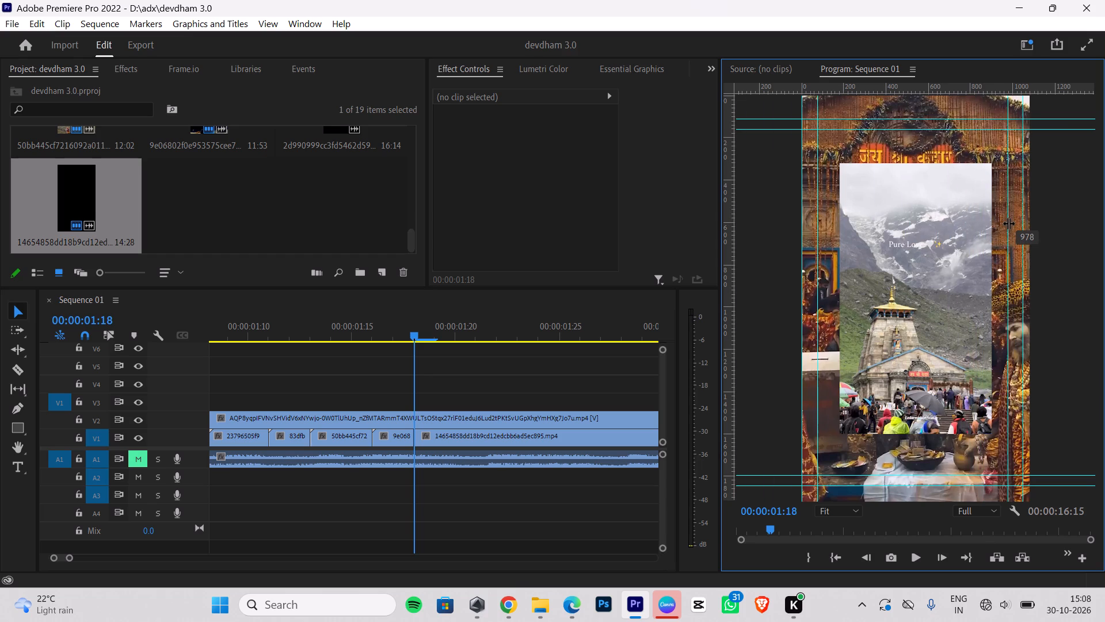
pyautogui.moveTo(1008, 223); pyautogui.dragTo(1011, 220)
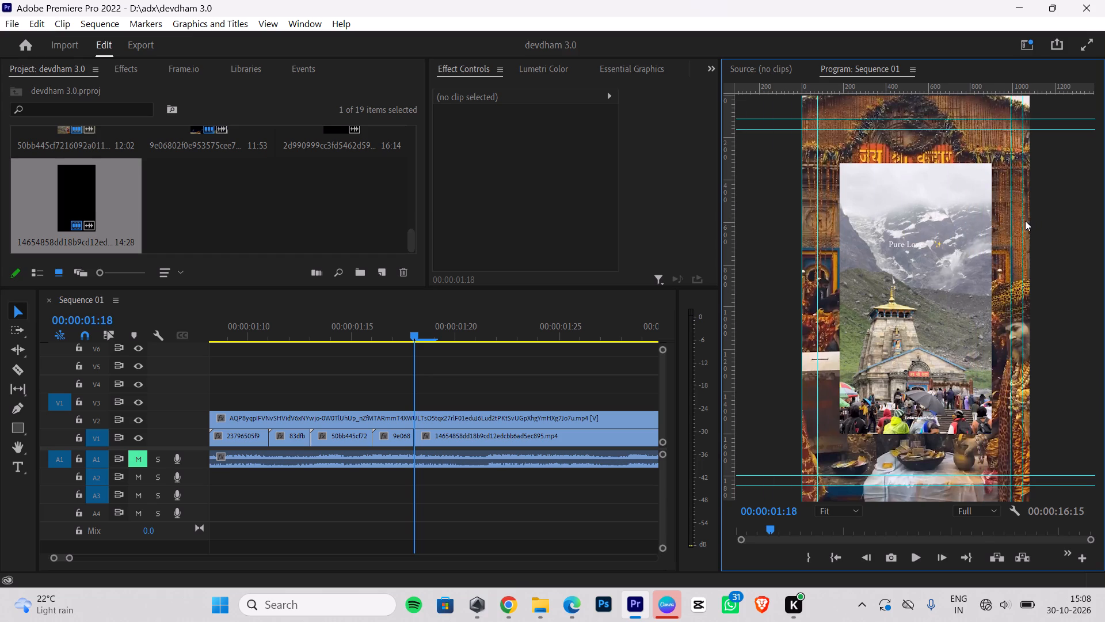
# Move the outermost right-hand vertical guide outward to the right edge of the video frame.
pyautogui.moveTo(1022, 222); pyautogui.dragTo(1027, 217)
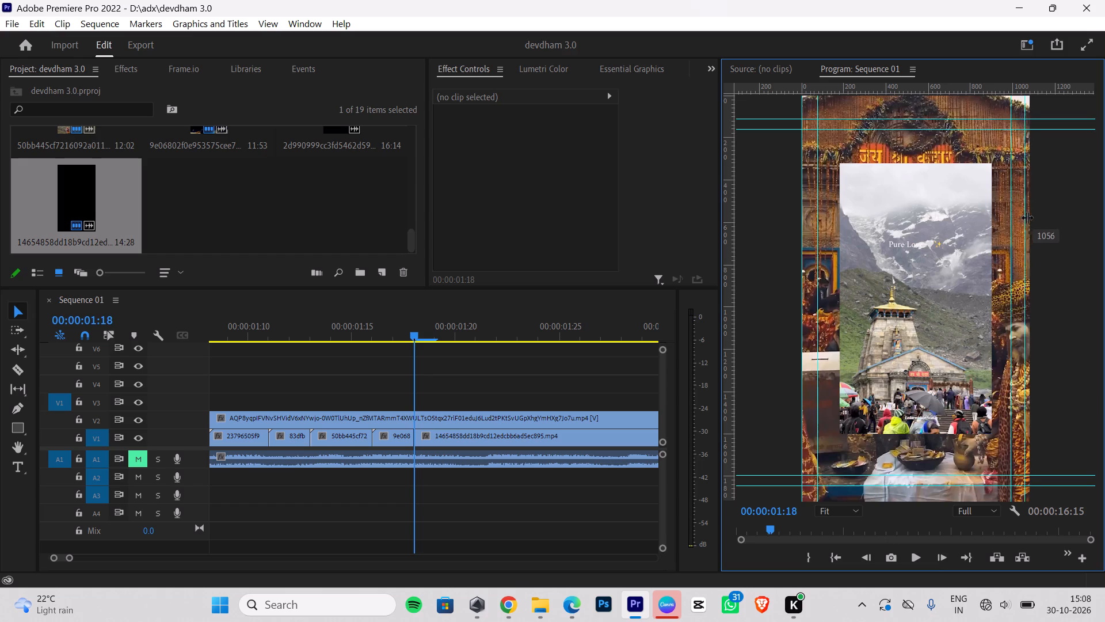
pyautogui.moveTo(1027, 217); pyautogui.dragTo(1028, 216)
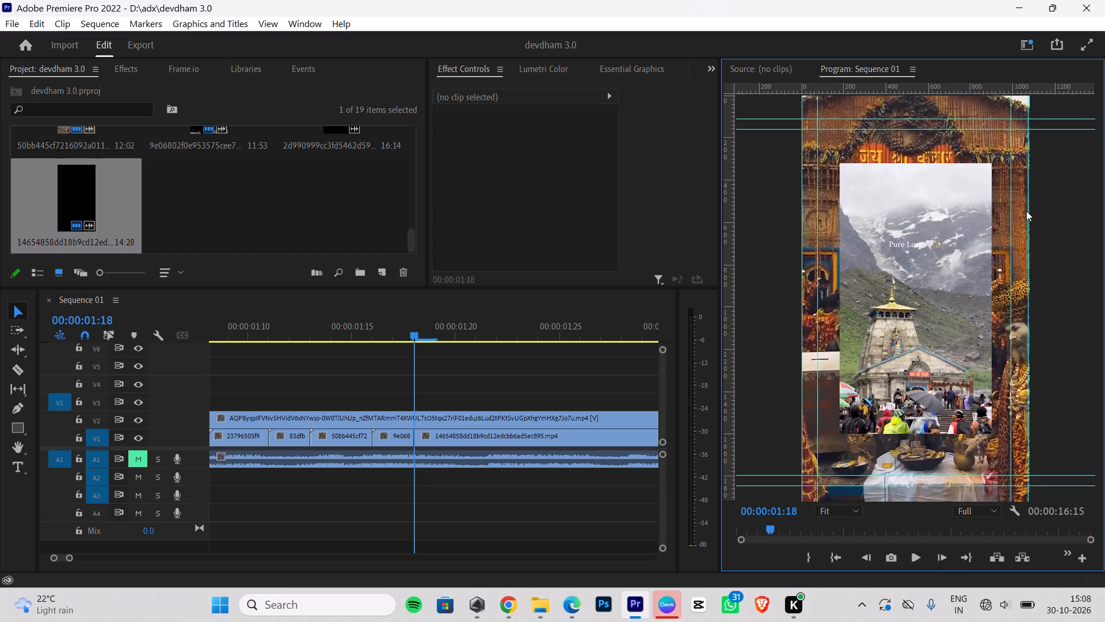
pyautogui.click(1028, 206)
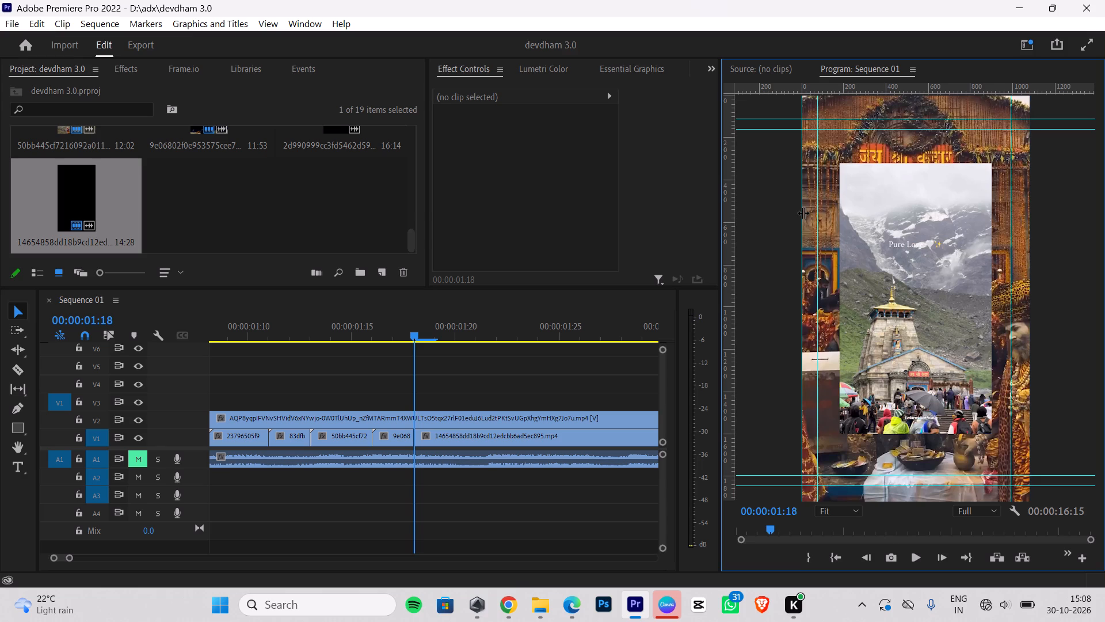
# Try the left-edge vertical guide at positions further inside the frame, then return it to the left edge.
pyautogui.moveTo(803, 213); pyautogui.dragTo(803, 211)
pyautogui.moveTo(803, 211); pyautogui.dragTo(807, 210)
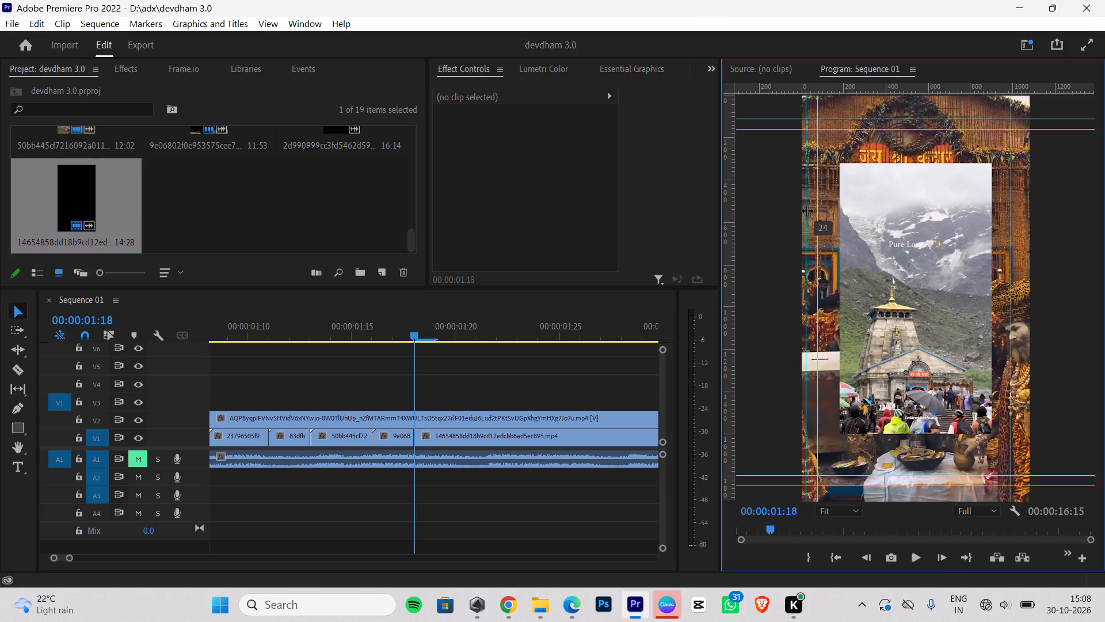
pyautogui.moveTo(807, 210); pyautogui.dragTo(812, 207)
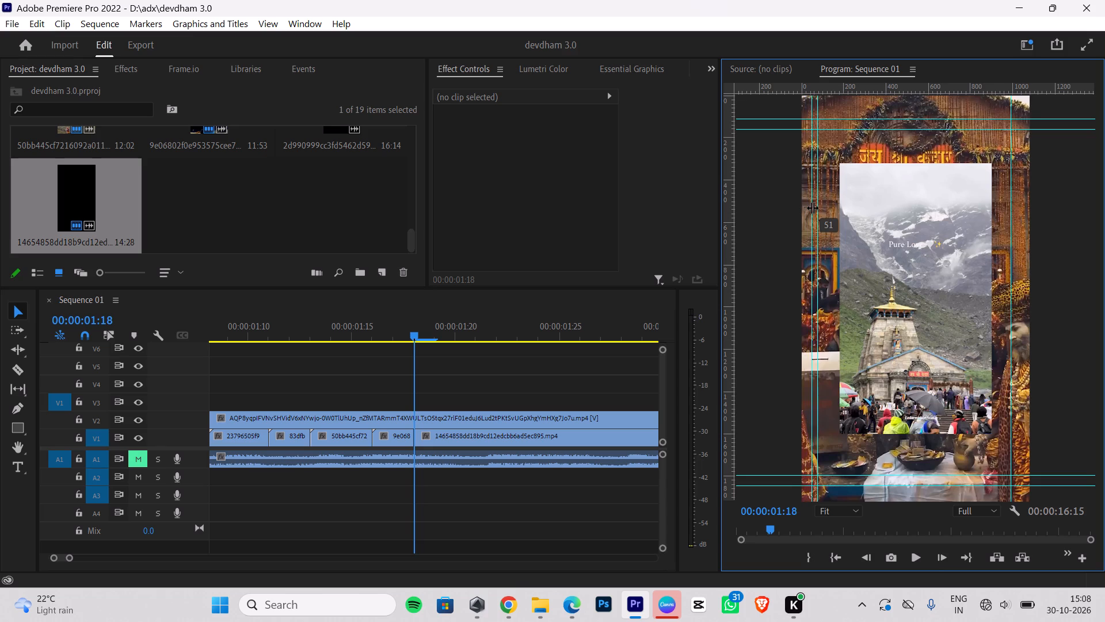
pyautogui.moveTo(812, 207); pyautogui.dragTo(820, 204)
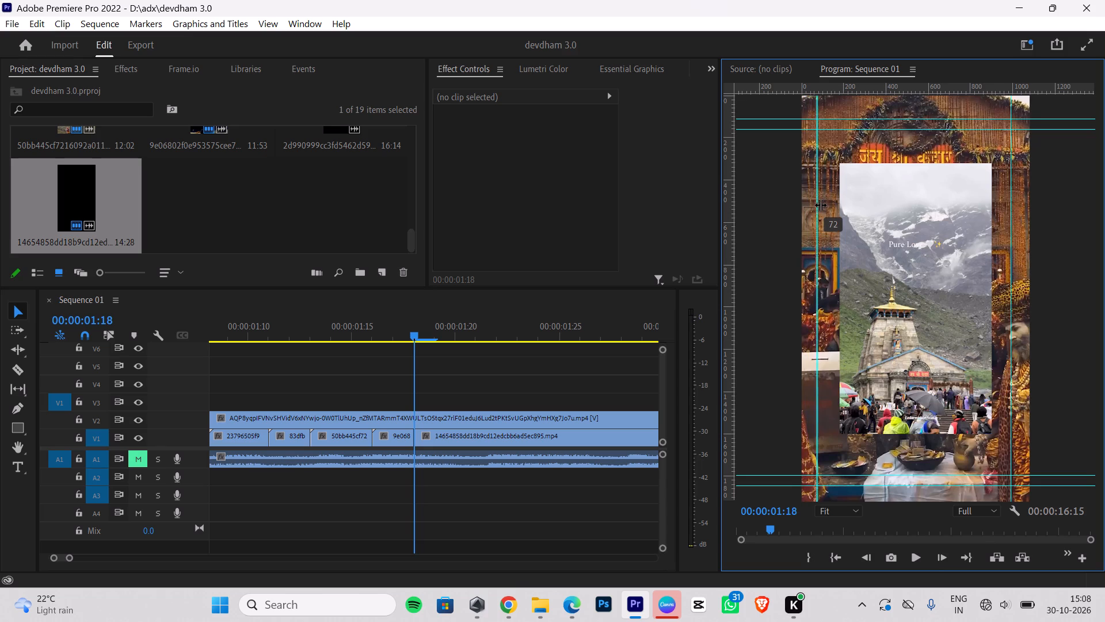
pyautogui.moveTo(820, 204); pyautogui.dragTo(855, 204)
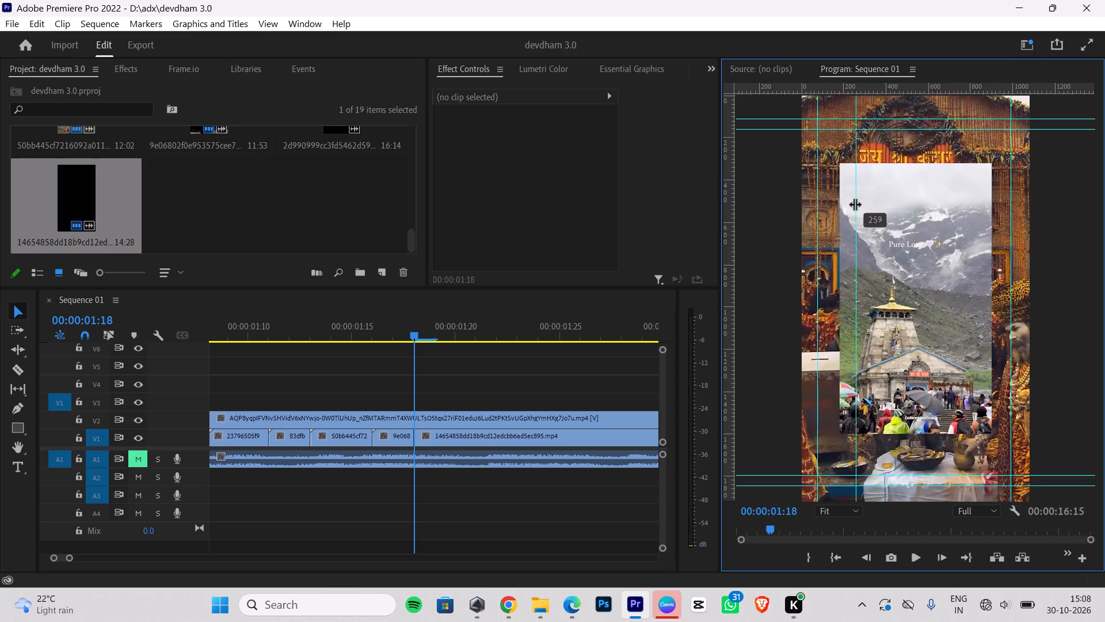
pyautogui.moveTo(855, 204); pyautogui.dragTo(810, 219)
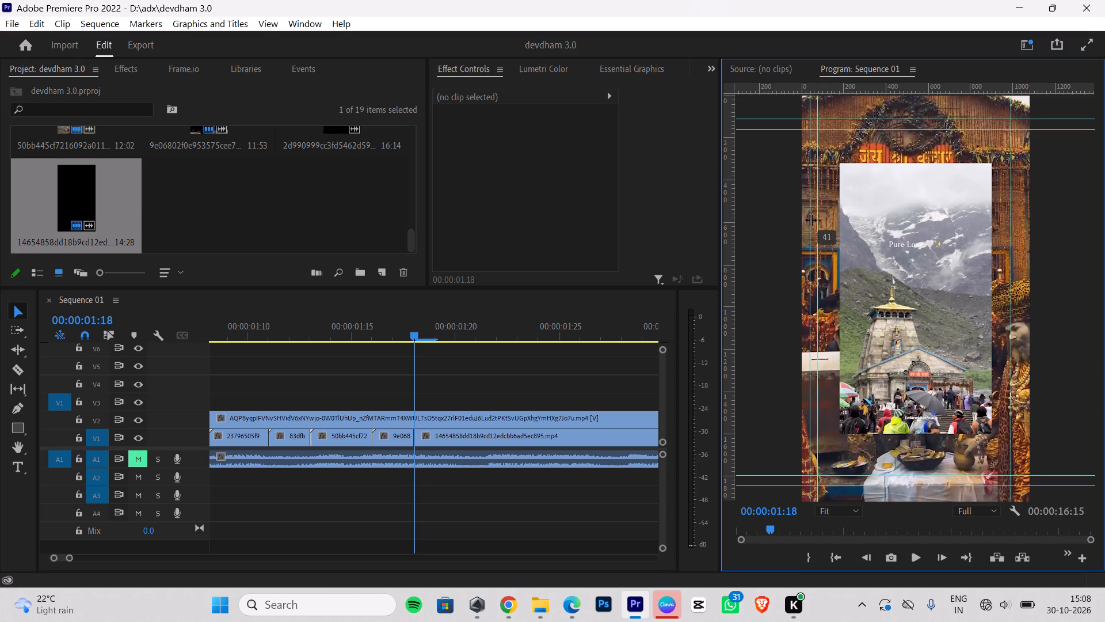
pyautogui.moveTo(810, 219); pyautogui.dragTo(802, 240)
# Rebuild the right-margin guide pair by moving the existing guide to the frame edge, about 1073, and adding a new one just inside it.
pyautogui.moveTo(1012, 230); pyautogui.dragTo(1028, 227)
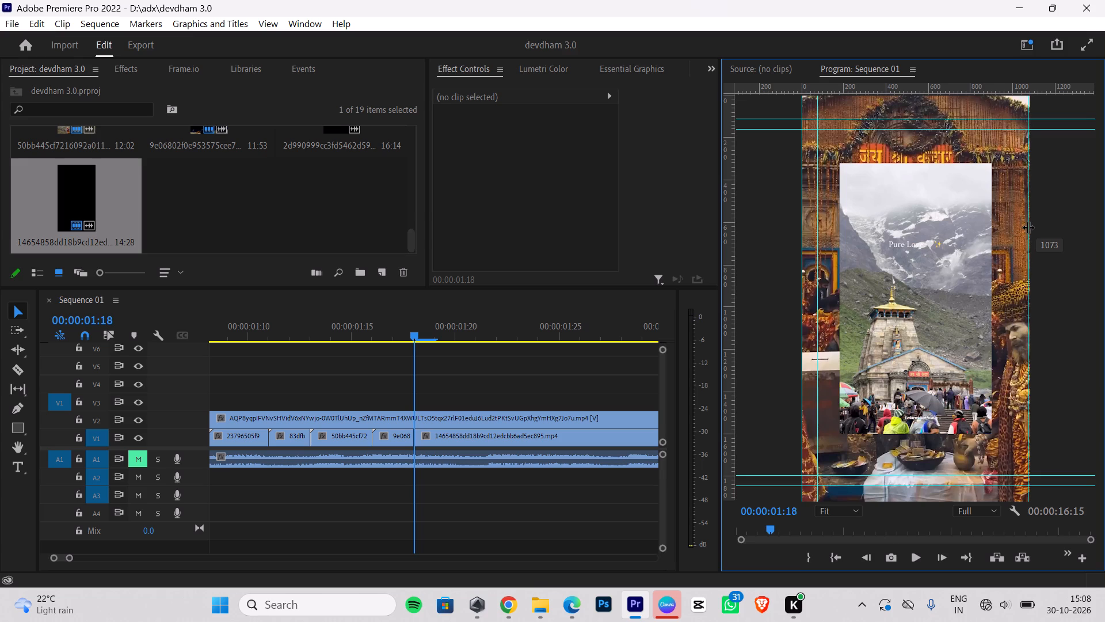
pyautogui.moveTo(1028, 227); pyautogui.dragTo(1028, 226)
pyautogui.moveTo(733, 238); pyautogui.dragTo(986, 242)
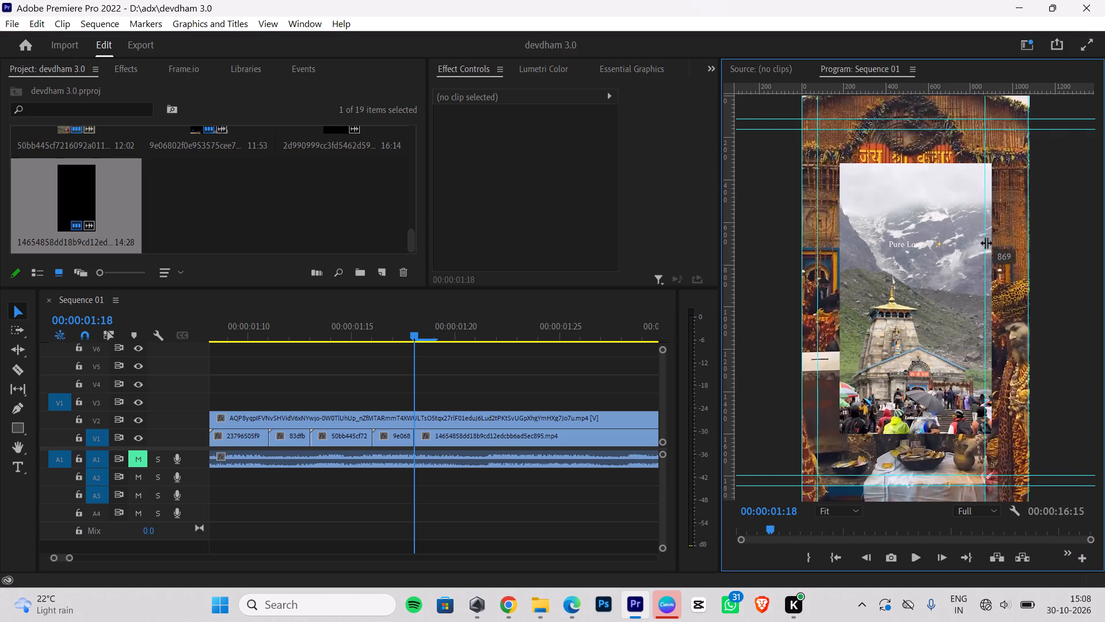
pyautogui.moveTo(986, 242); pyautogui.dragTo(1013, 238)
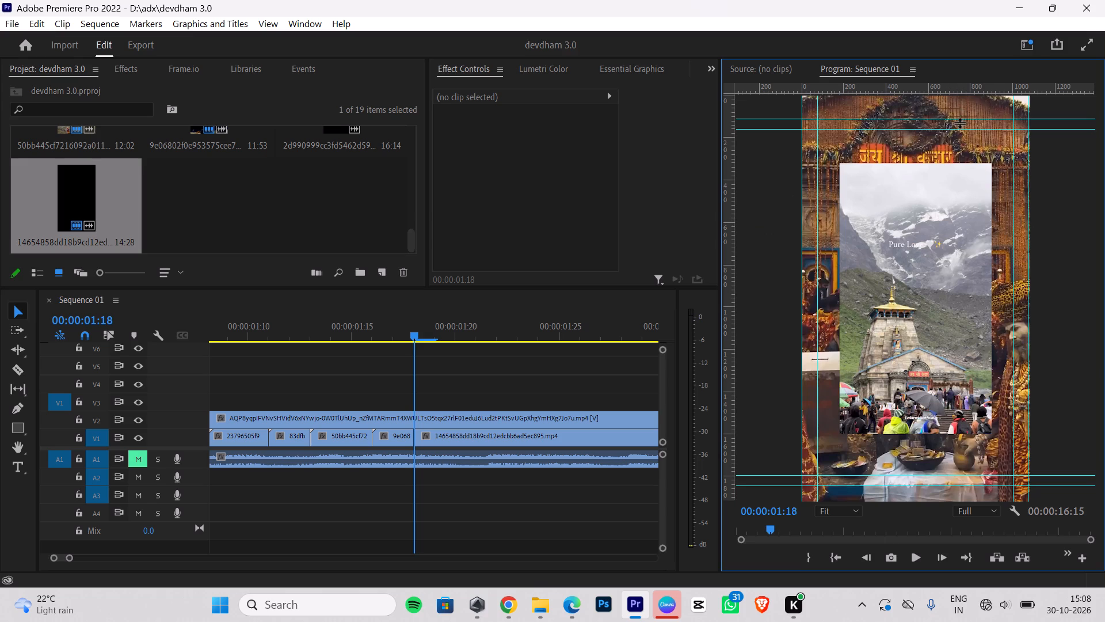
# Raise both top horizontal guides slightly, placing the lower of the two at about 146.
pyautogui.moveTo(959, 120); pyautogui.dragTo(959, 113)
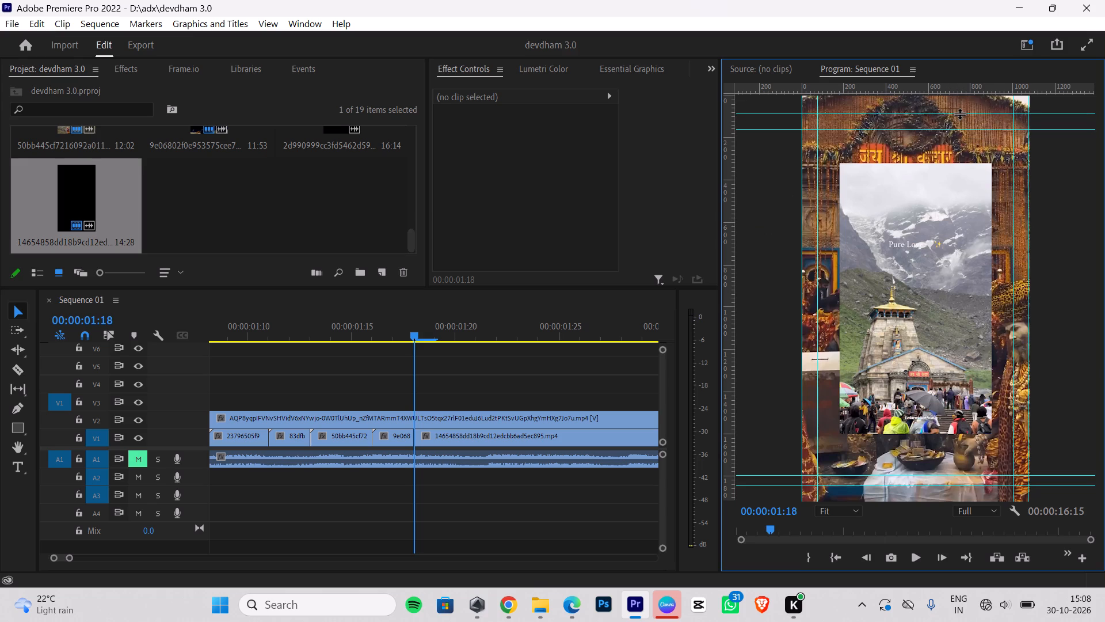
pyautogui.click(955, 129)
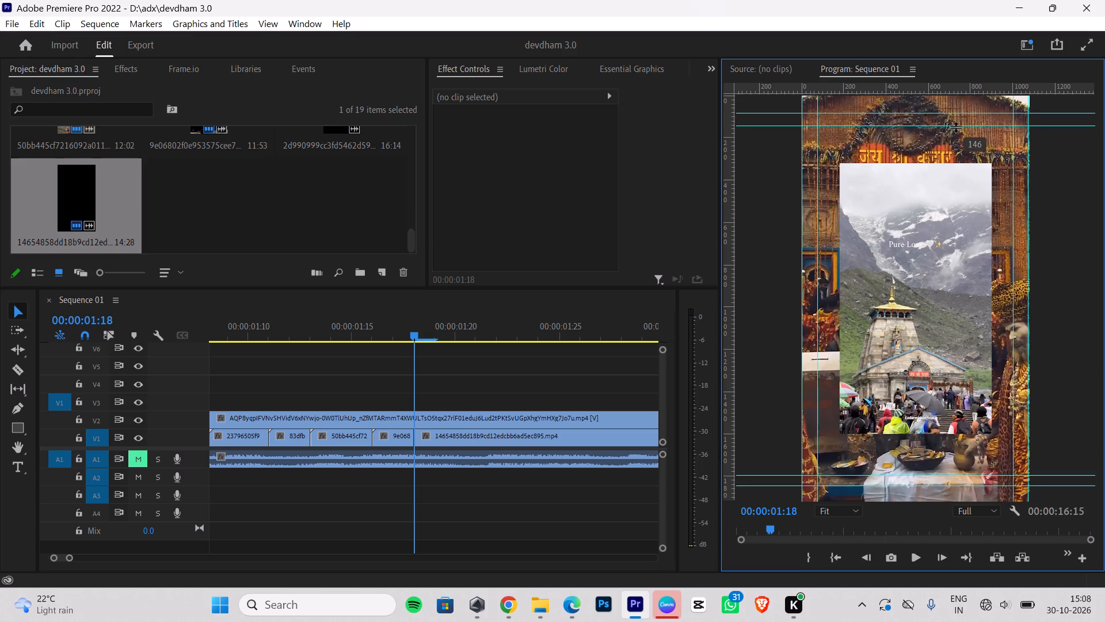
pyautogui.click(943, 157)
# Raise both bottom horizontal guides slightly, bringing the lowest one to about 1836.
pyautogui.click(830, 475)
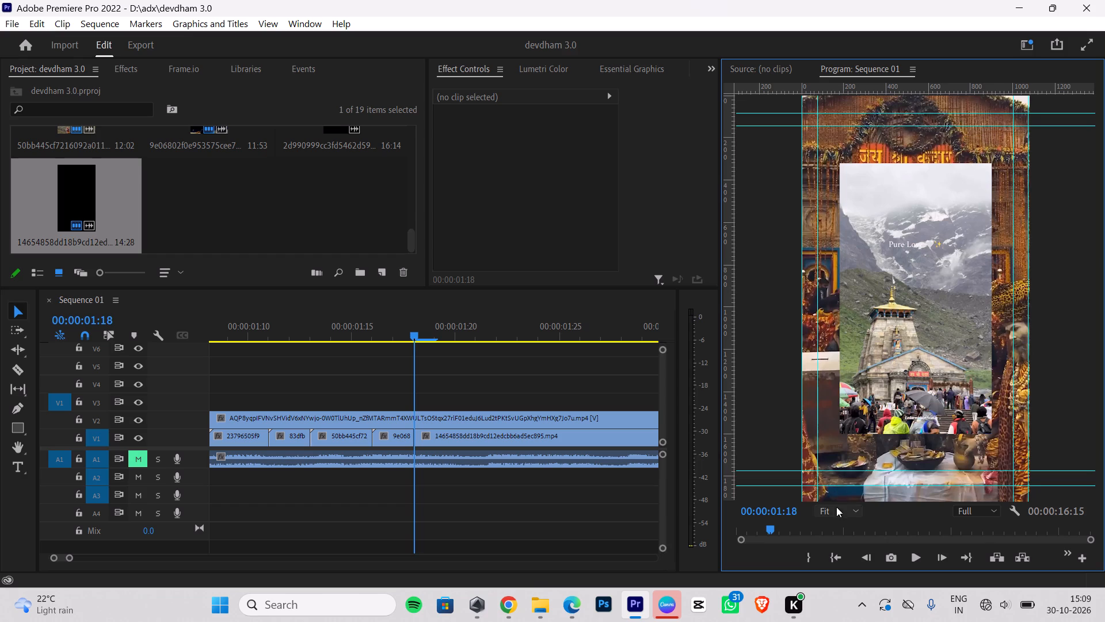
pyautogui.click(859, 490)
pyautogui.click(859, 486)
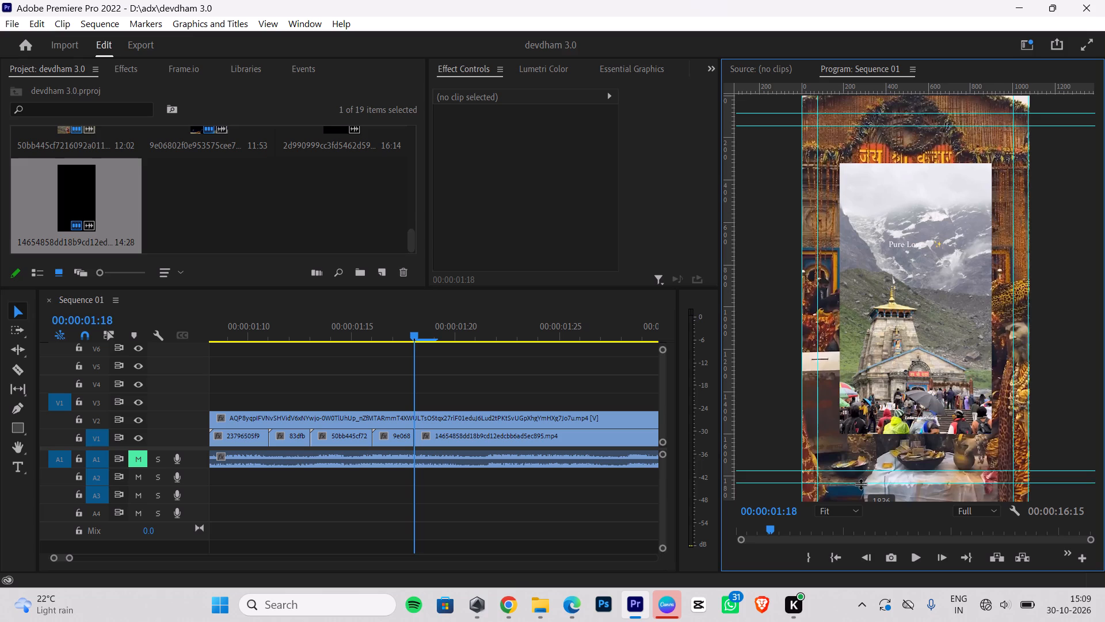
# Lower both top horizontal guides slightly, placing the upper one at about 106.
pyautogui.click(875, 397)
pyautogui.click(944, 127)
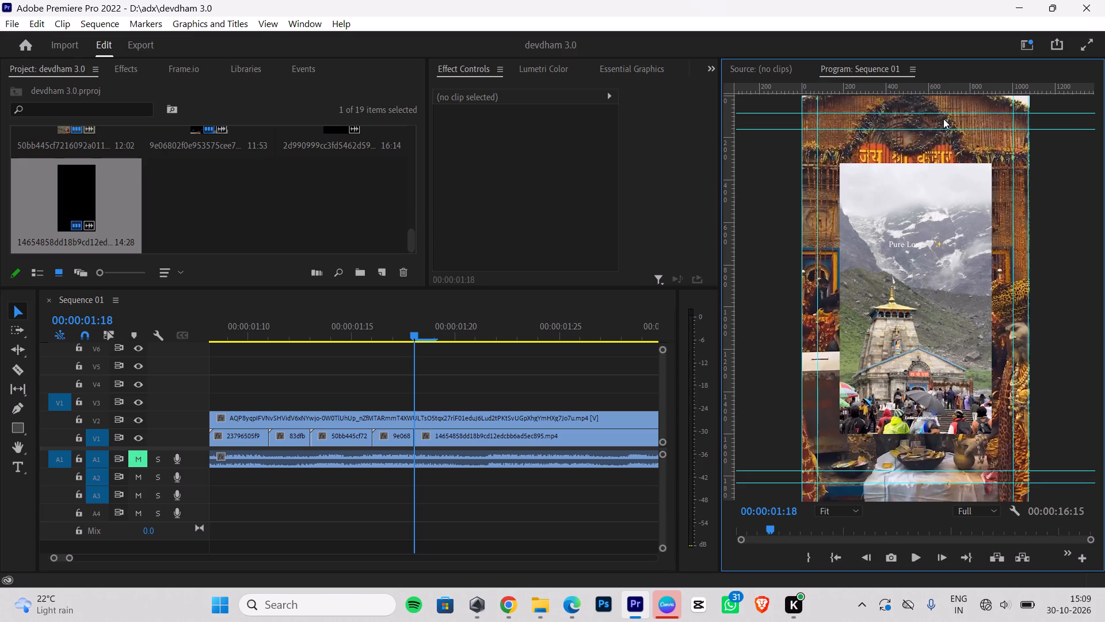
pyautogui.click(946, 113)
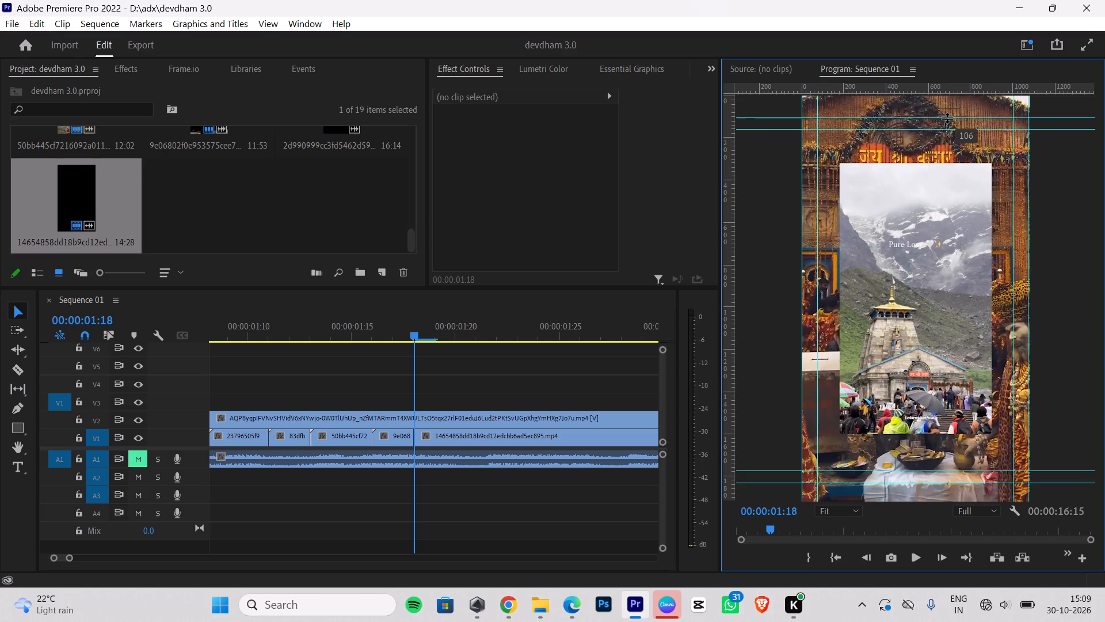
pyautogui.click(942, 151)
# Step frame by frame between 00:00:01:15 and 00:00:01:25 to compare the overlay video's shot changes with the V1 cuts.
pyautogui.press('Right')
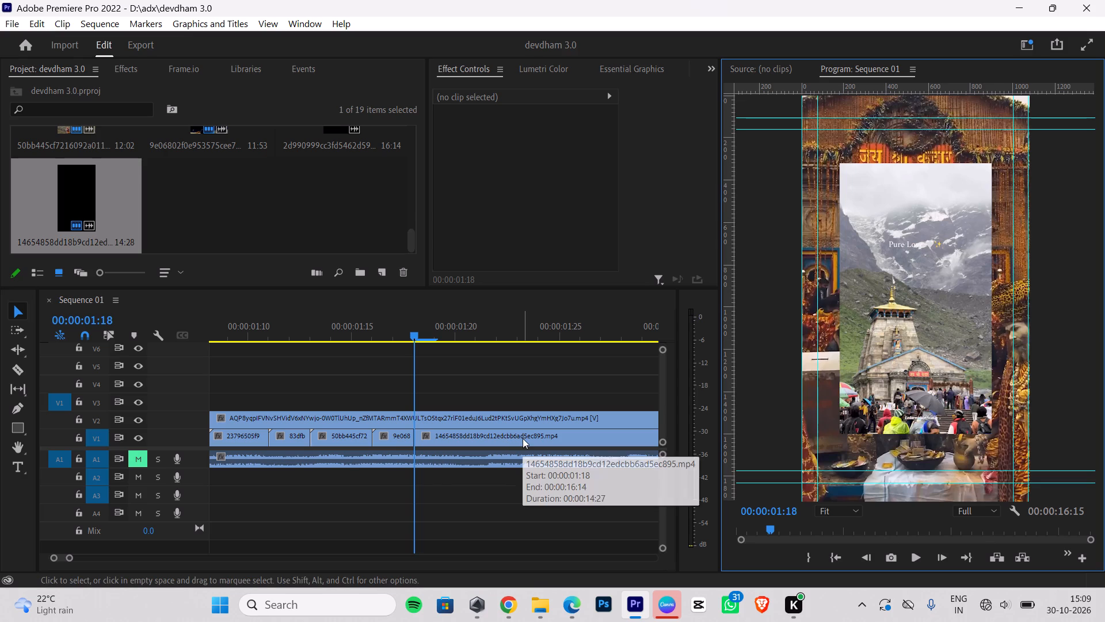
pyautogui.press('Right')
pyautogui.press('Left')
pyautogui.press('Left')
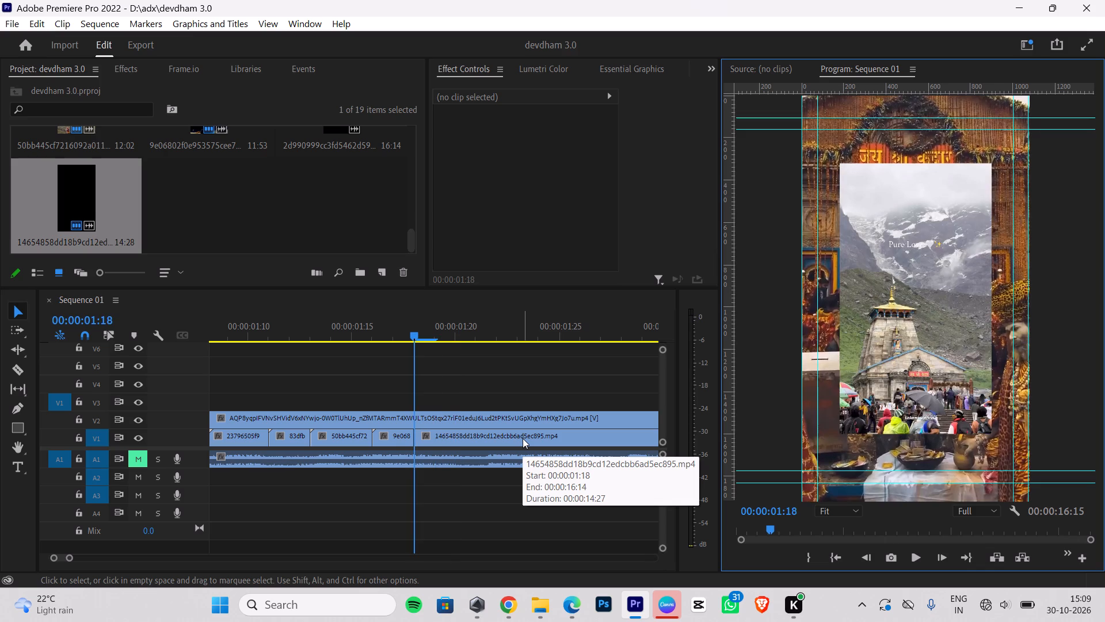
pyautogui.press('Right')
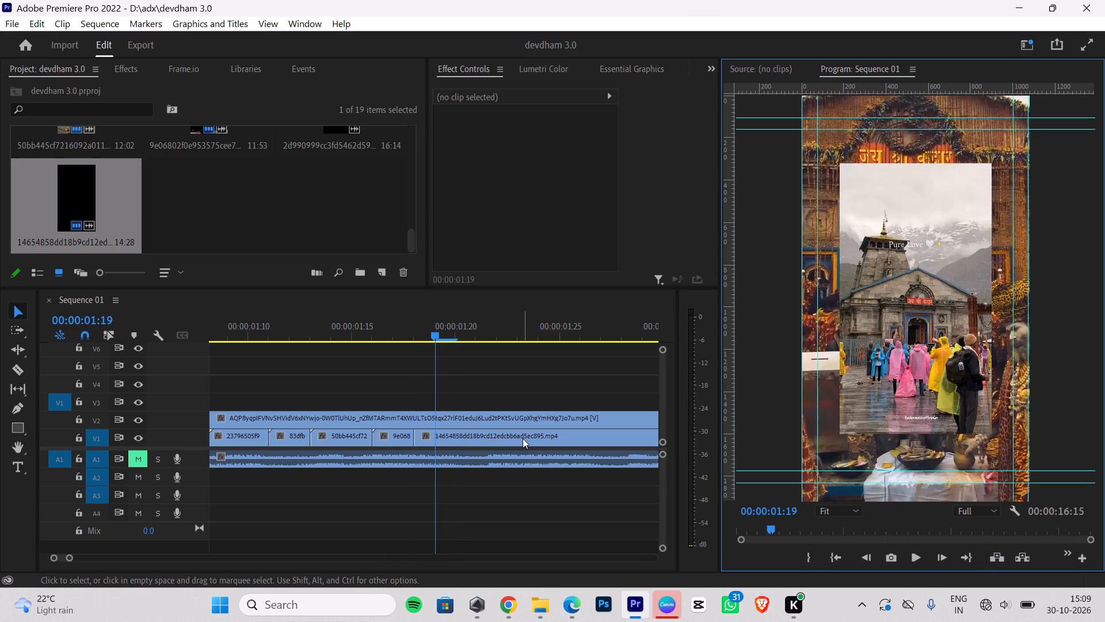
pyautogui.press('Right')
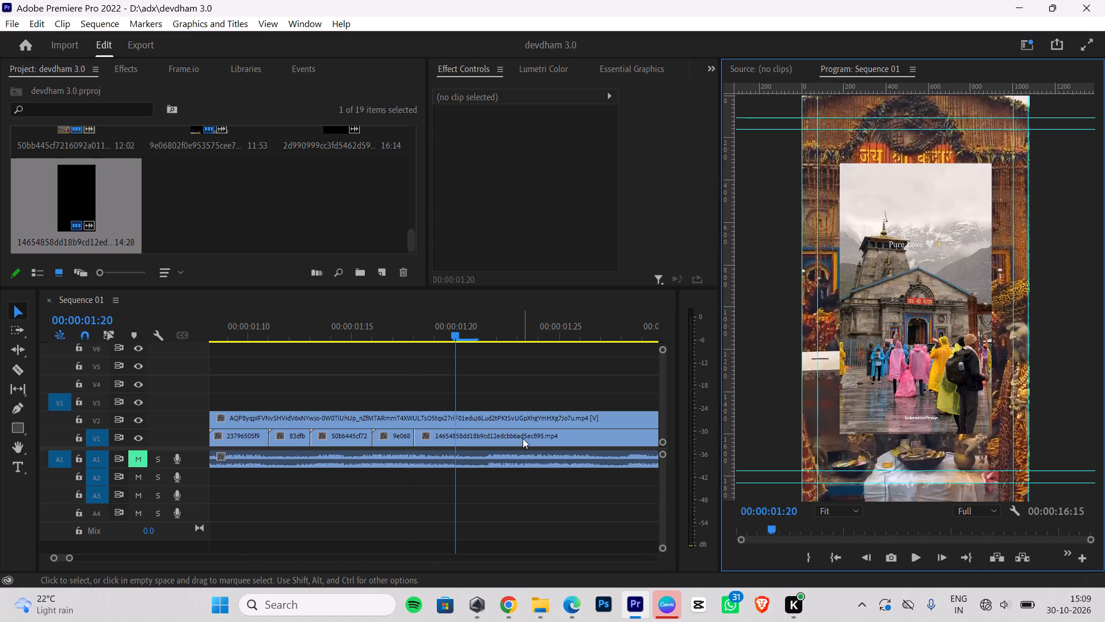
pyautogui.press('Left')
pyautogui.press('Left')
pyautogui.press('Left')
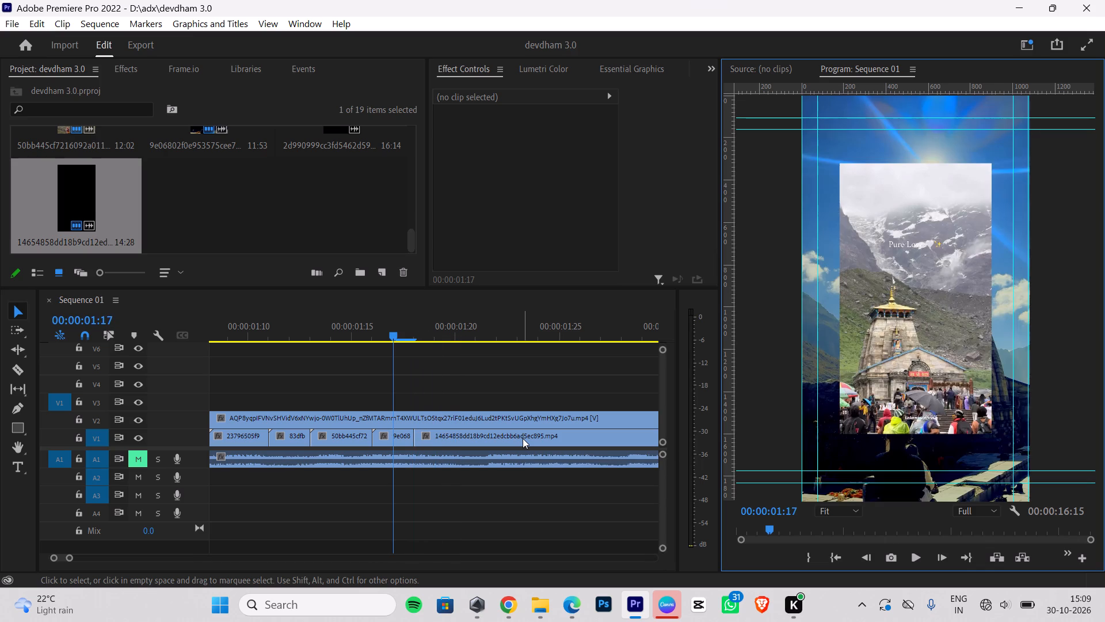
pyautogui.press('Right')
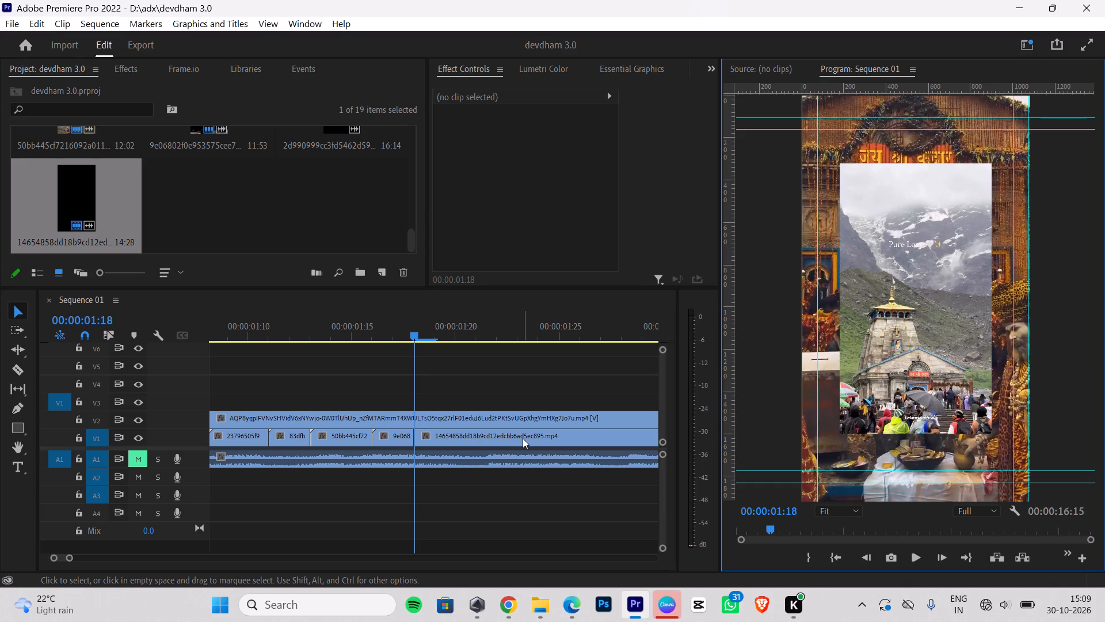
pyautogui.press('Left')
pyautogui.press('Left')
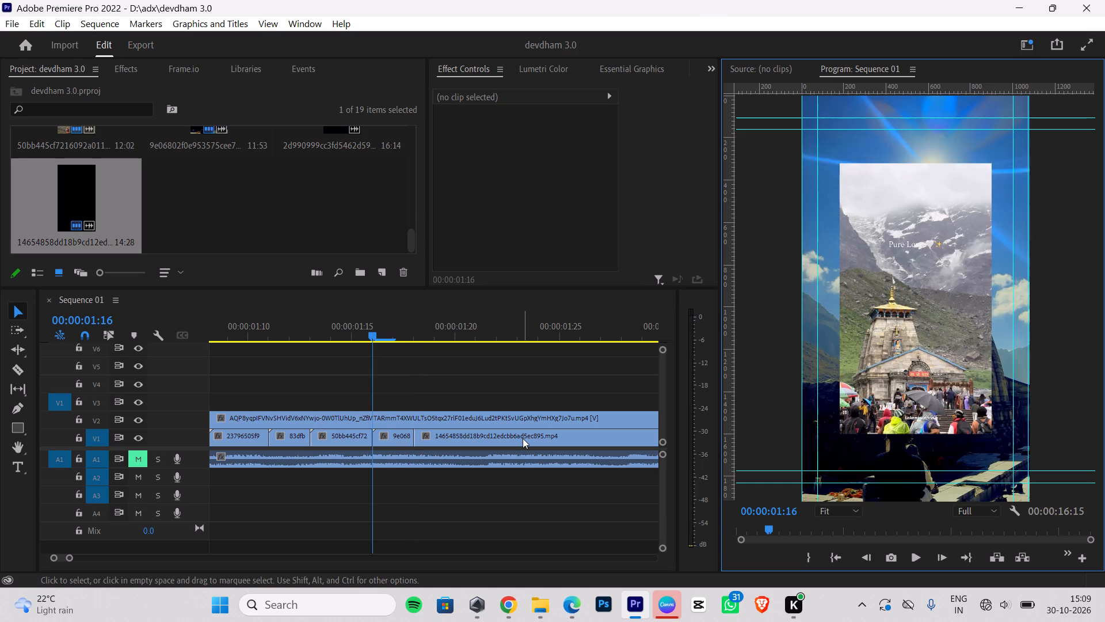
pyautogui.press('Left')
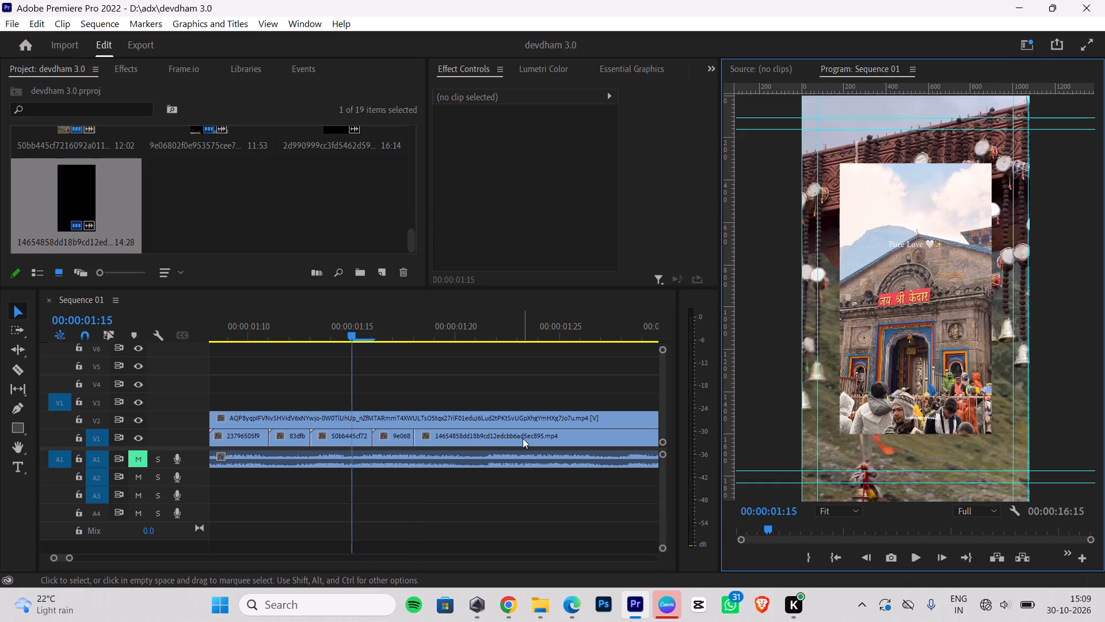
pyautogui.press('Right')
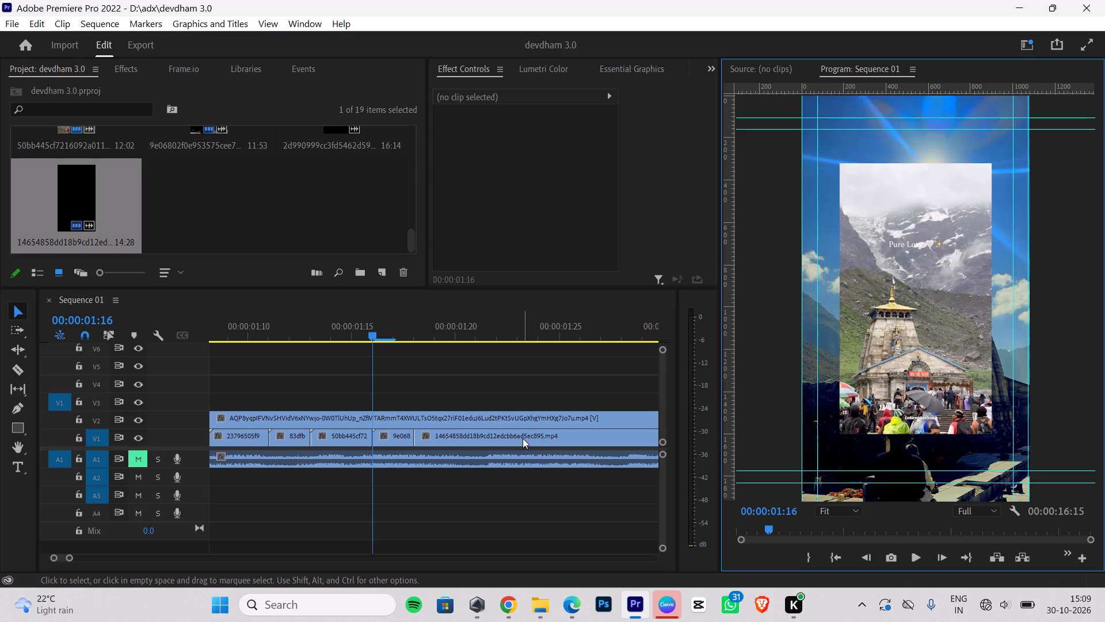
pyautogui.press('Right')
pyautogui.press('Right')
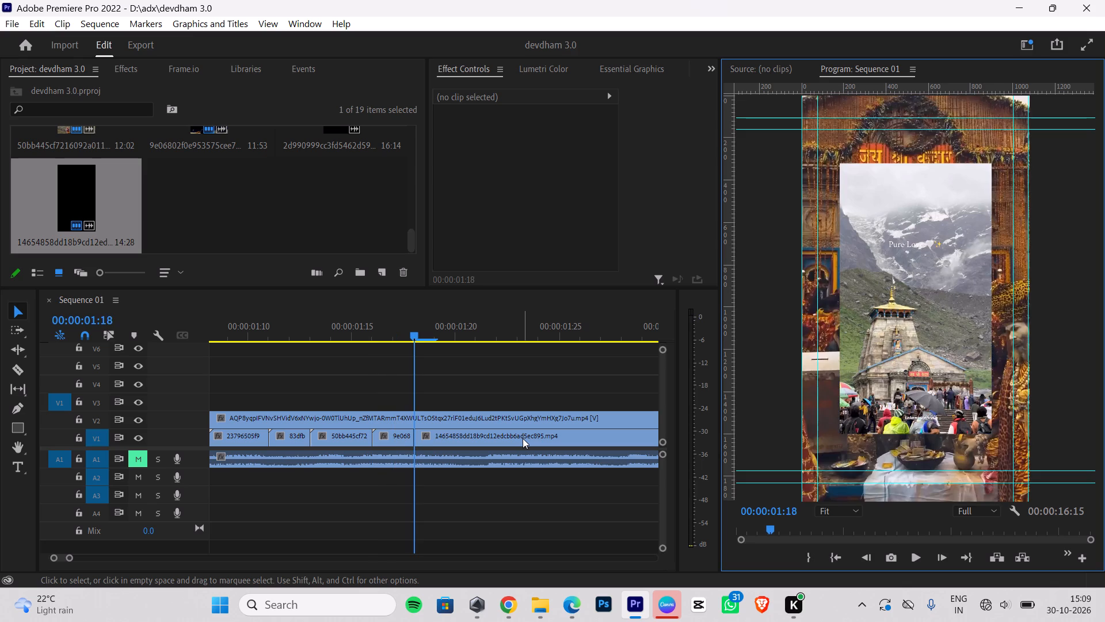
pyautogui.press('Right')
pyautogui.press('Right')
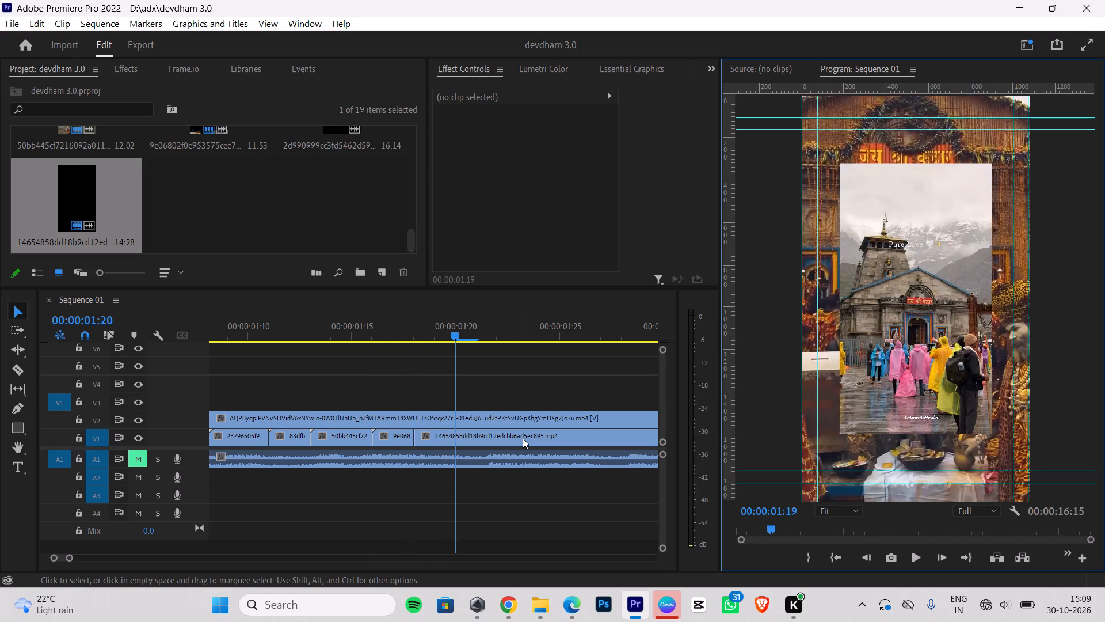
pyautogui.press('Left')
pyautogui.press('Left')
pyautogui.press('Left')
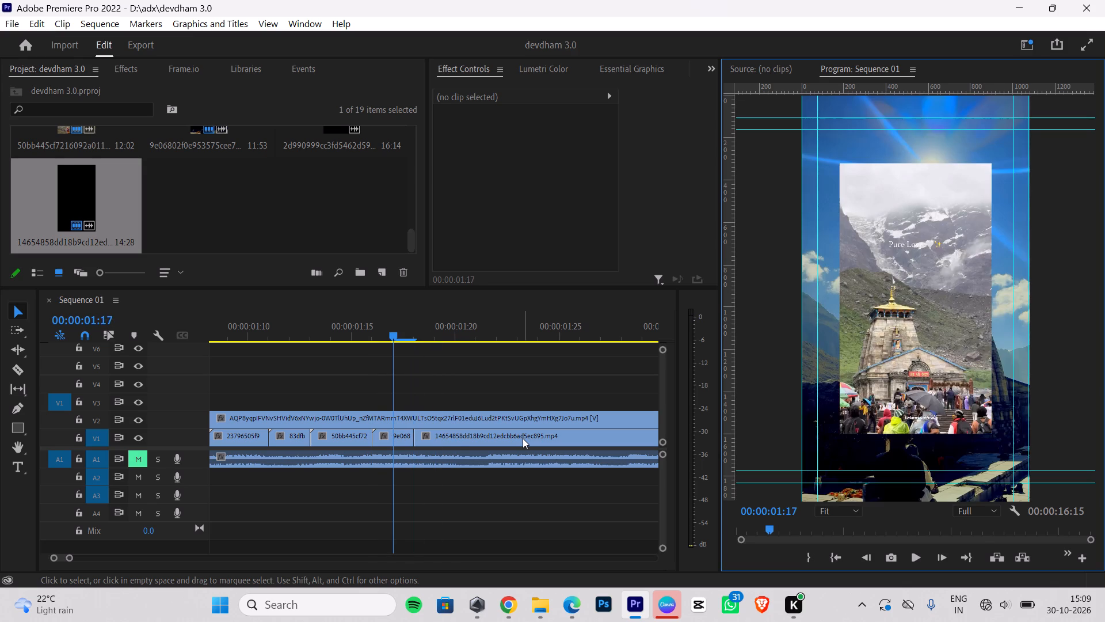
pyautogui.press('Right')
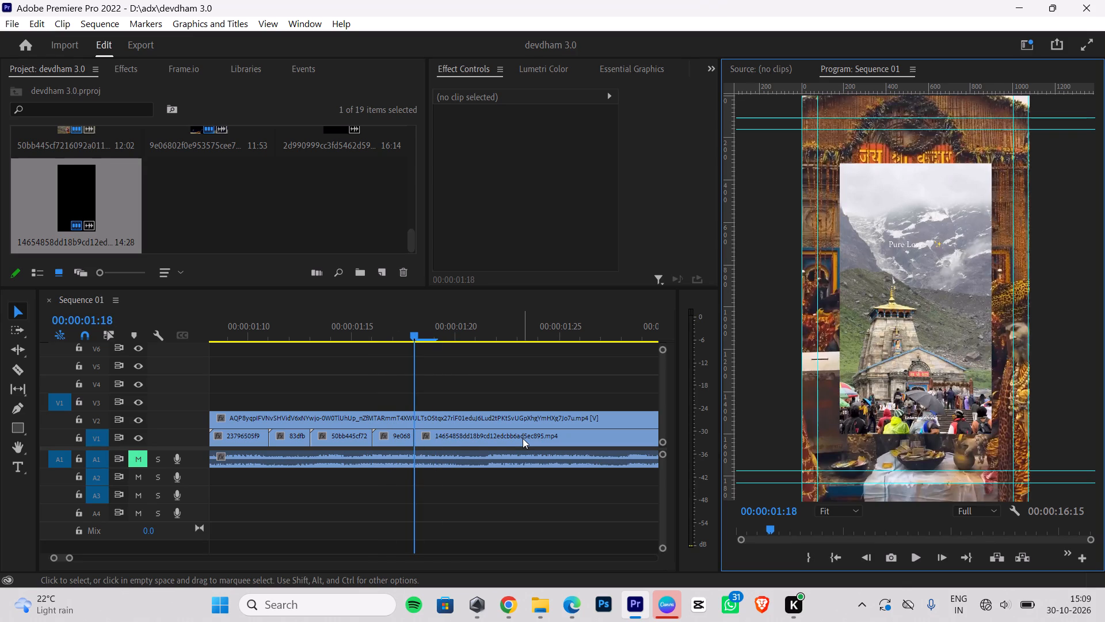
pyautogui.press('Right')
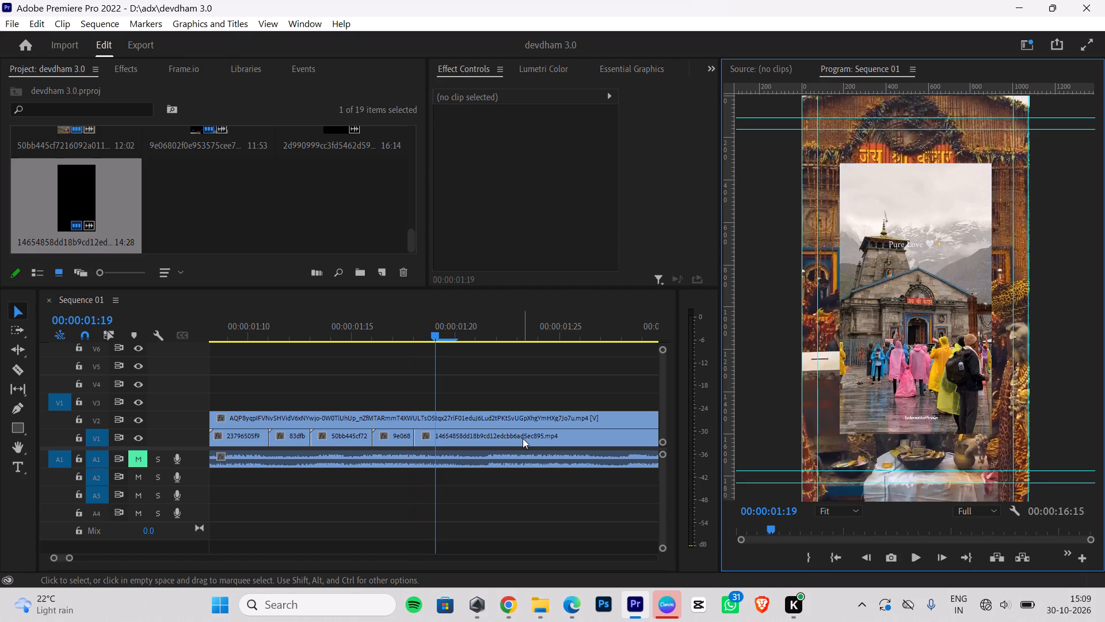
pyautogui.press('Right')
pyautogui.press('Right')
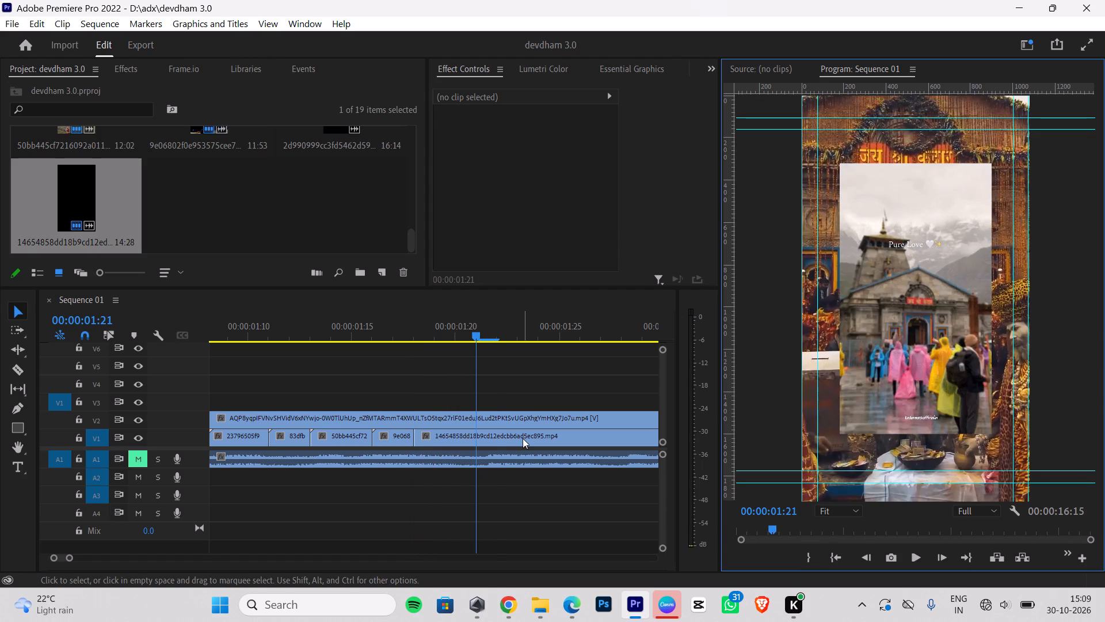
pyautogui.press('Right')
pyautogui.press('Right')
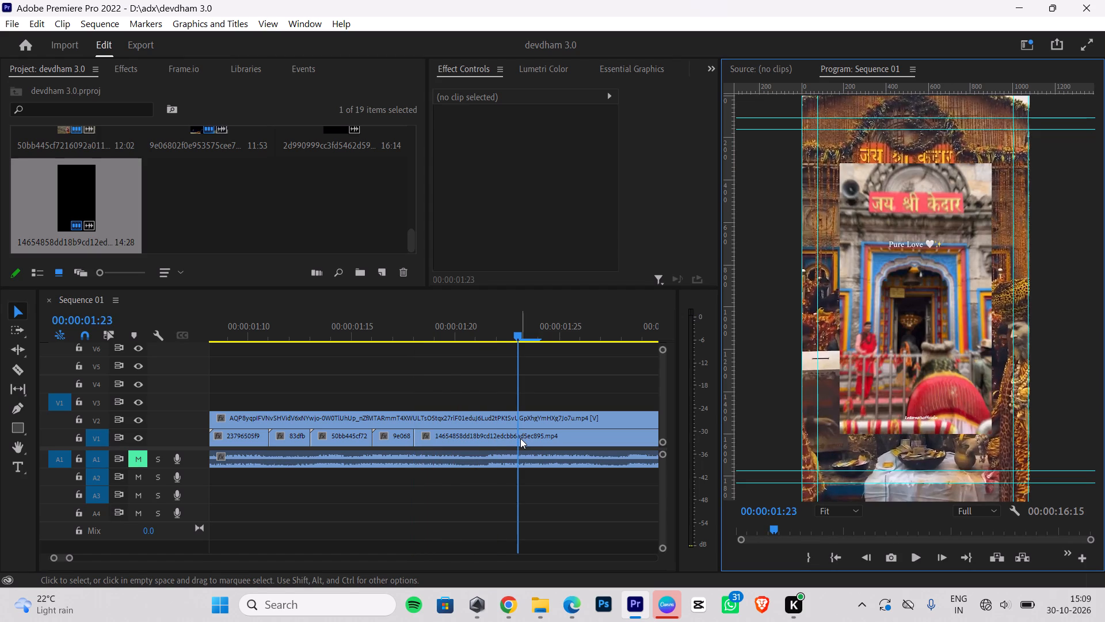
pyautogui.press('Right')
pyautogui.press('Right')
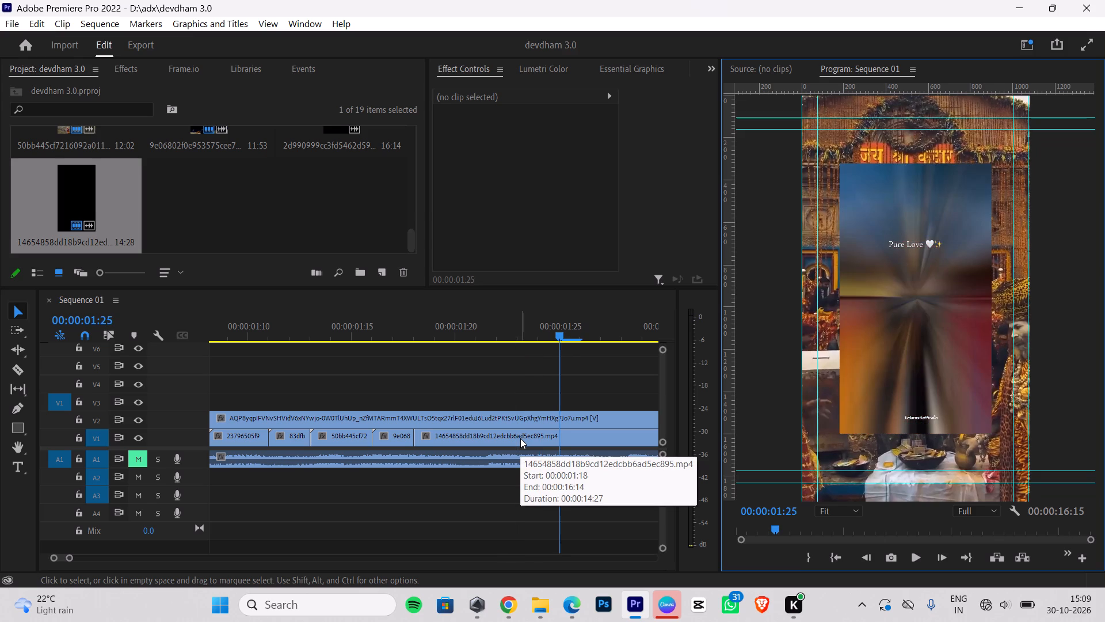
# Split the last V1 clip at 00:00:01:22 with the Razor tool and delete the part after the cut.
pyautogui.press('Left')
pyautogui.press('Left')
pyautogui.press('Left')
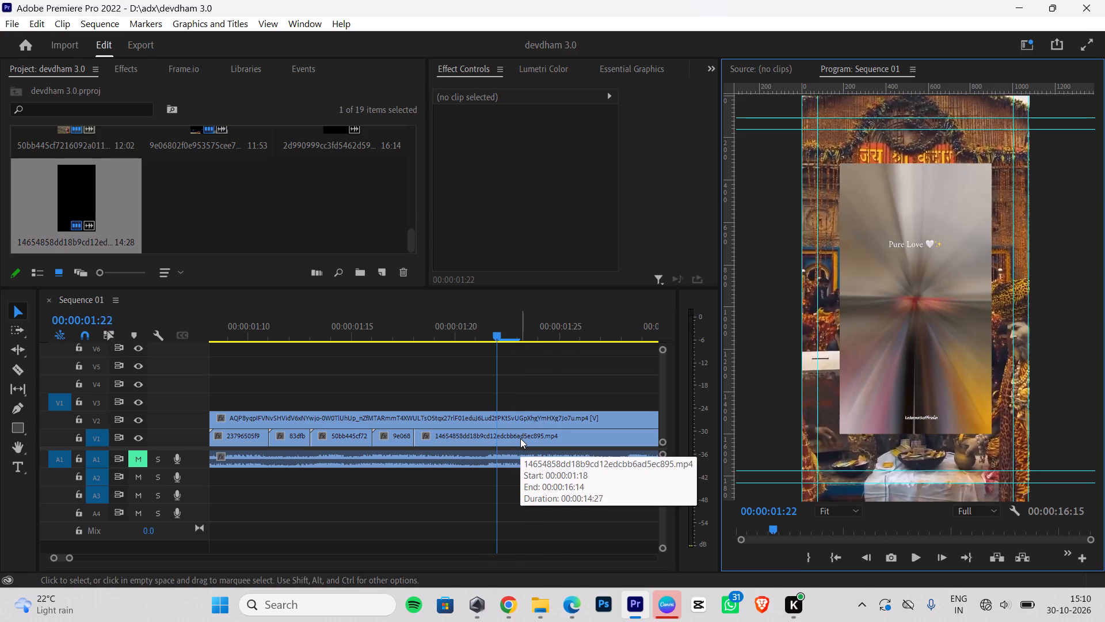
pyautogui.click(12, 368)
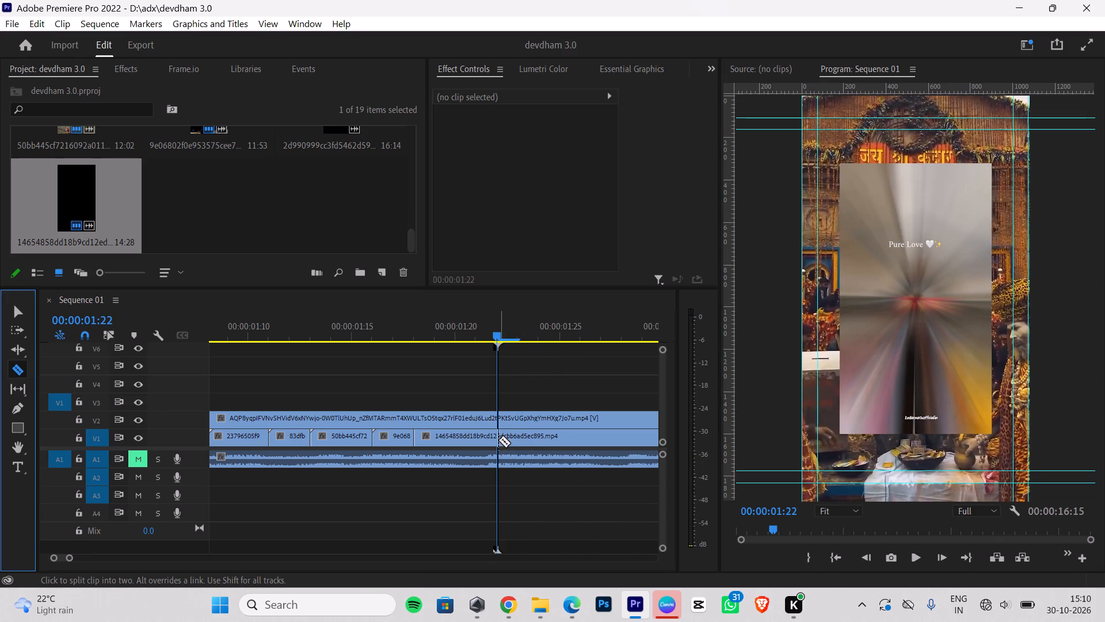
pyautogui.click(498, 438)
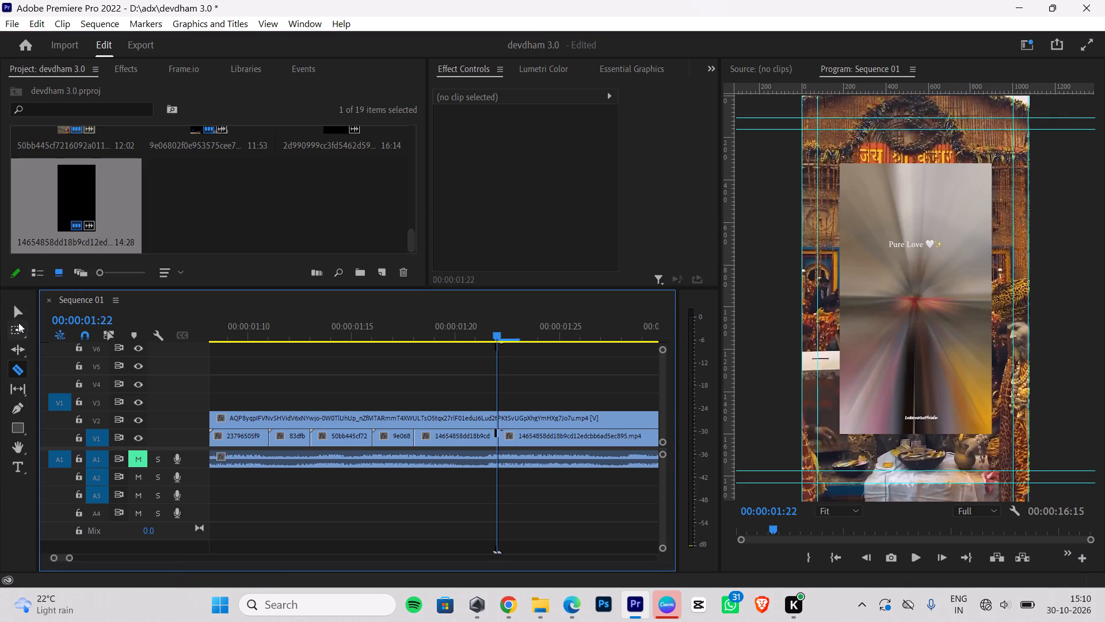
pyautogui.click(22, 311)
pyautogui.click(619, 431)
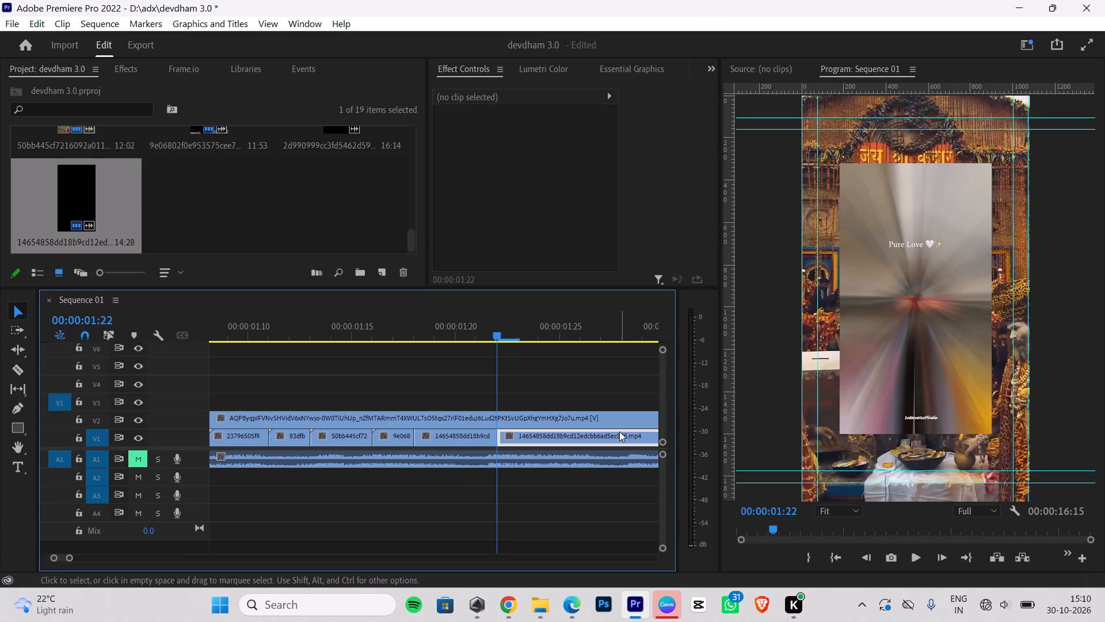
pyautogui.press('BackSpace')
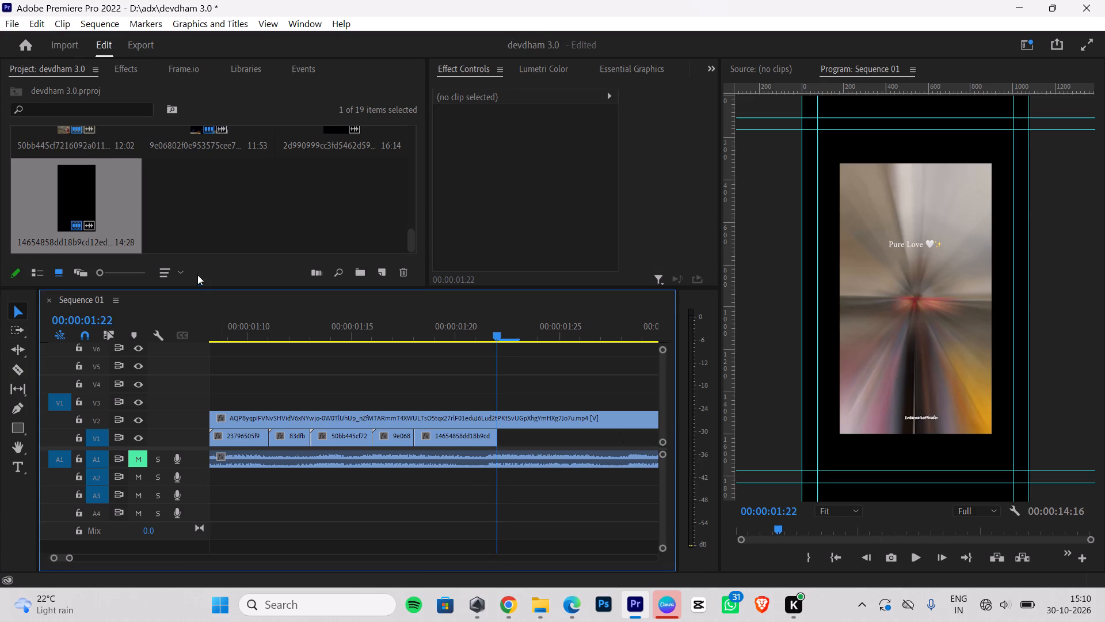
# Return the playhead to 00:00:00:00, hide the V2 overlay track and unmute audio track A1.
pyautogui.scroll(1, 209, 210)
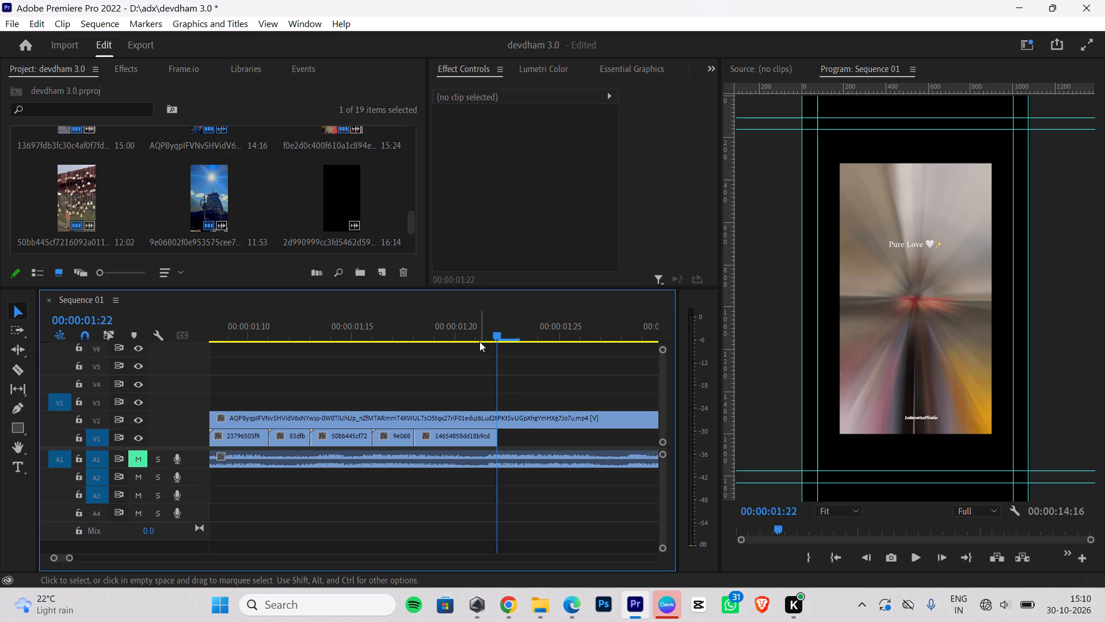
pyautogui.moveTo(491, 333); pyautogui.dragTo(21, 315)
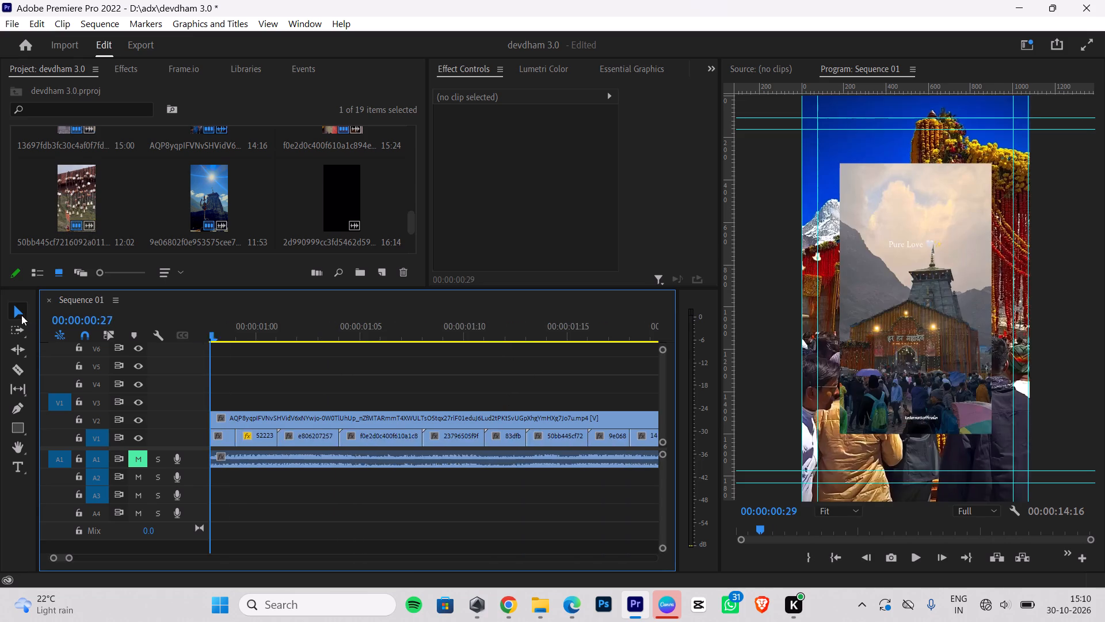
pyautogui.moveTo(21, 315); pyautogui.dragTo(0, 278)
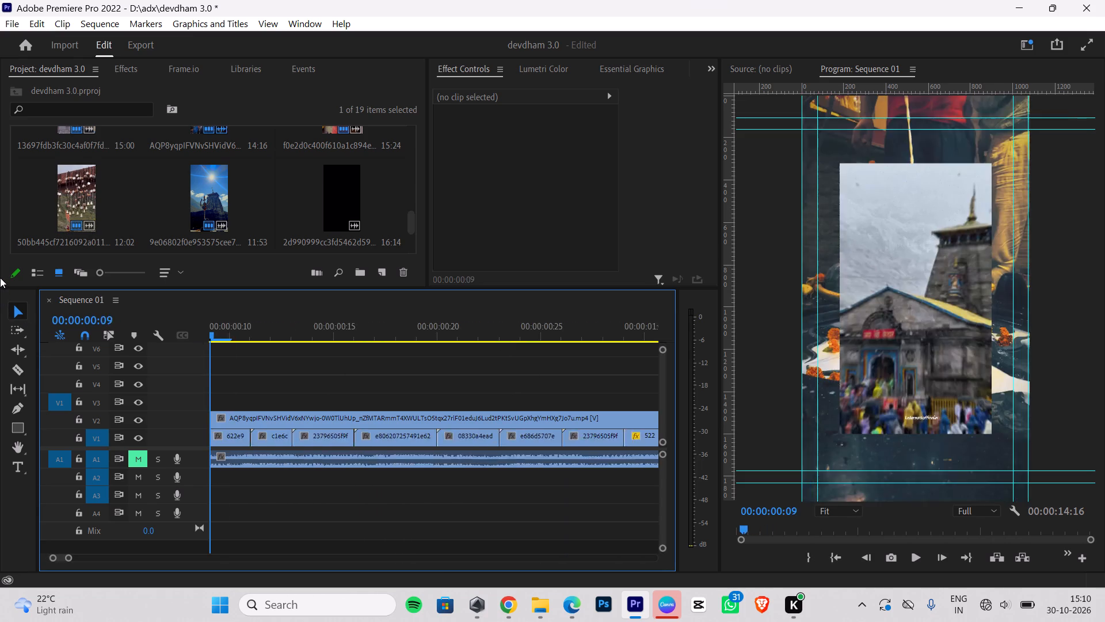
pyautogui.moveTo(0, 278); pyautogui.dragTo(0, 257)
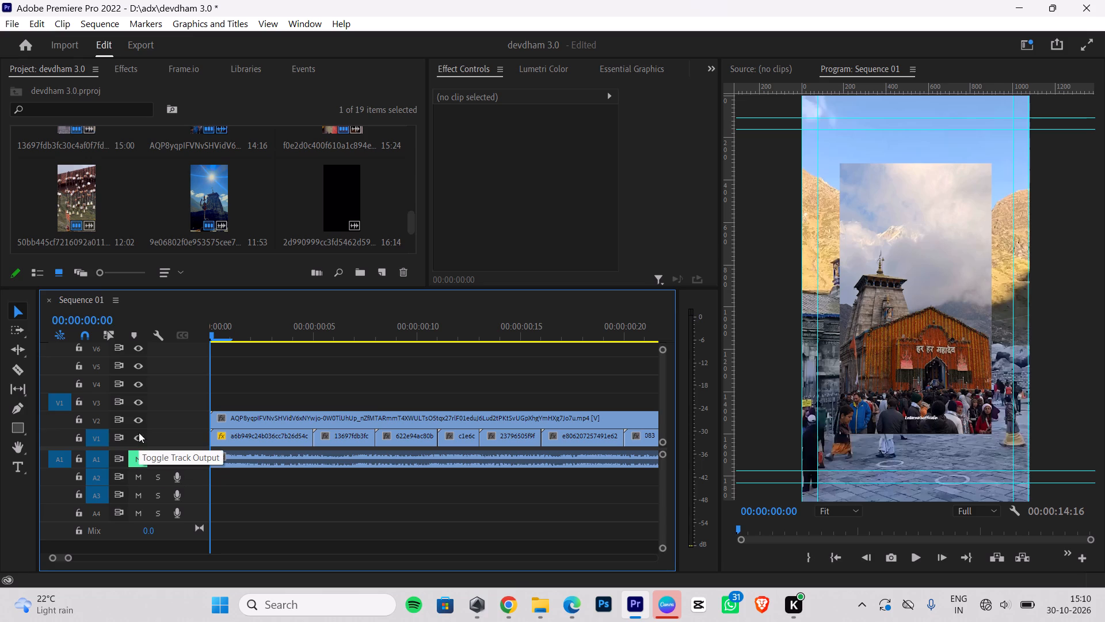
pyautogui.click(135, 418)
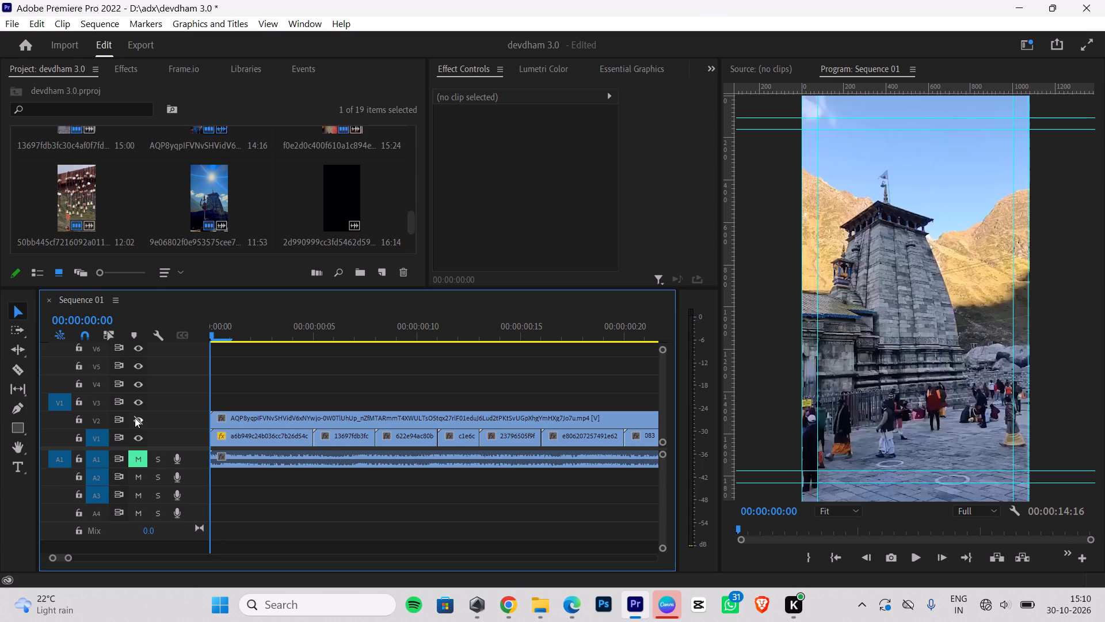
pyautogui.click(143, 459)
# Play the V1 montage with audio from 00:00:00:00 several times to check how its cuts follow the sound.
pyautogui.press('space')
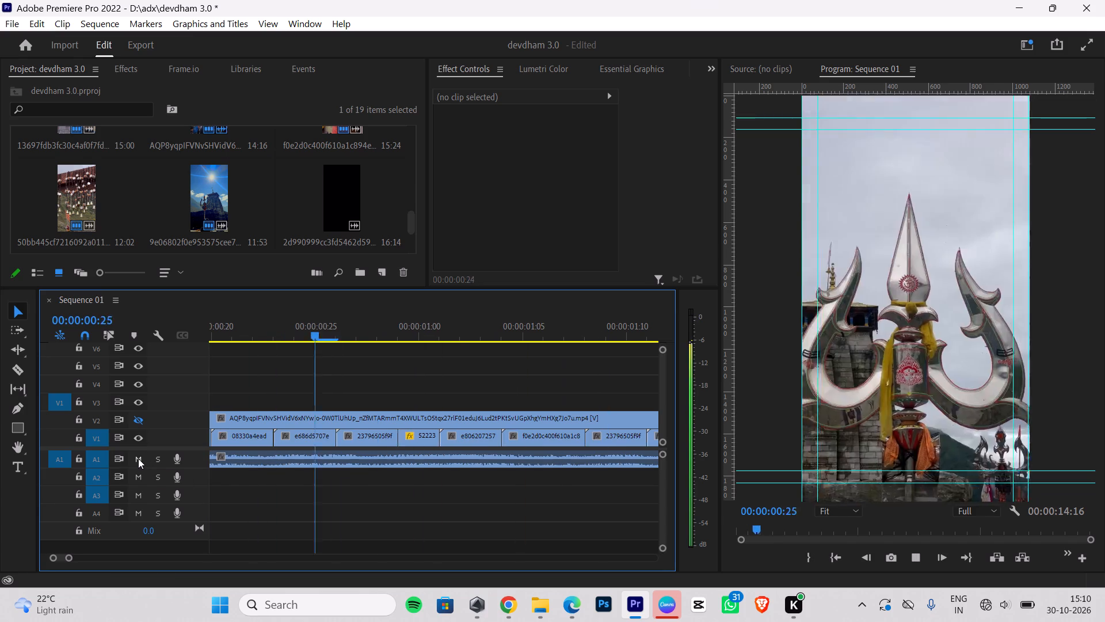
pyautogui.press('space')
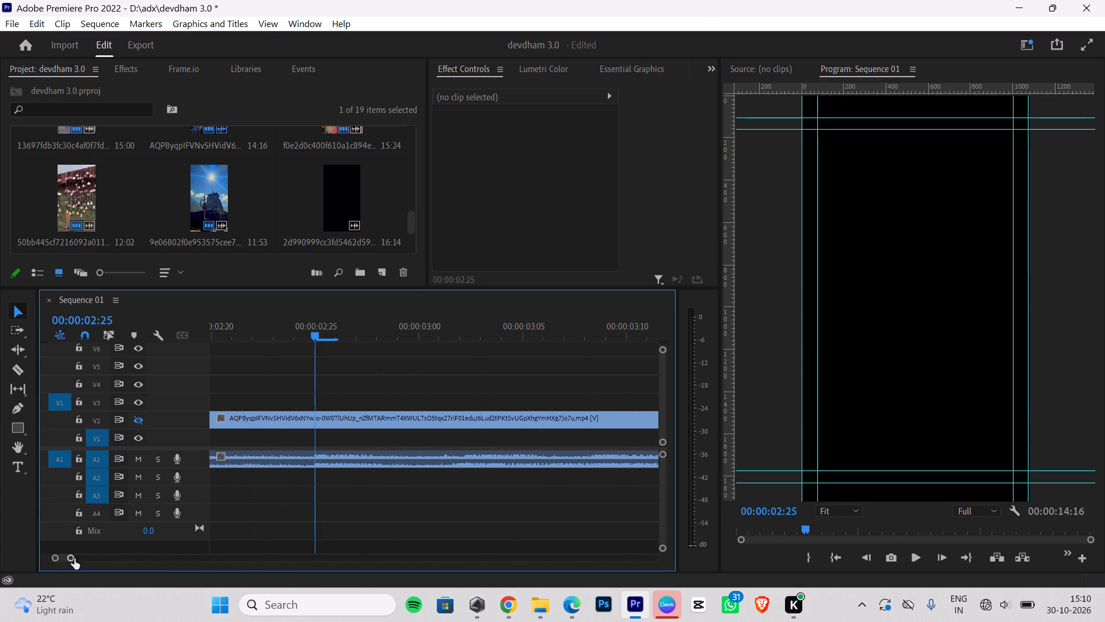
pyautogui.moveTo(74, 559); pyautogui.dragTo(146, 556)
pyautogui.moveTo(397, 328); pyautogui.dragTo(160, 348)
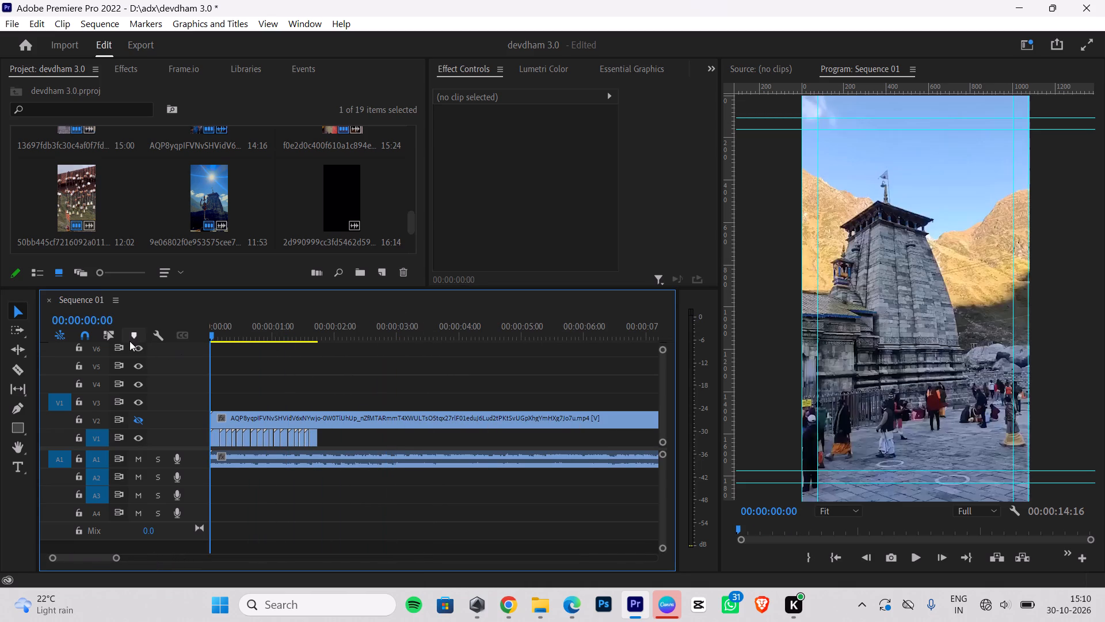
pyautogui.press('space')
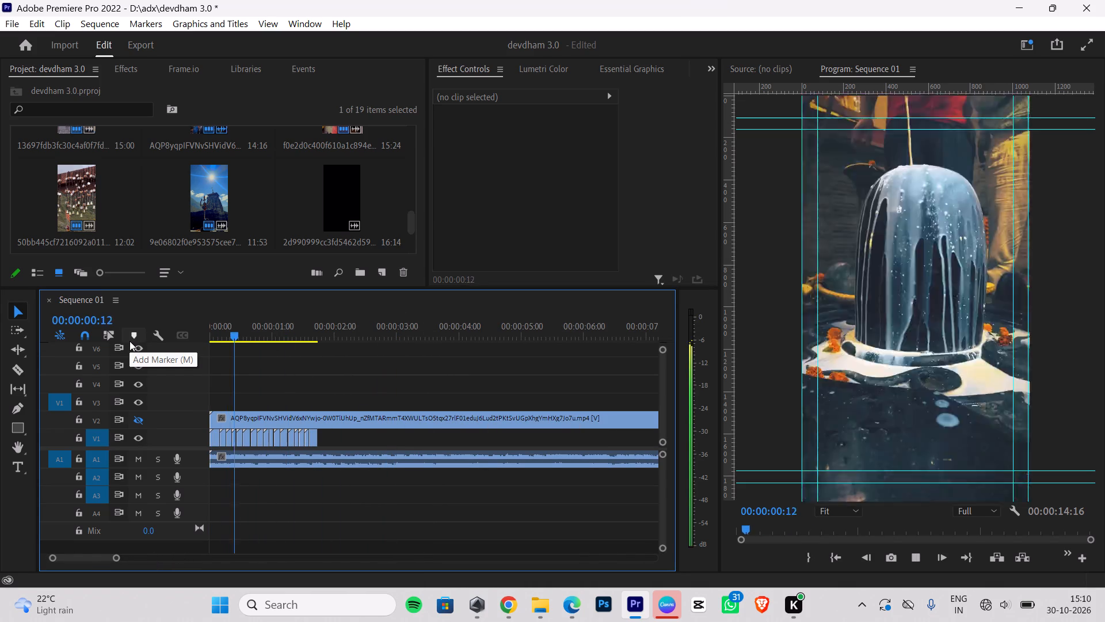
pyautogui.press('space')
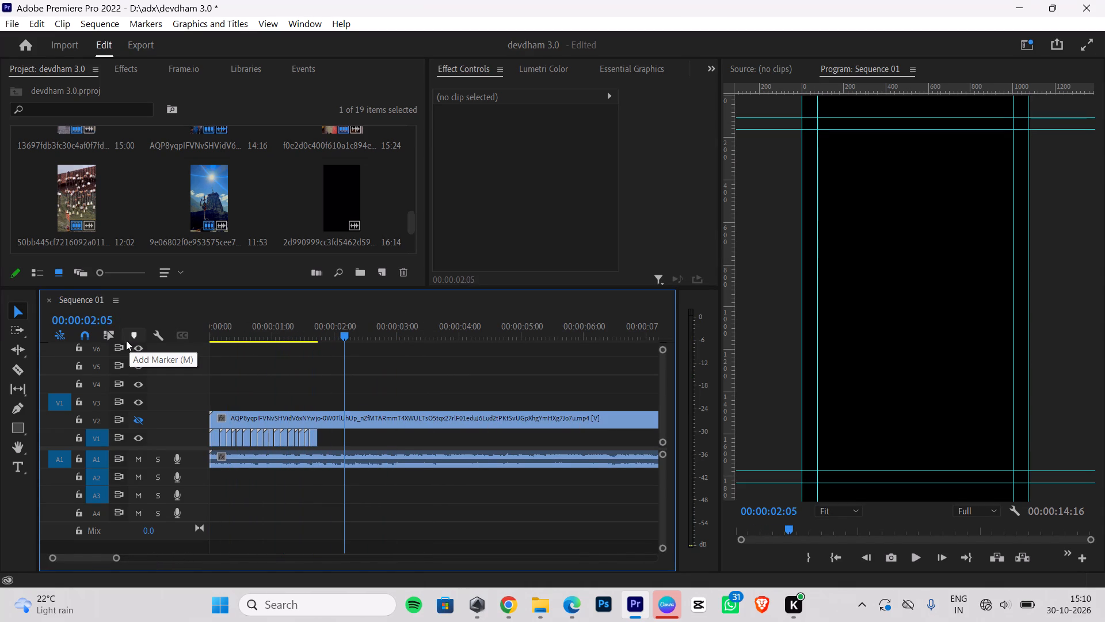
pyautogui.moveTo(344, 333); pyautogui.dragTo(134, 347)
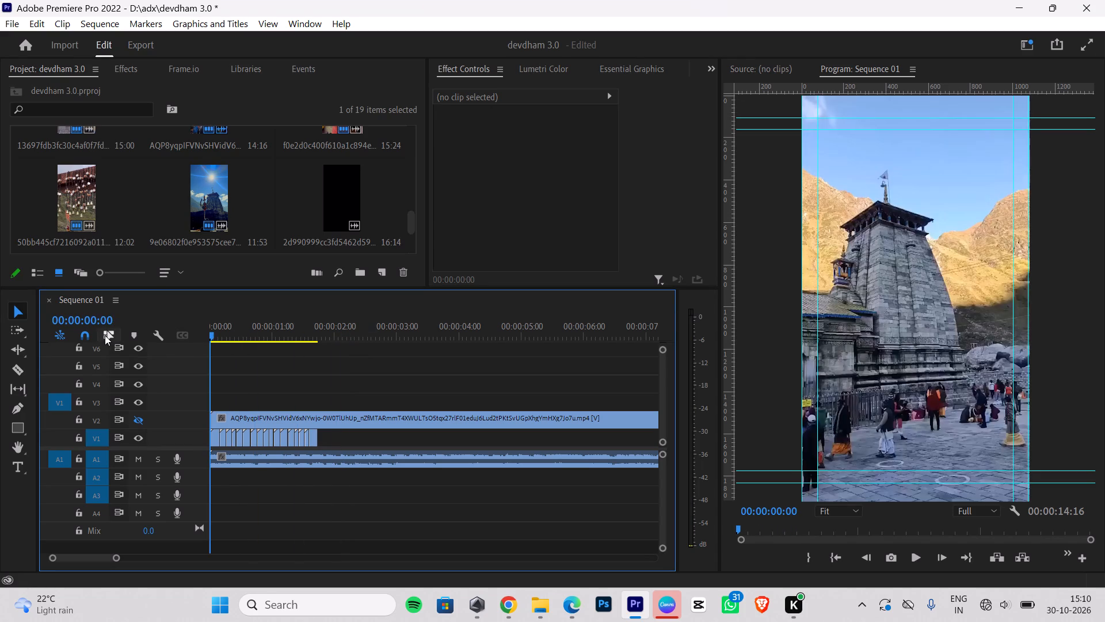
pyautogui.press('space')
pyautogui.press('space')
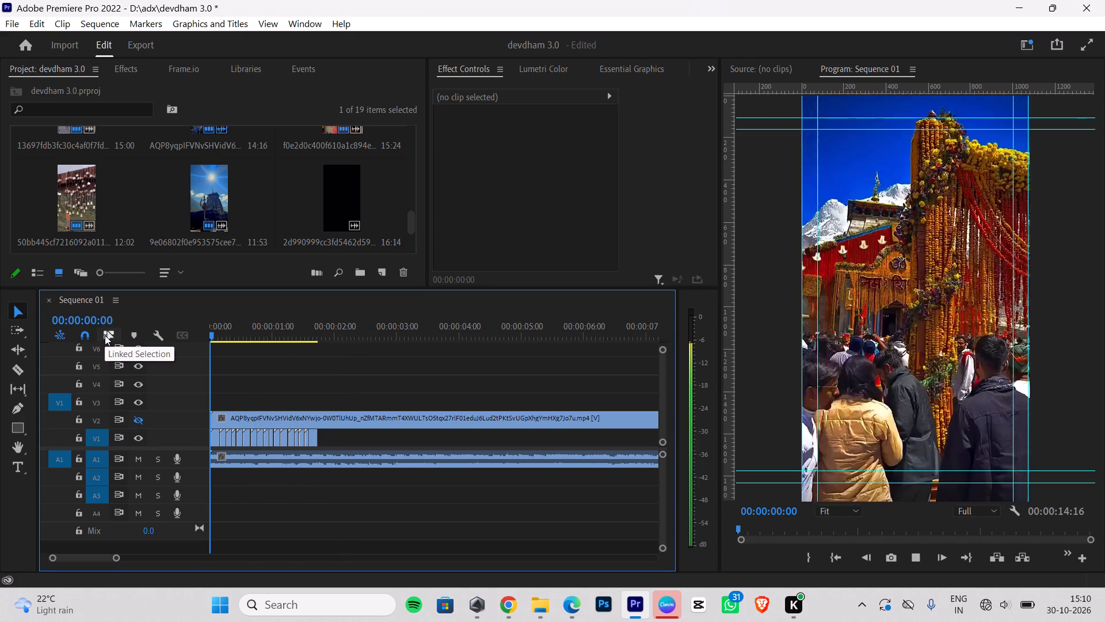
pyautogui.press('space')
pyautogui.press('space')
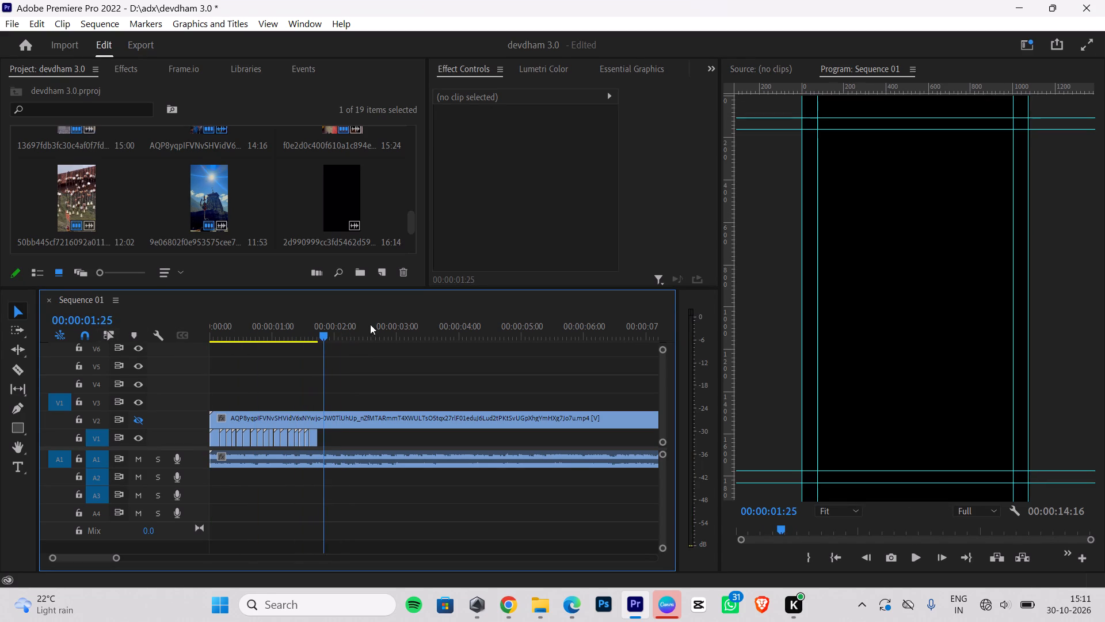
pyautogui.moveTo(318, 328); pyautogui.dragTo(71, 353)
pyautogui.press('space')
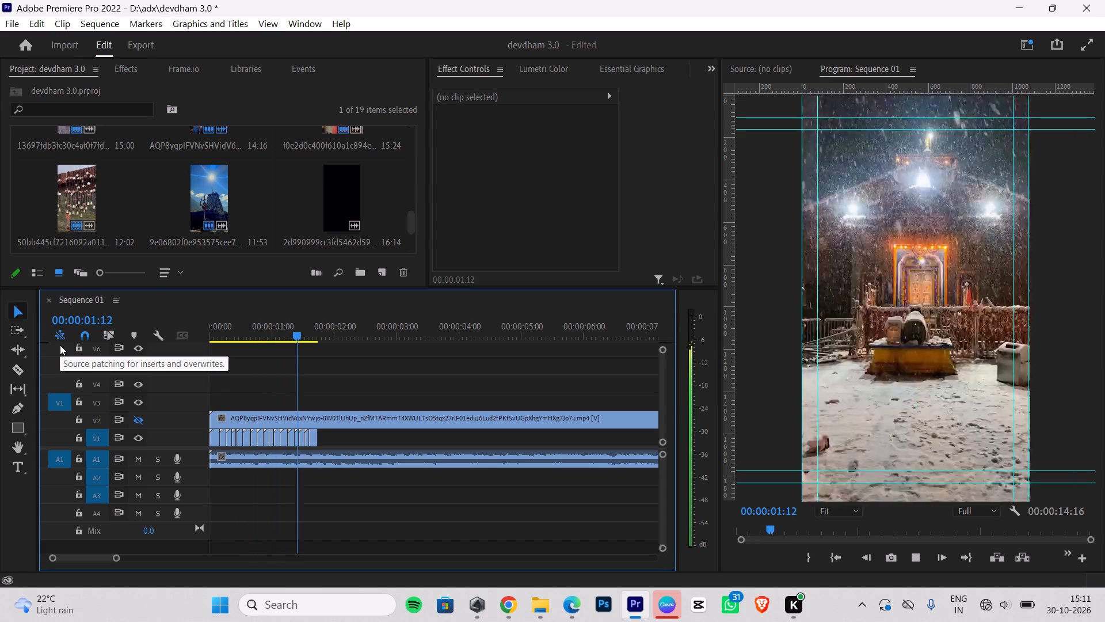
pyautogui.press('space')
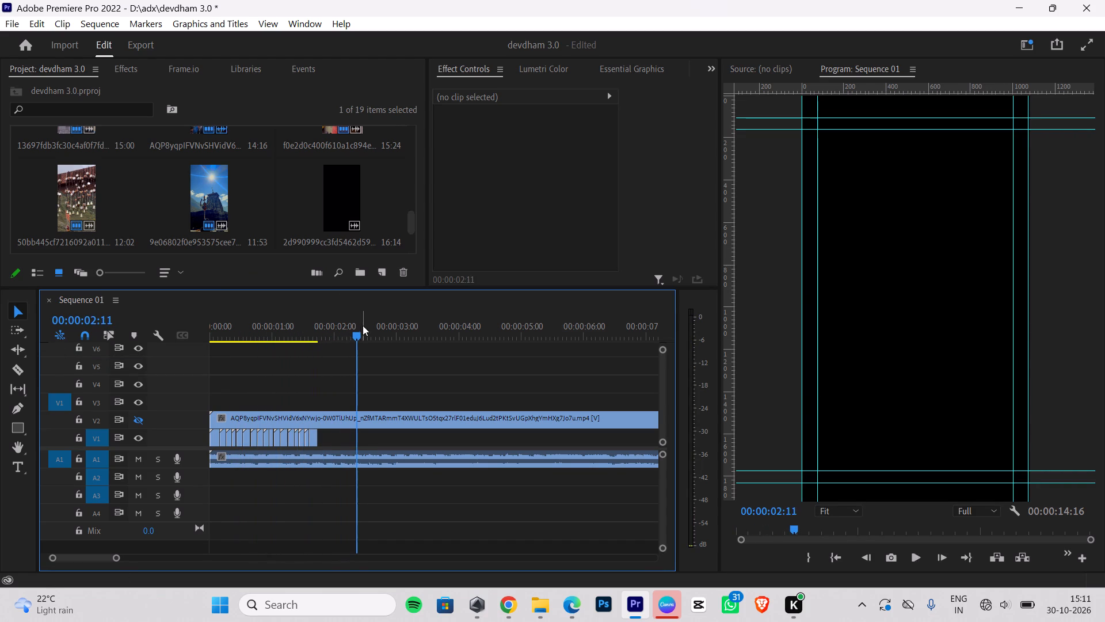
pyautogui.moveTo(363, 328); pyautogui.dragTo(315, 354)
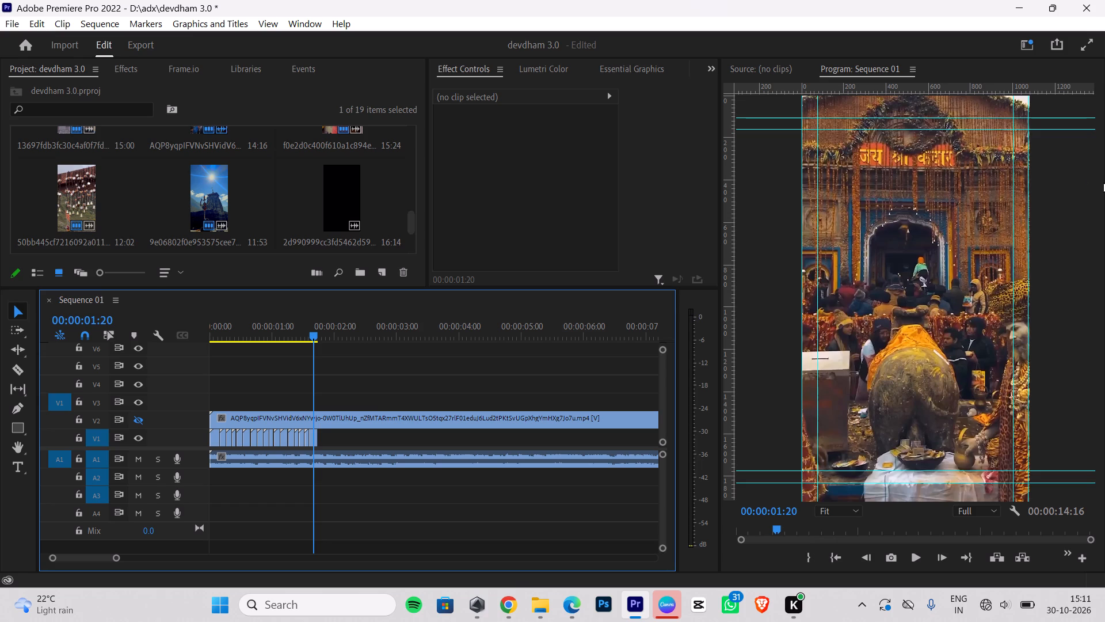
# Show the V2 overlay track again and place the playhead at 00:00:01:22, where the V1 clips end.
pyautogui.click(135, 418)
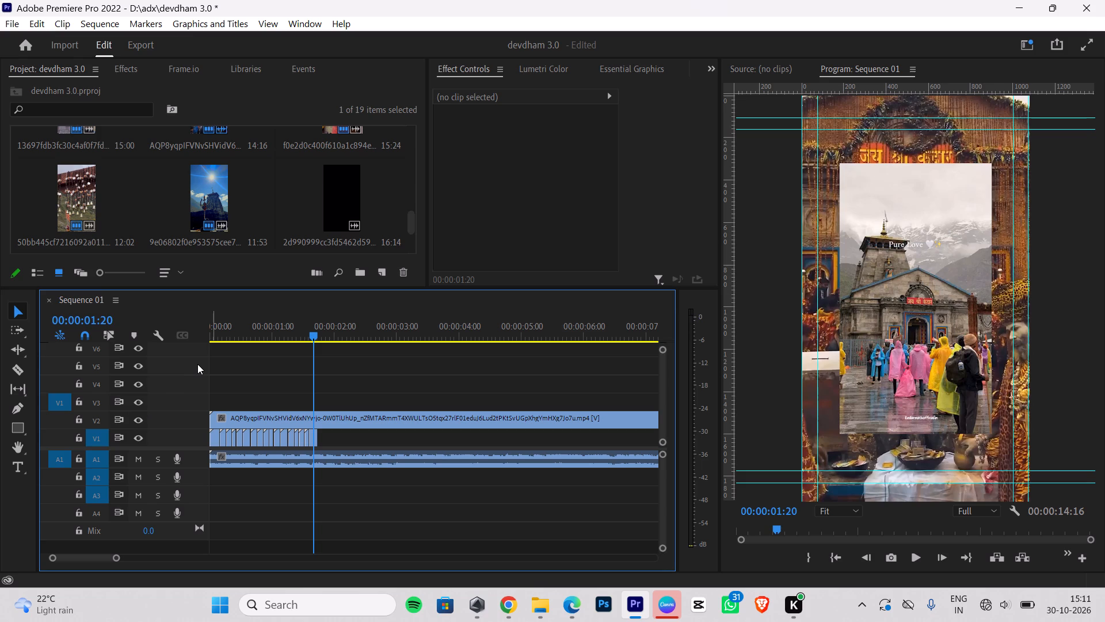
pyautogui.press('Right')
pyautogui.press('Right')
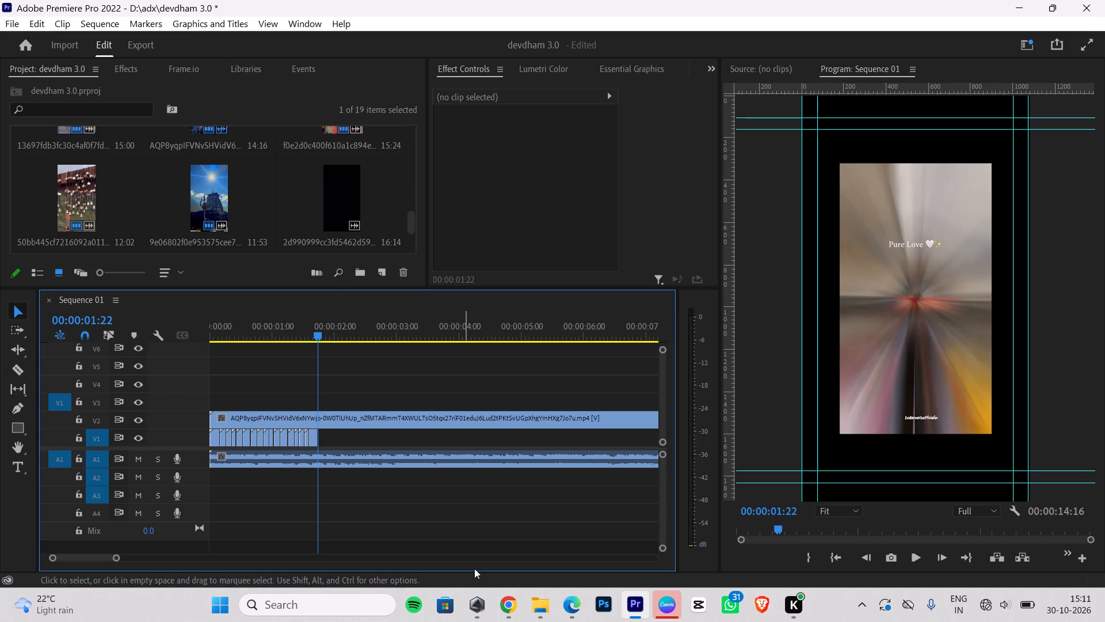
# Switch to Chrome's Kedarnath pin on Pinterest and dismiss its open Share pop-up.
pyautogui.click(514, 619)
pyautogui.click(344, 16)
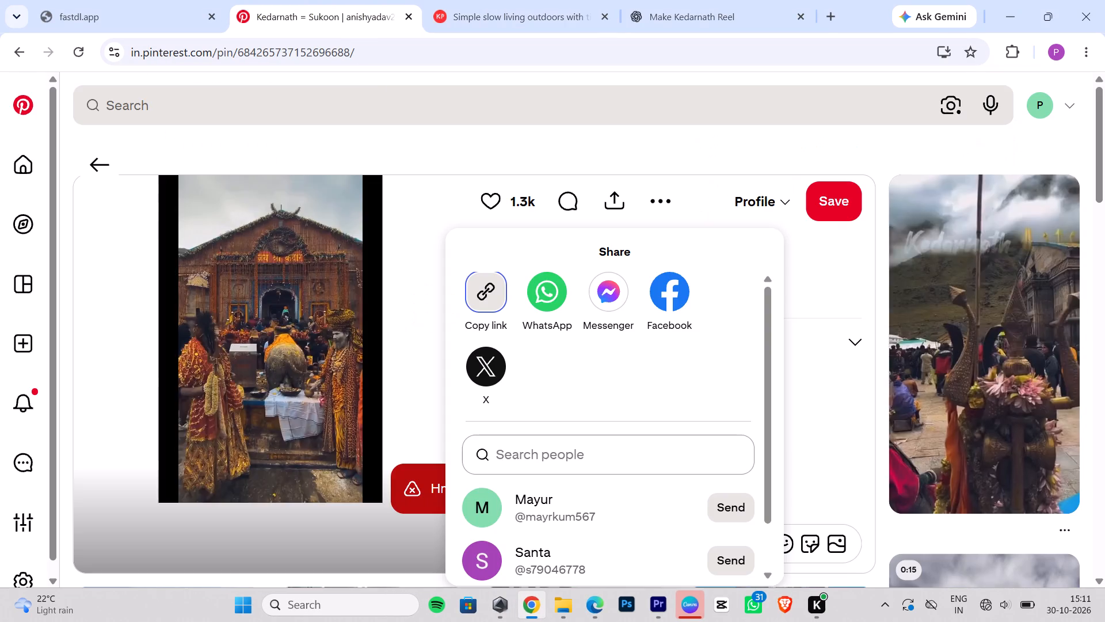
pyautogui.click(838, 387)
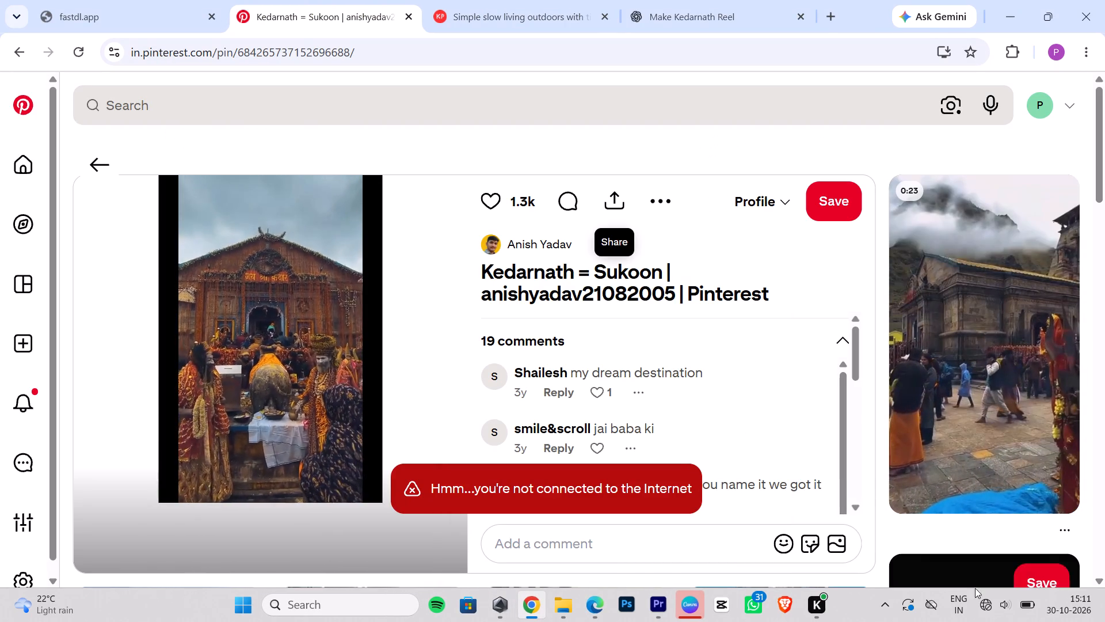
# Connect the computer to the jioairfibre Wi-Fi network and return to the Pinterest page.
pyautogui.click(983, 609)
pyautogui.click(902, 346)
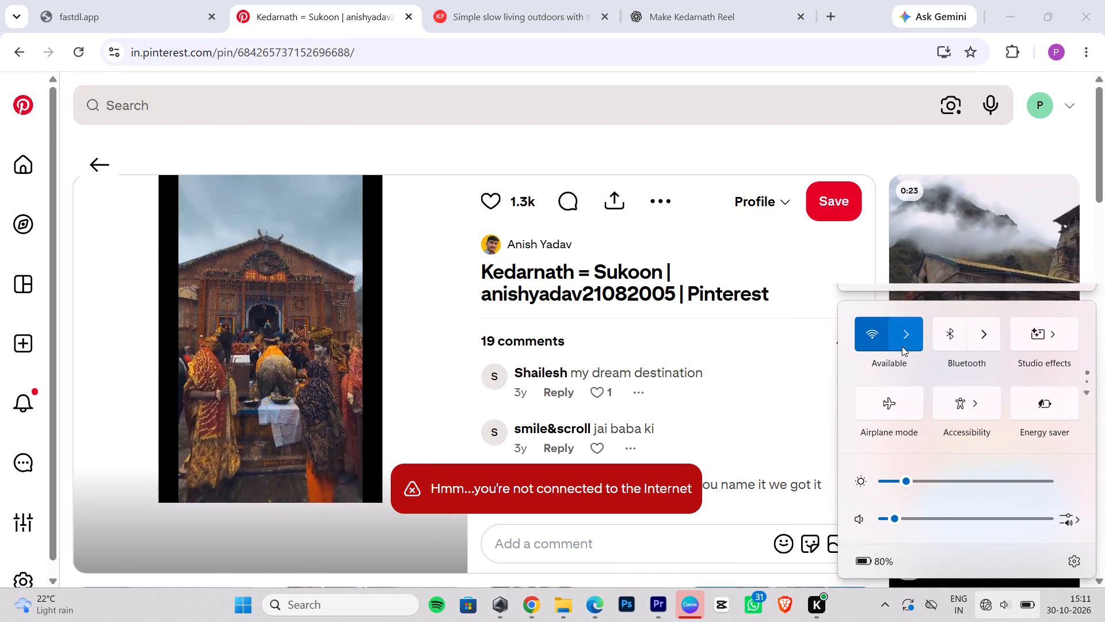
pyautogui.click(910, 347)
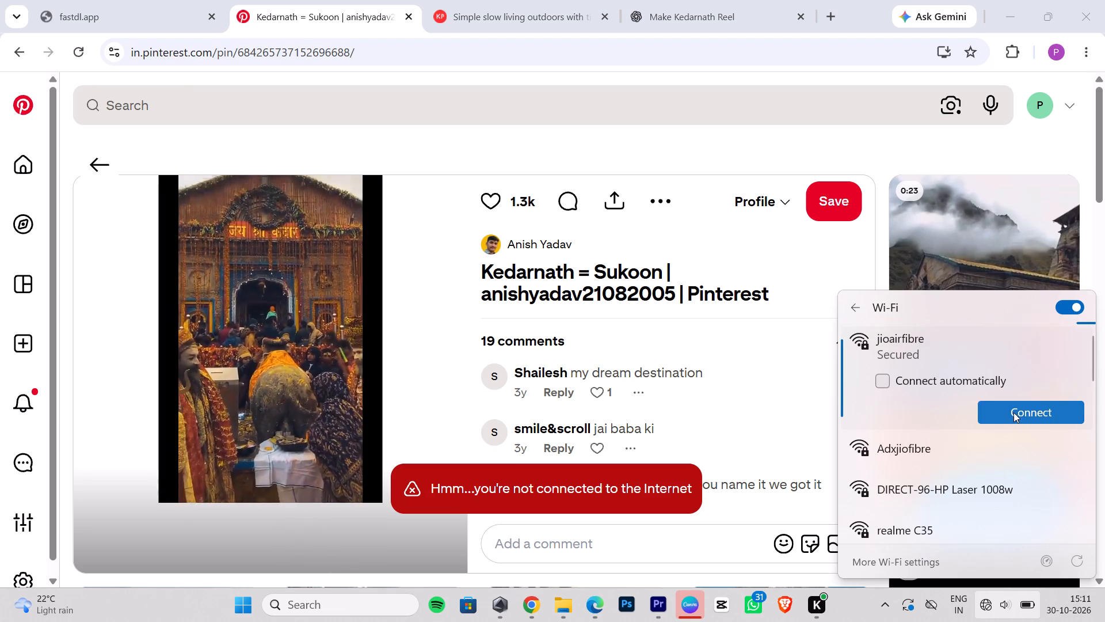
pyautogui.click(1013, 412)
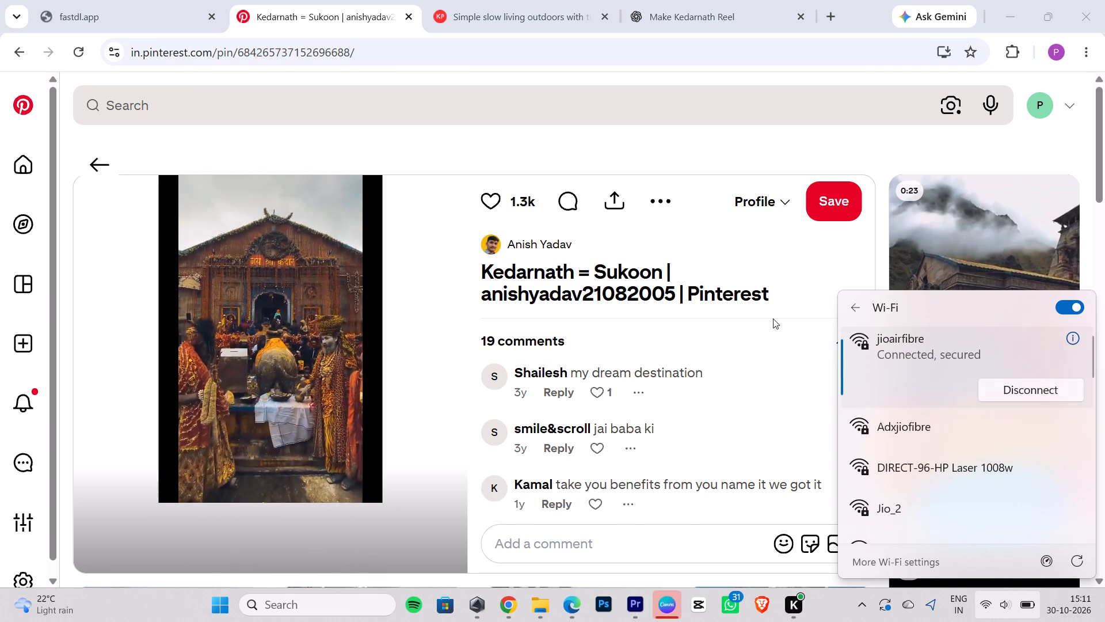
pyautogui.click(786, 256)
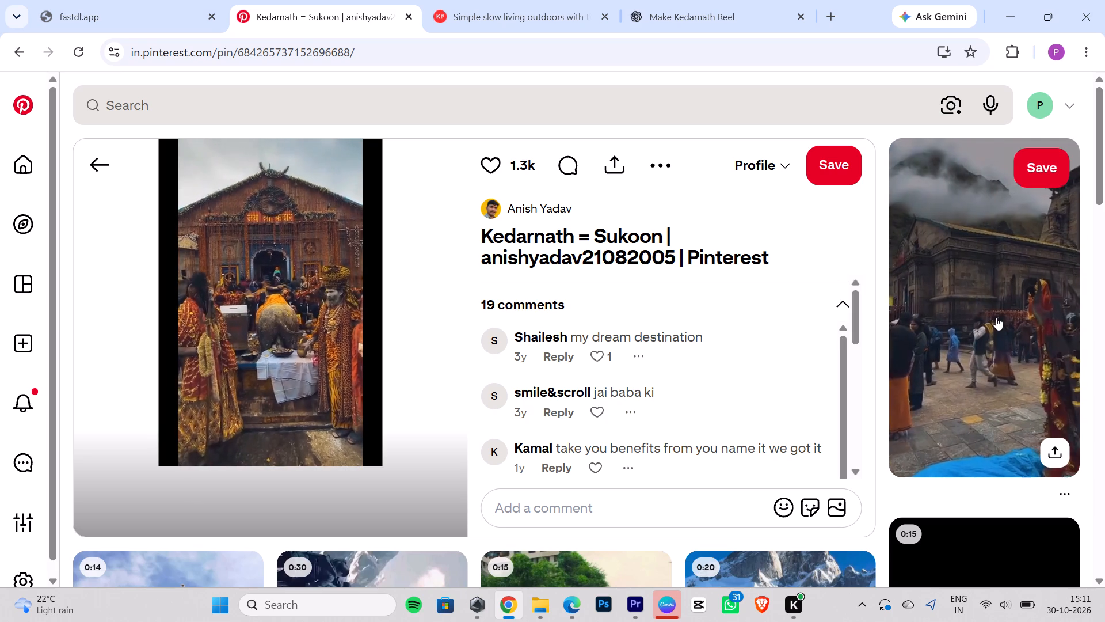
# Open the related pin titled Mahadev beside the Kedarnath video and copy its share link.
pyautogui.click(996, 317)
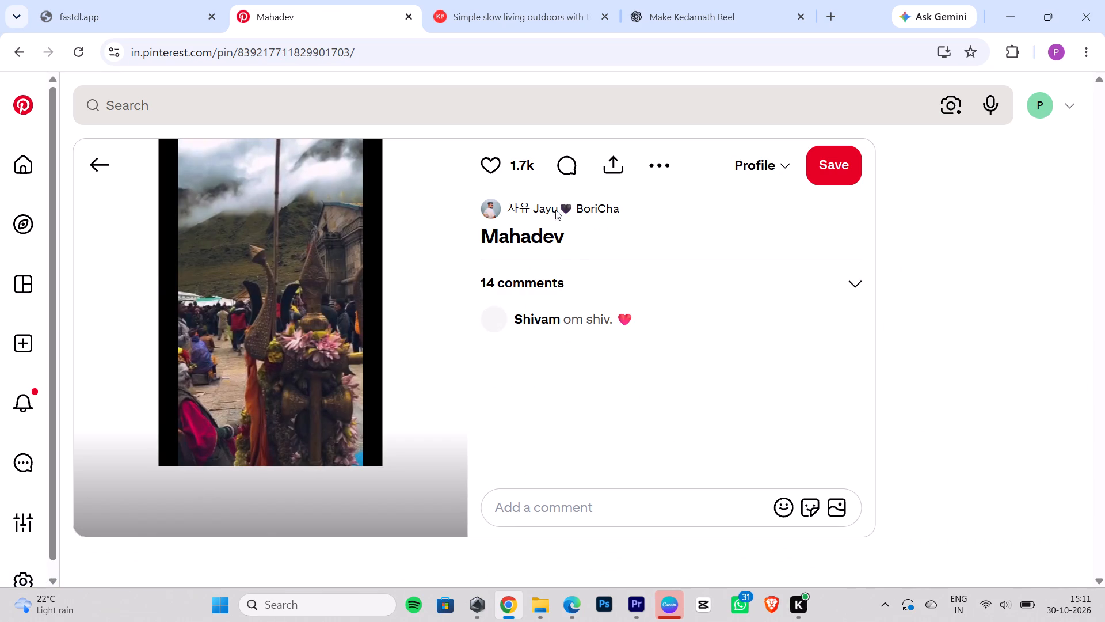
pyautogui.click(615, 164)
pyautogui.tripleClick(479, 263)
pyautogui.tripleClick(479, 263)
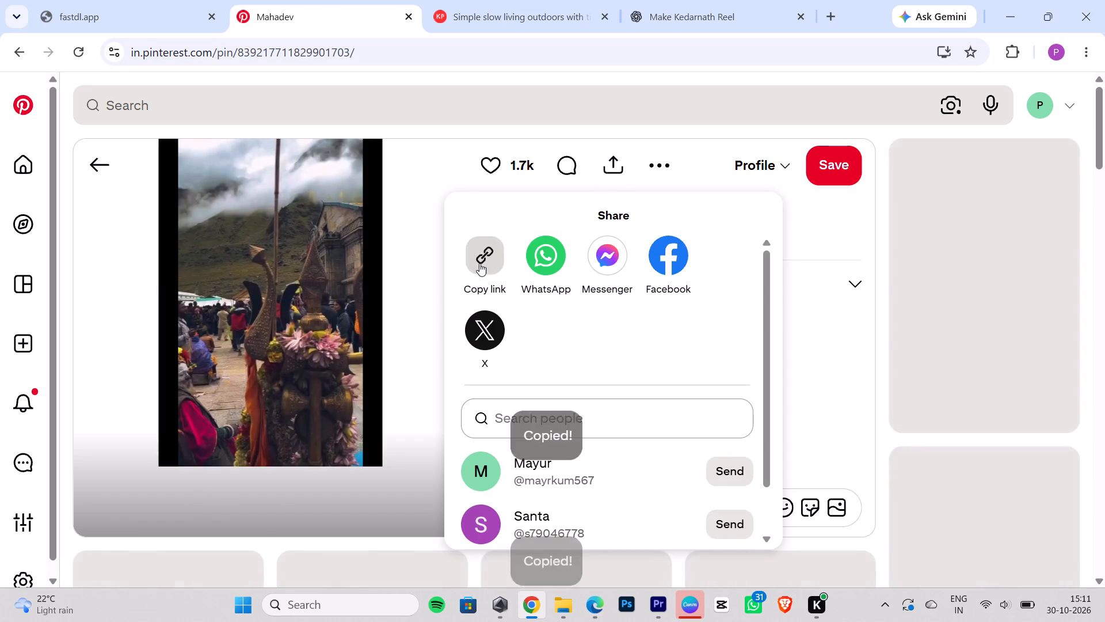
pyautogui.doubleClick(479, 263)
# Return the KlickPin Pinterest downloader to its empty URL entry page.
pyautogui.click(490, 0)
pyautogui.click(20, 57)
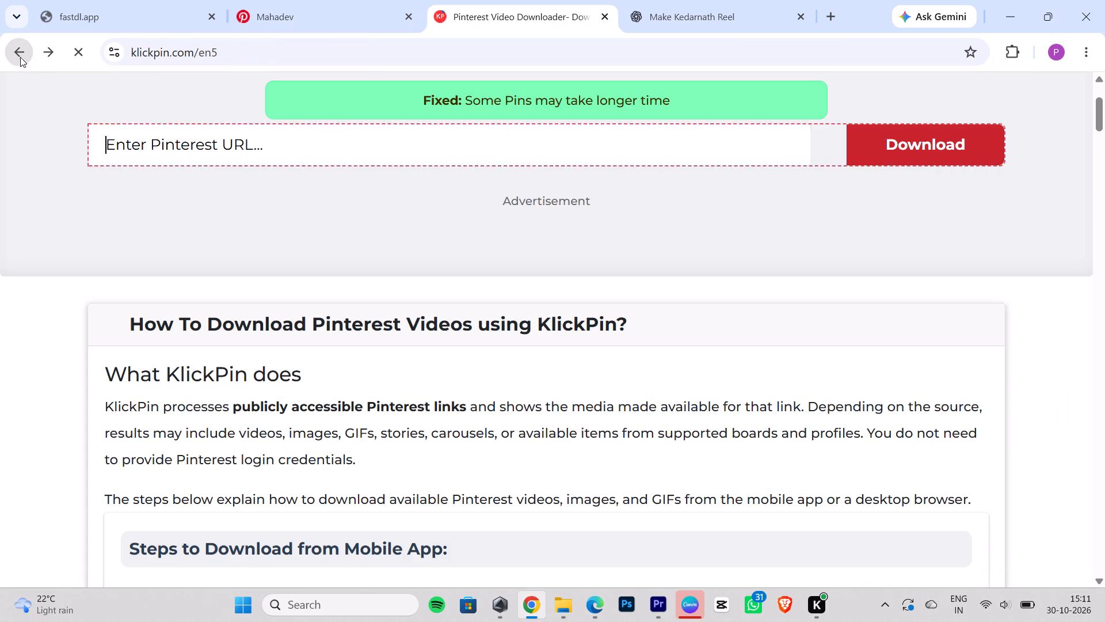
# Preview the Mahadev video on Pinterest and examine its related pins for usable footage, including the har har mahadev video.
pyautogui.click(361, 20)
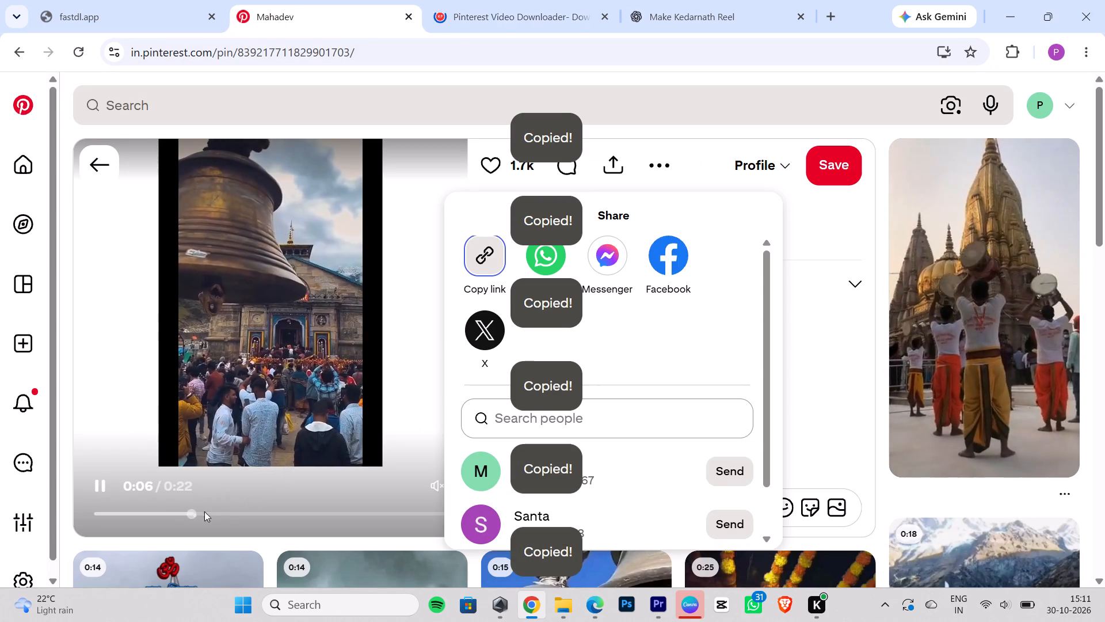
pyautogui.moveTo(204, 511); pyautogui.dragTo(4, 521)
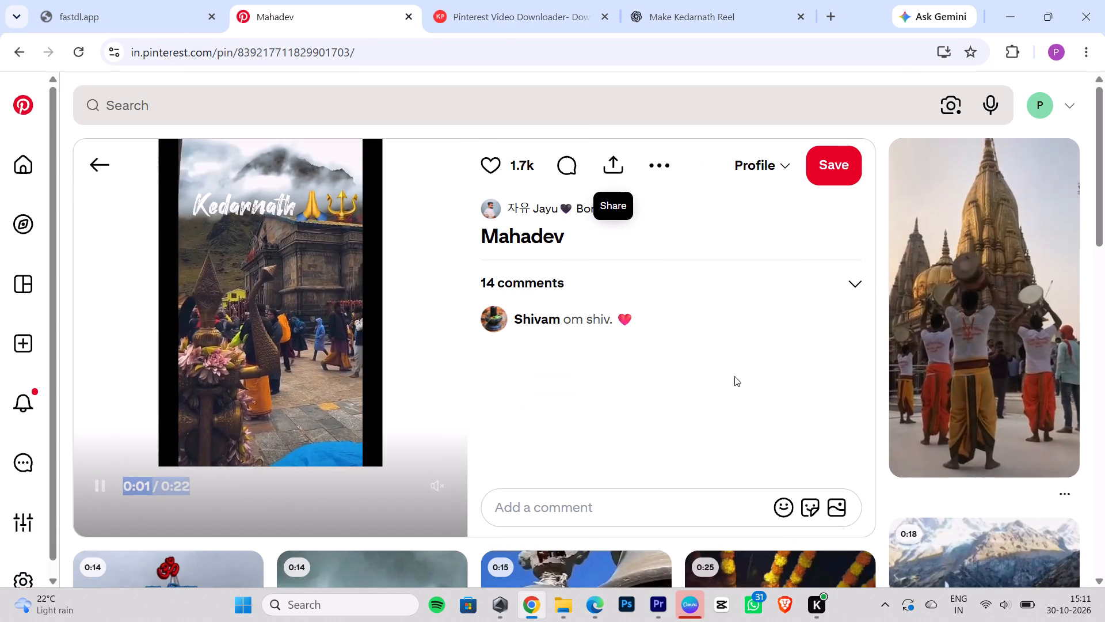
pyautogui.scroll(-3, 473, 480)
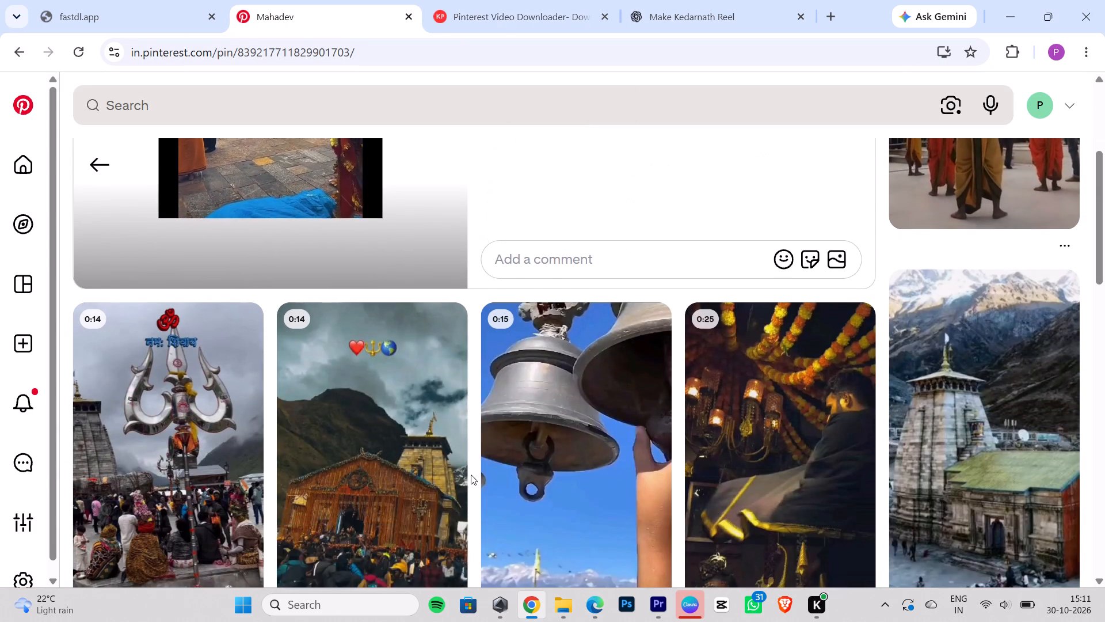
pyautogui.scroll(-1, 576, 402)
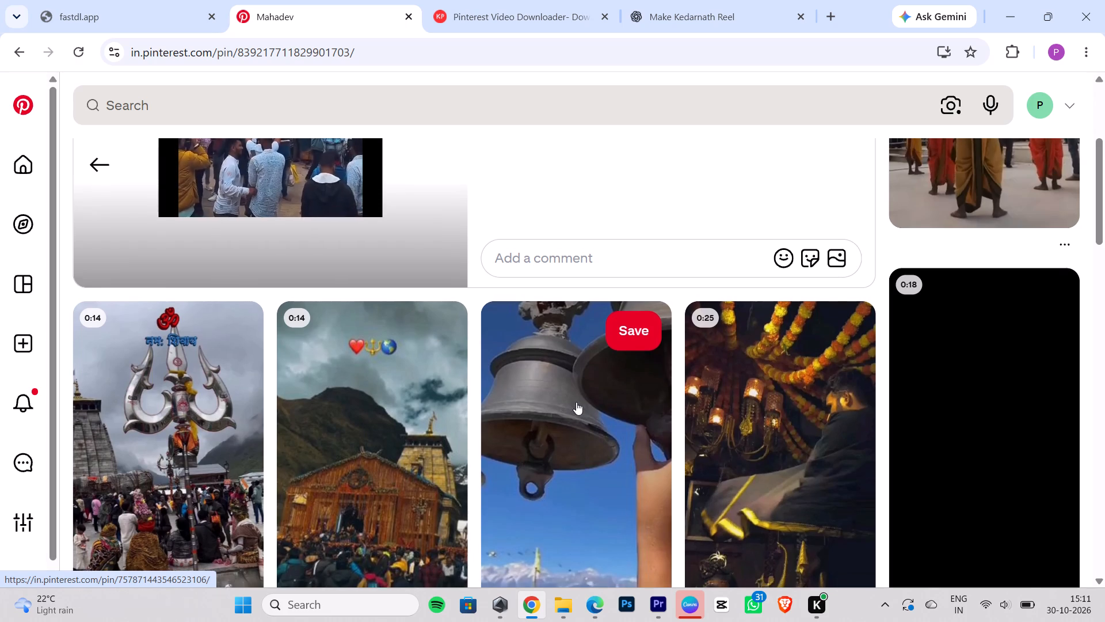
pyautogui.click(783, 432)
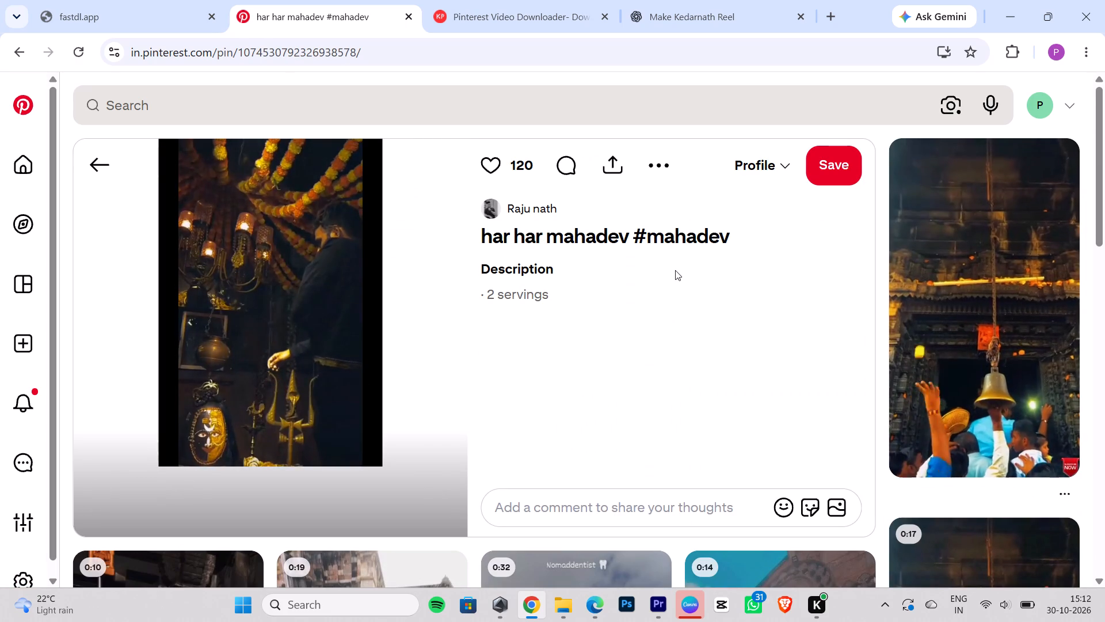
pyautogui.click(96, 161)
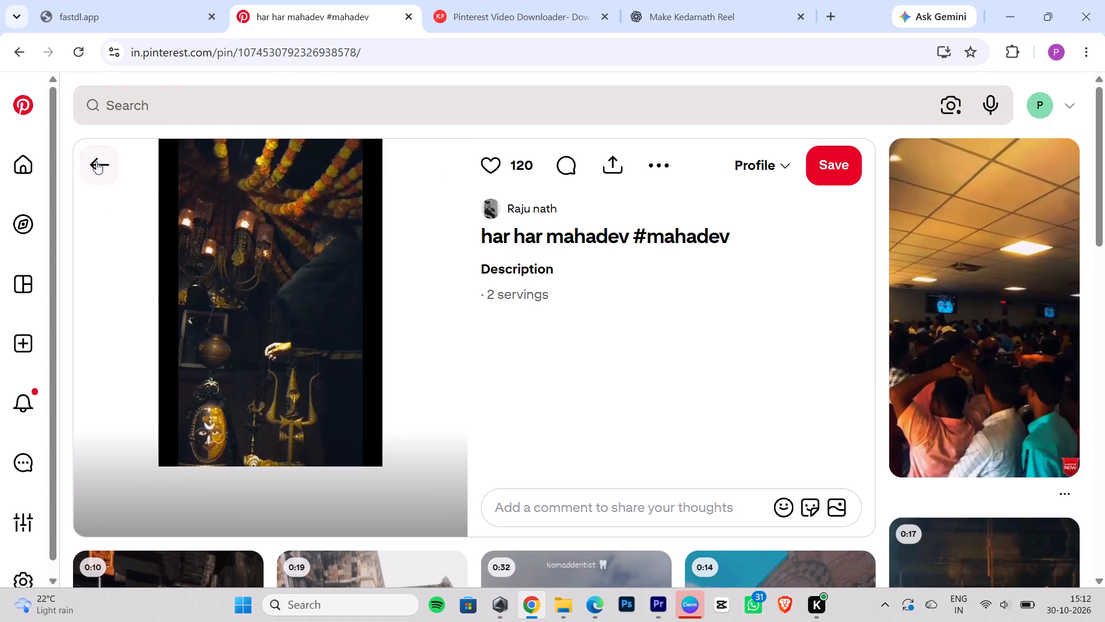
# Search Pinterest for "kedarnath temple video" and browse the results for further montage footage.
pyautogui.click(188, 84)
pyautogui.click(189, 111)
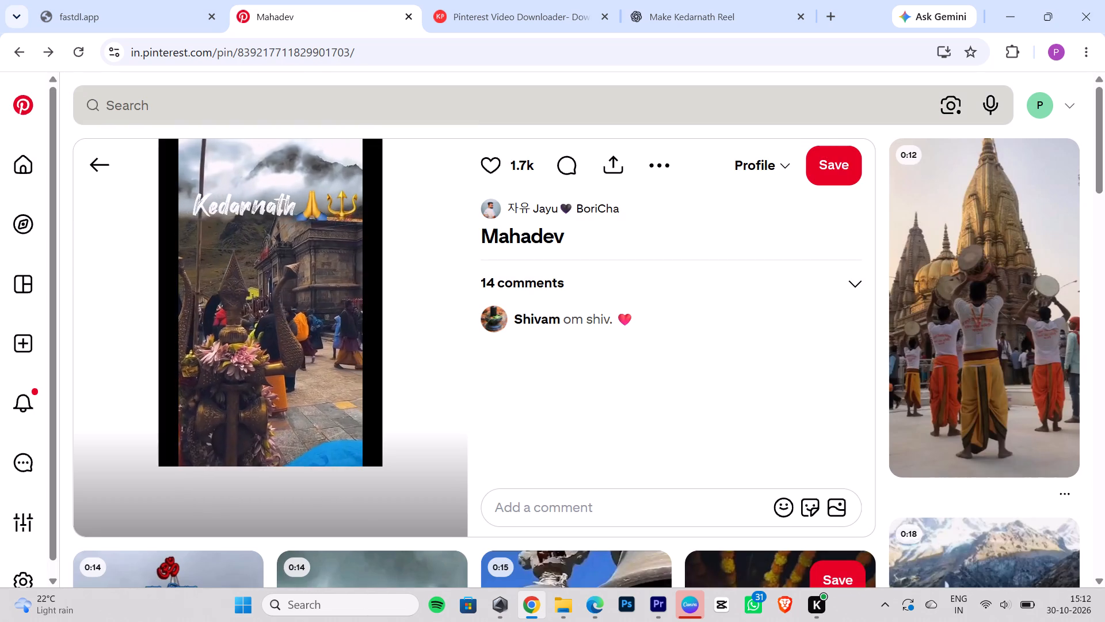
pyautogui.click(186, 112)
pyautogui.write('kedarnath')
pyautogui.press('space')
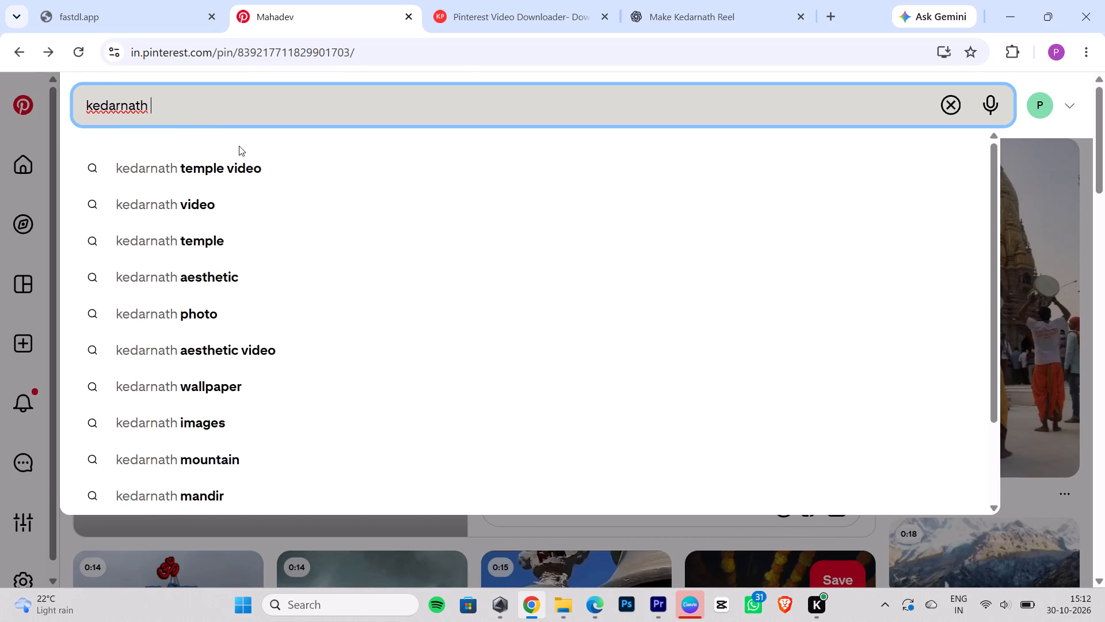
pyautogui.click(239, 169)
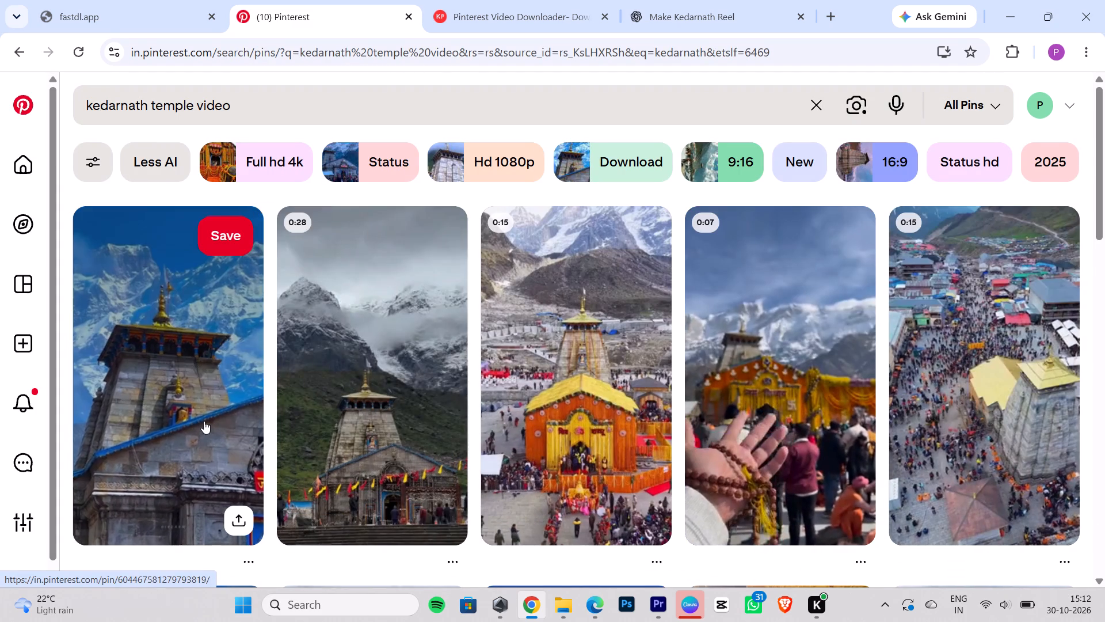
pyautogui.scroll(-5, 422, 387)
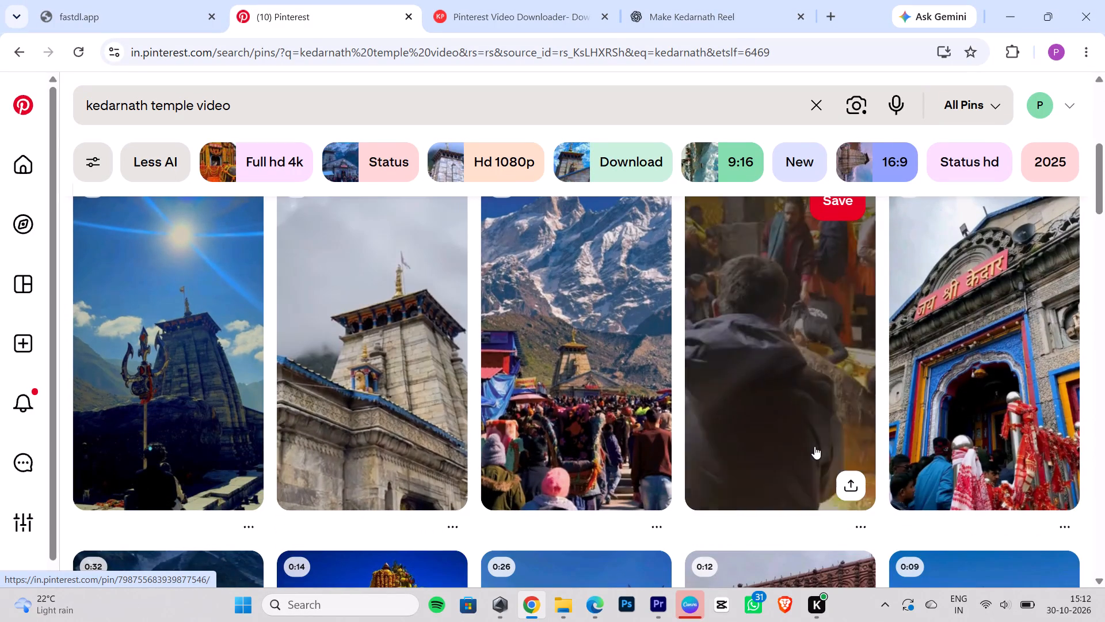
# Import the 14654858dd18b9cd12edcbb6ad5ec895 and 2d990999cc3fd5462d59b06157f57fbe videos from the Downloads folder into the Premiere Pro project.
pyautogui.click(564, 617)
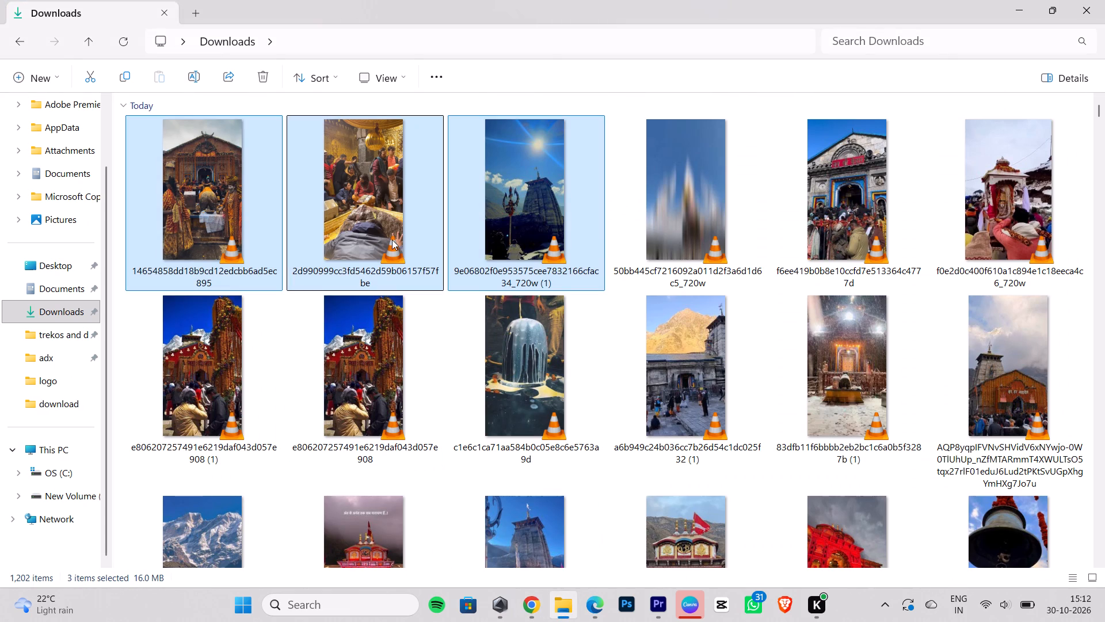
pyautogui.click(513, 207)
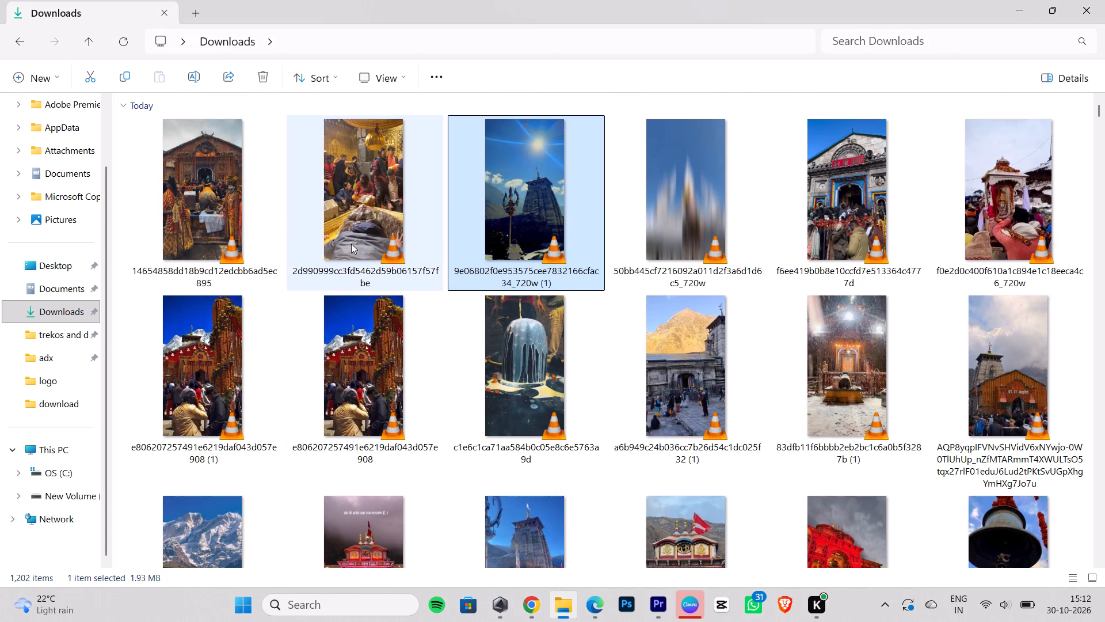
pyautogui.click(356, 226)
pyautogui.keyDown('shift'); pyautogui.click(232, 228); pyautogui.keyUp('shift')
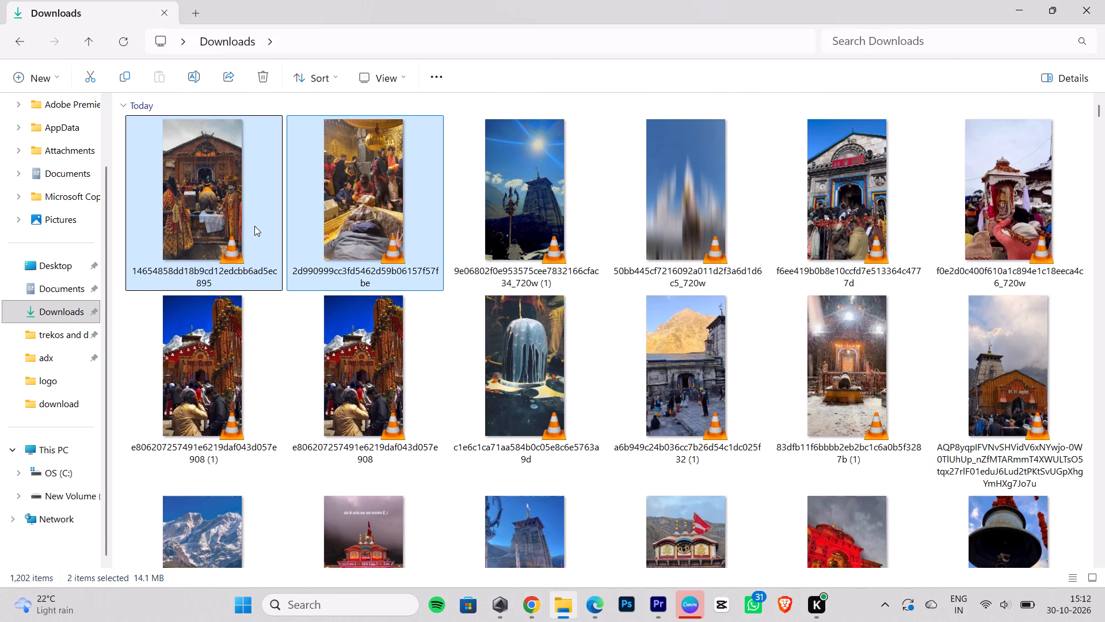
pyautogui.moveTo(321, 215); pyautogui.dragTo(649, 608)
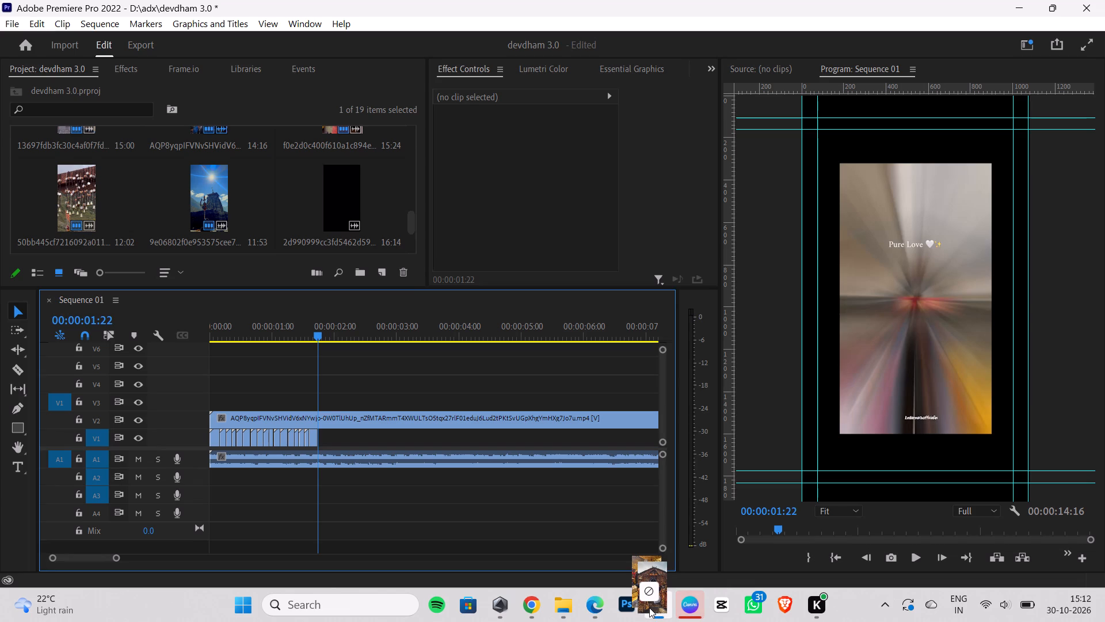
pyautogui.moveTo(649, 608); pyautogui.dragTo(505, 412)
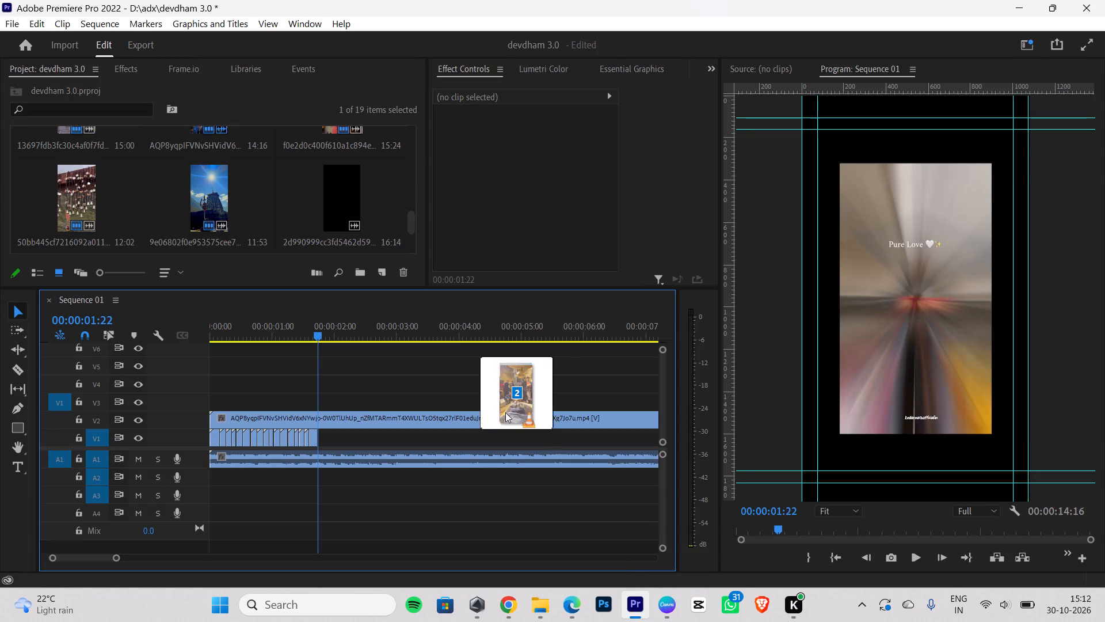
pyautogui.moveTo(505, 412); pyautogui.dragTo(295, 236)
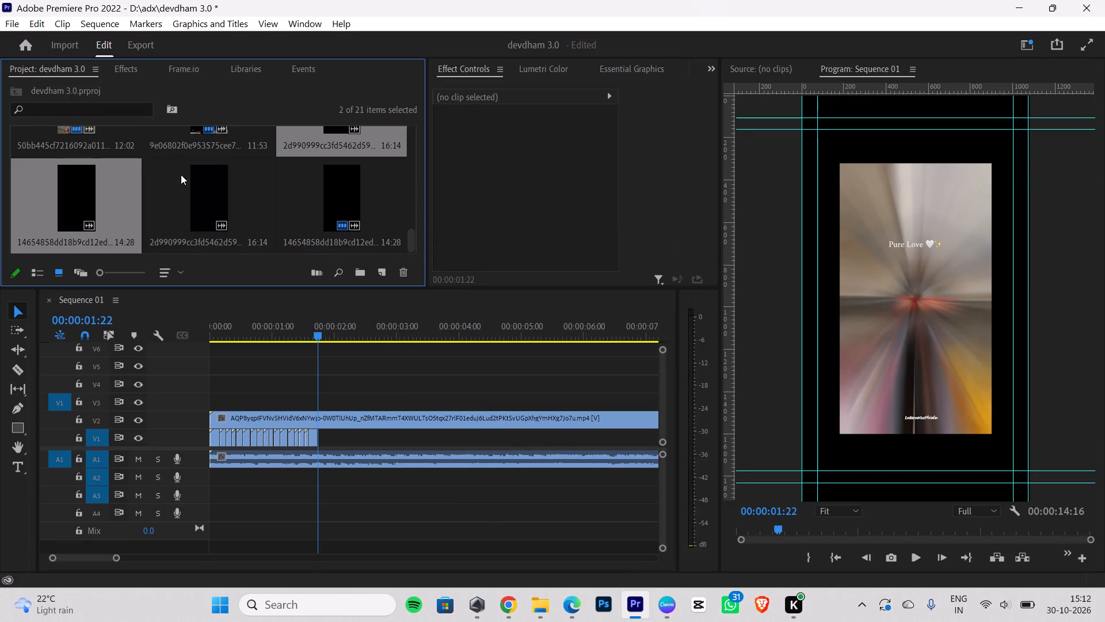
pyautogui.click(550, 160)
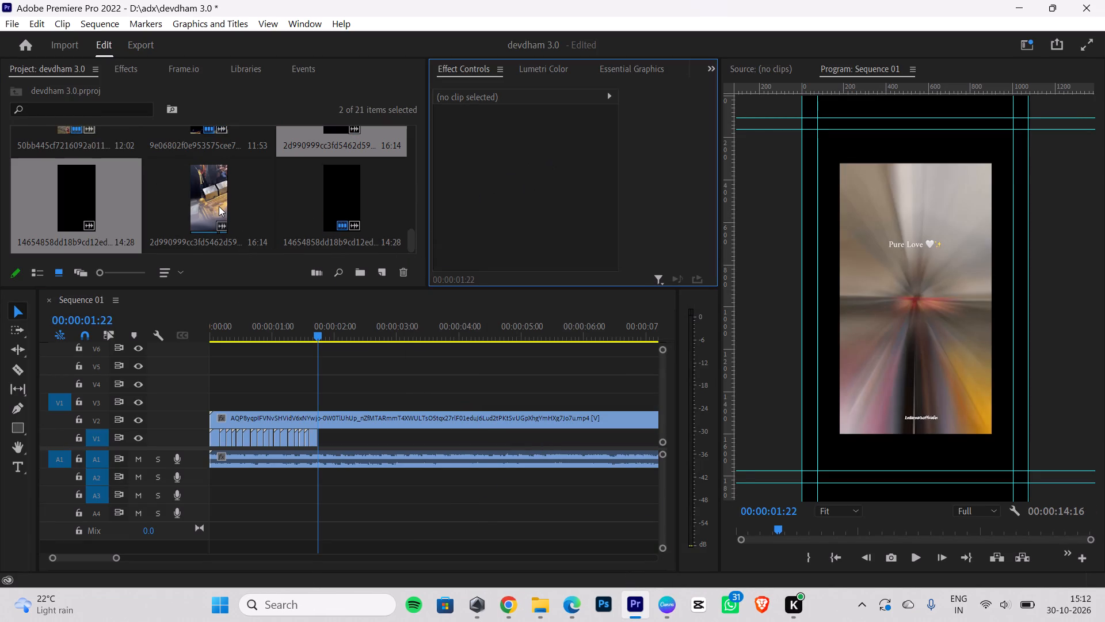
# Scrub and step through the frames between 00:00:01:16 and 00:00:01:26 to examine the overlay's shot change, stopping at 00:00:01:22.
pyautogui.moveTo(316, 327); pyautogui.dragTo(305, 337)
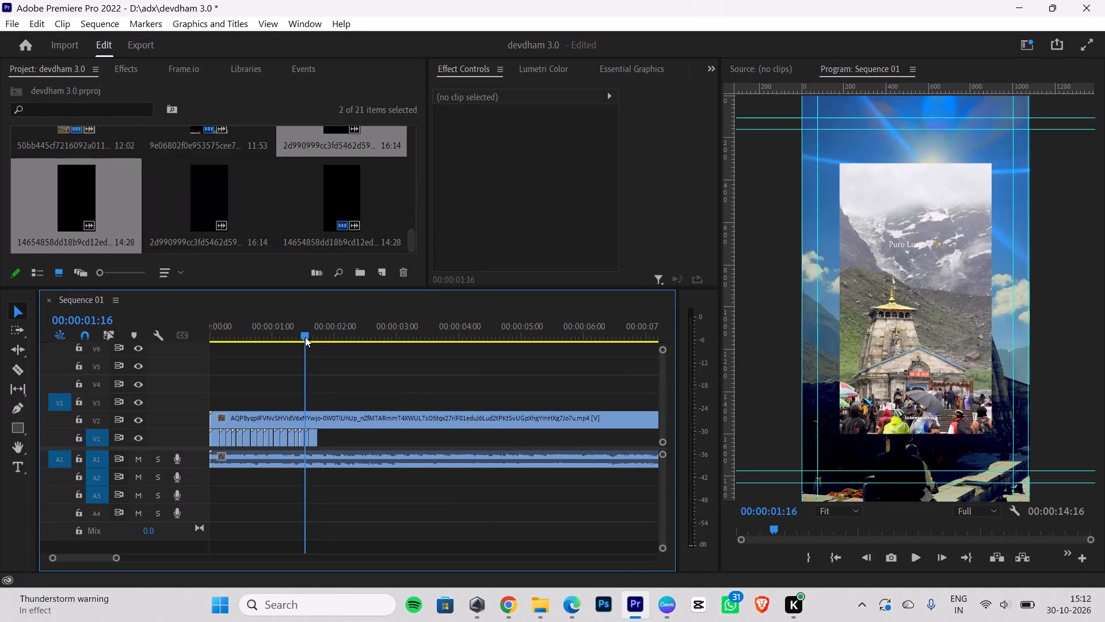
pyautogui.moveTo(305, 337); pyautogui.dragTo(327, 328)
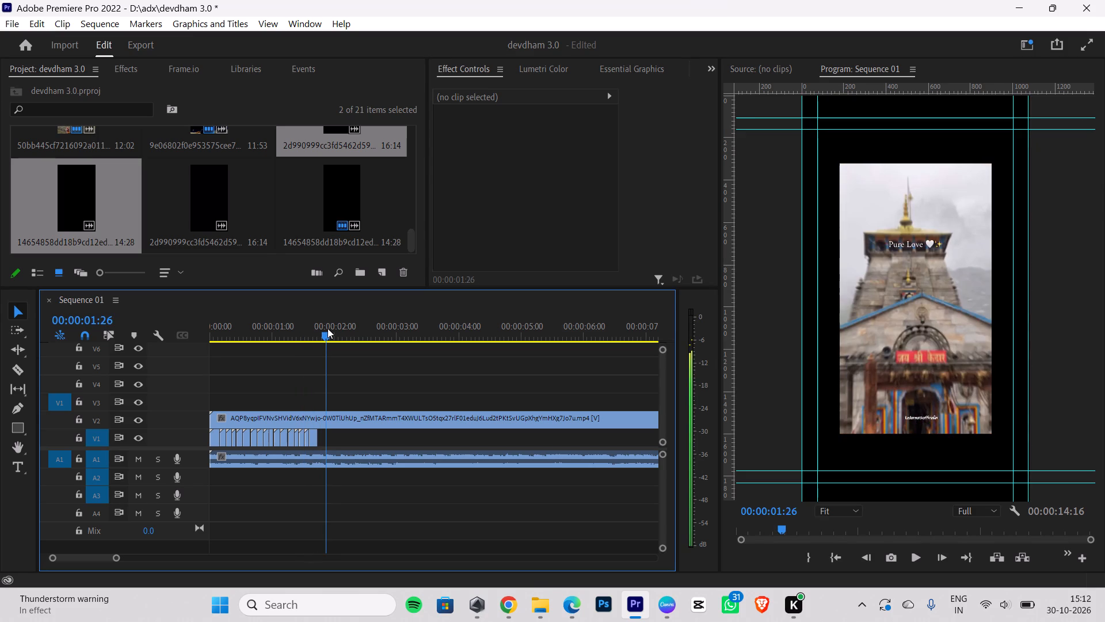
pyautogui.moveTo(327, 328); pyautogui.dragTo(306, 335)
pyautogui.press('Right')
pyautogui.press('Right')
pyautogui.press('Right')
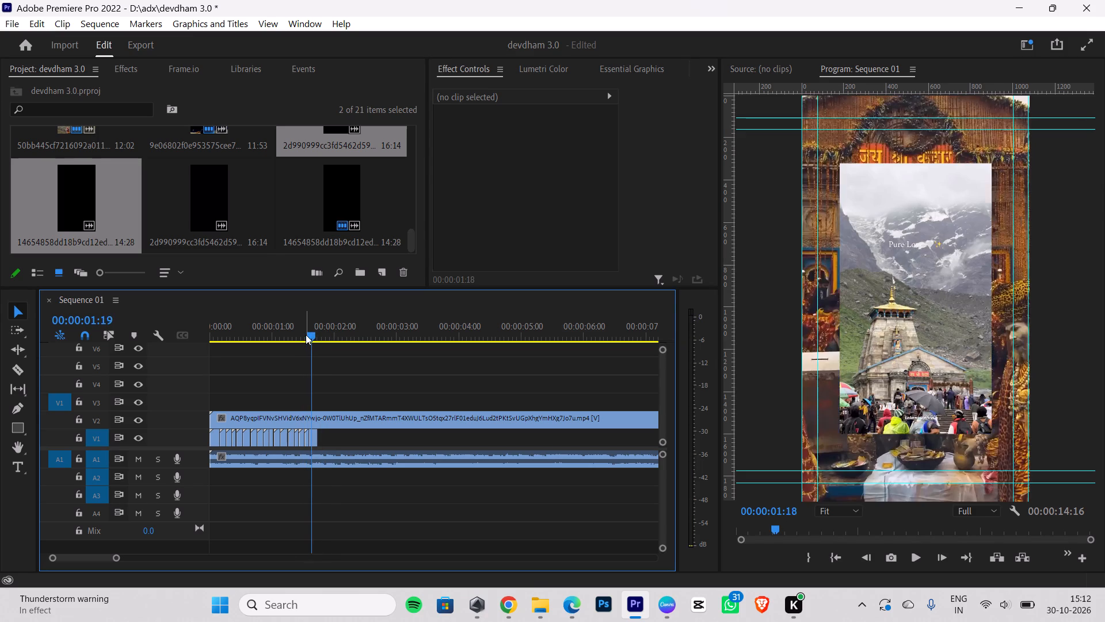
pyautogui.press('Right')
pyautogui.press('Right')
pyautogui.press('Right')
pyautogui.press('Left')
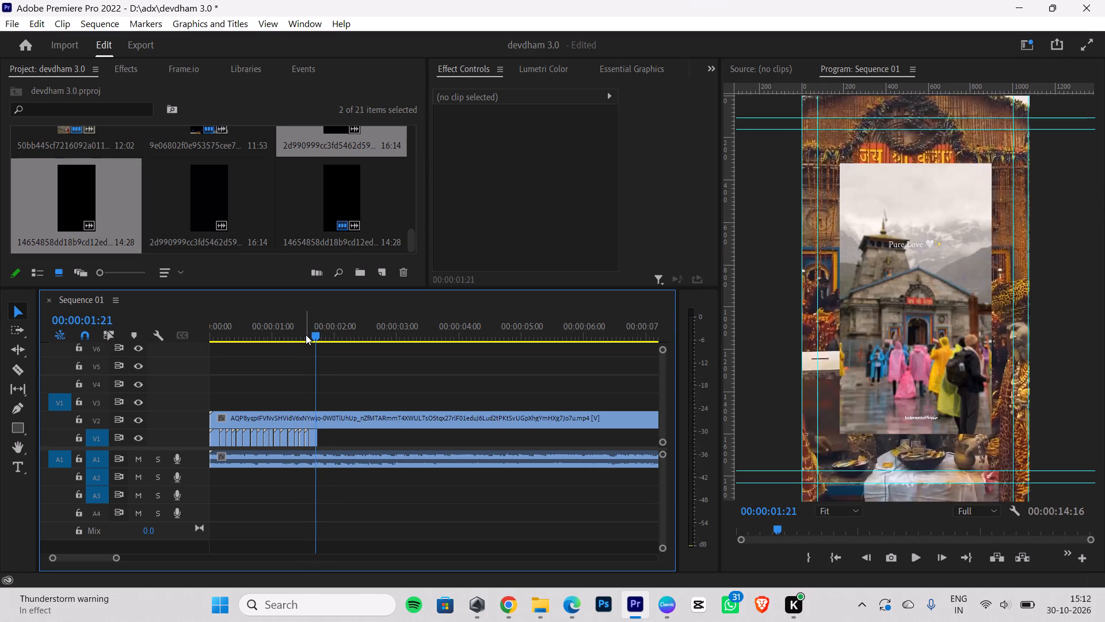
pyautogui.press('Right')
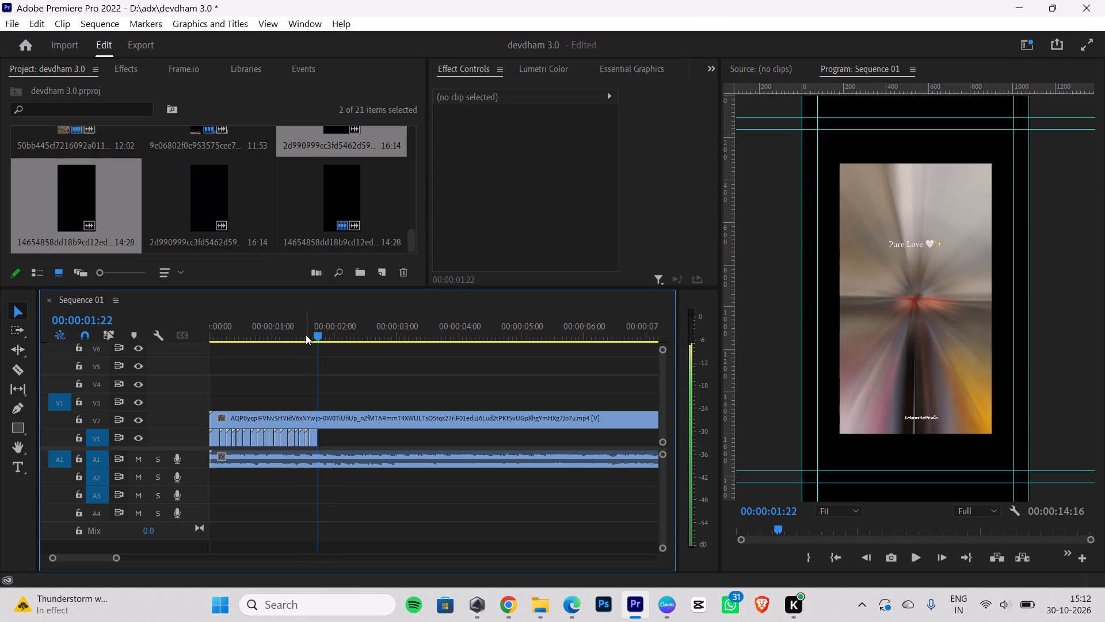
# Place the 2d990999cc3fd5462d59b06157f57fbe video without its audio on V1 at 00:00:01:22 and scale it to frame size.
pyautogui.moveTo(71, 200); pyautogui.dragTo(120, 240)
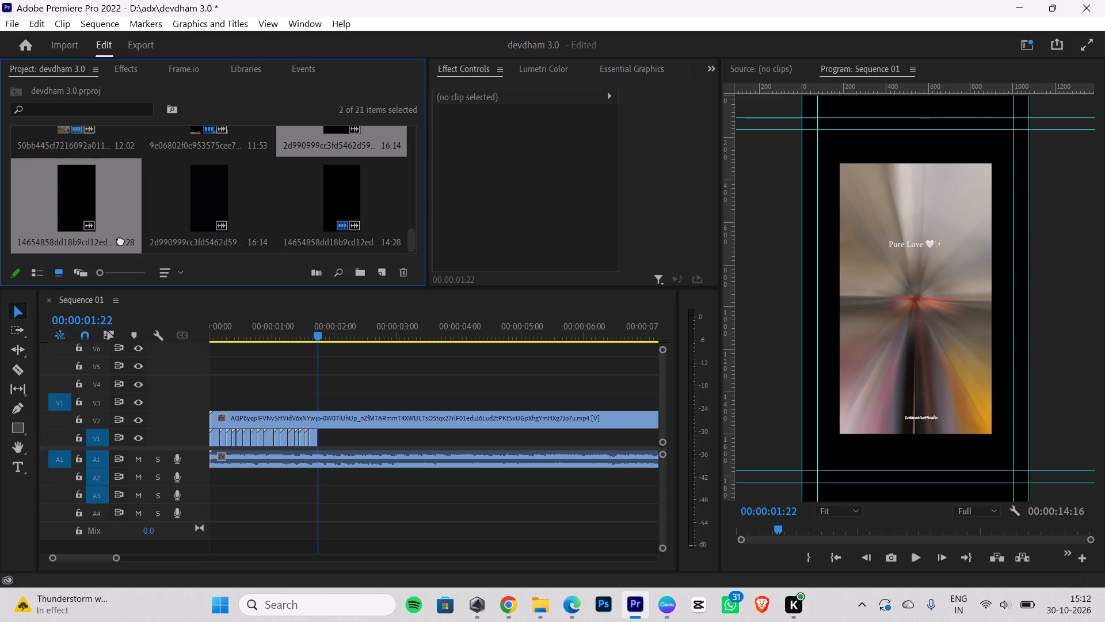
pyautogui.moveTo(120, 240); pyautogui.dragTo(359, 369)
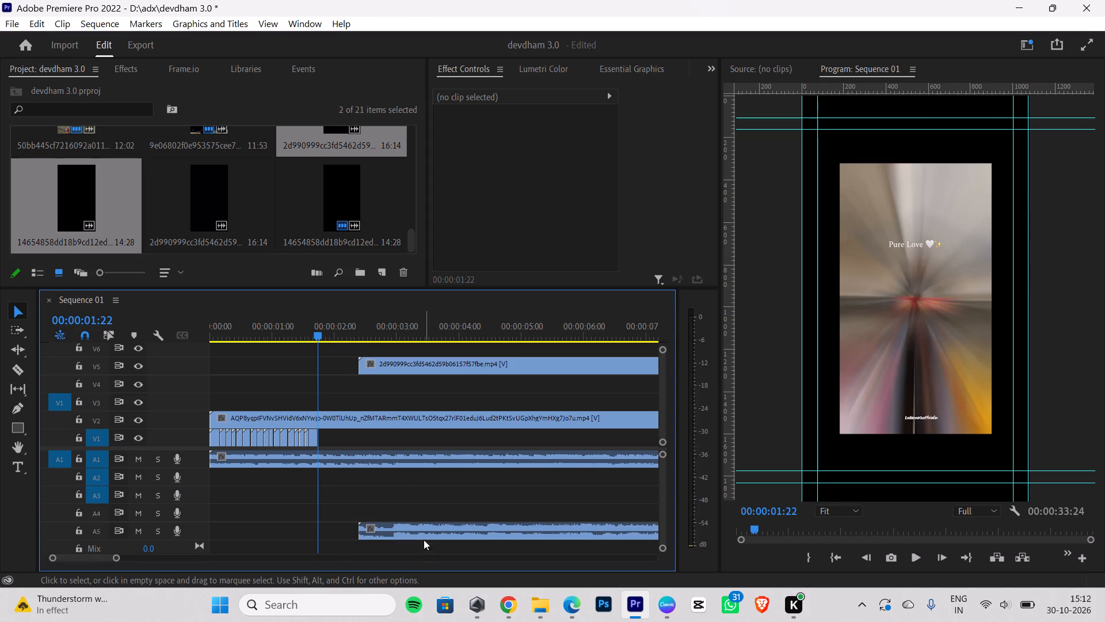
pyautogui.click(426, 531)
pyautogui.press('BackSpace')
pyautogui.moveTo(411, 365); pyautogui.dragTo(408, 389)
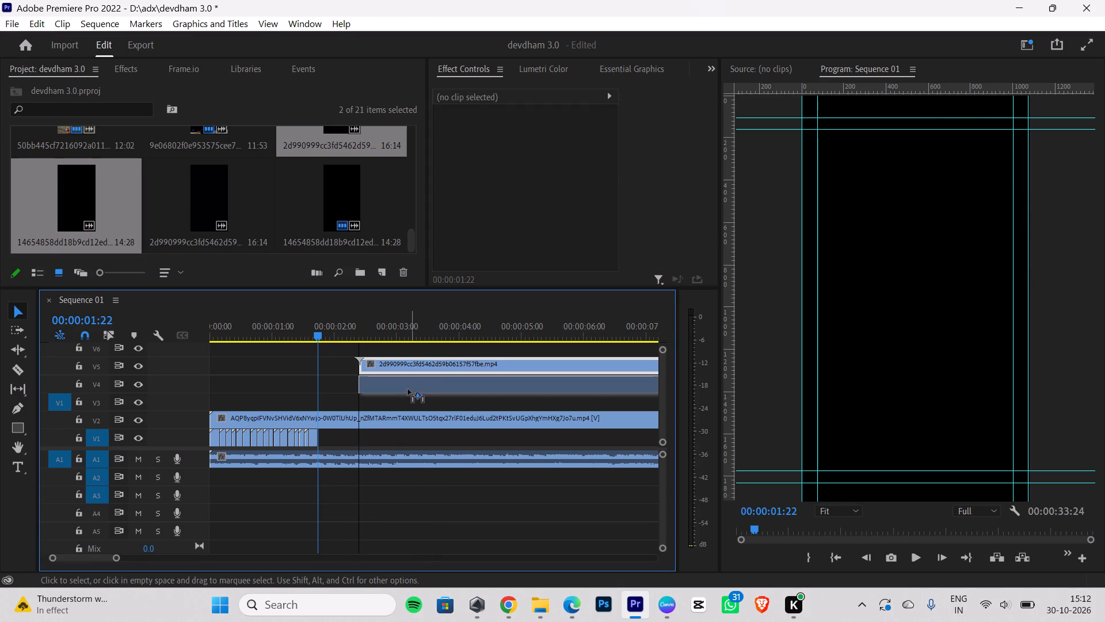
pyautogui.moveTo(408, 389); pyautogui.dragTo(374, 431)
pyautogui.rightClick(373, 435)
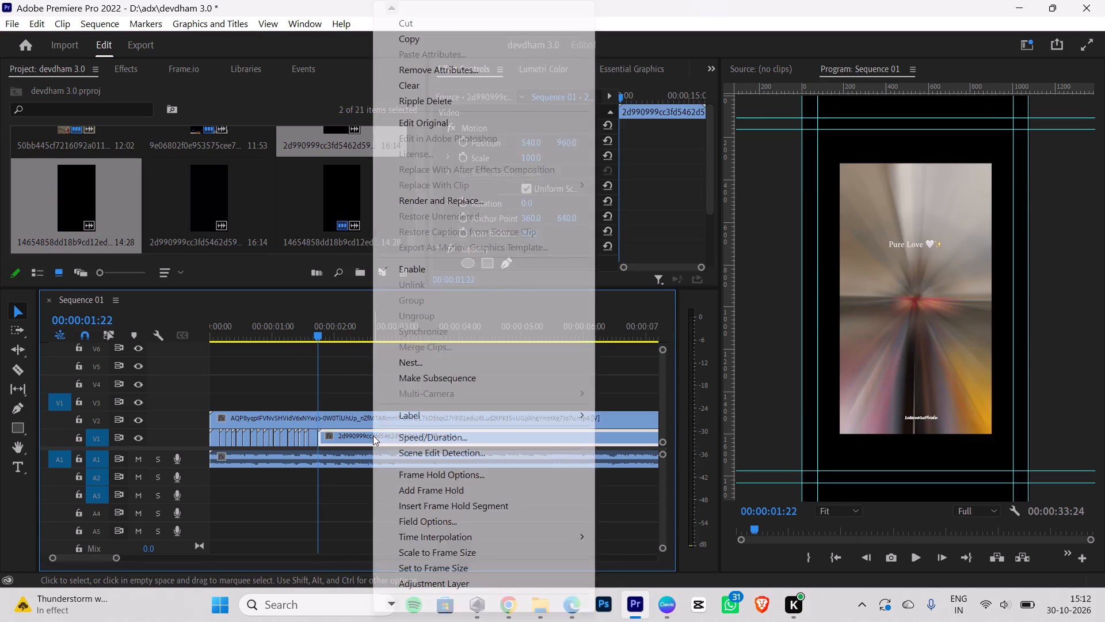
pyautogui.click(428, 551)
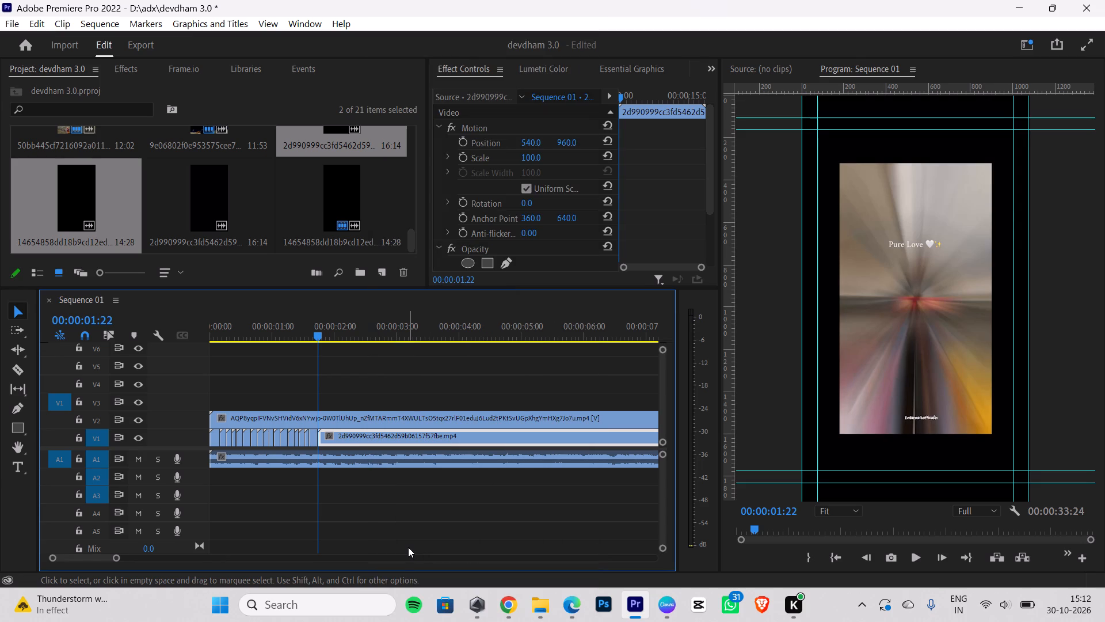
# Step through the frames between 00:00:01:21 and 00:00:01:28 to compare the newly placed V1 clip with the overlay's shot changes.
pyautogui.press('Right')
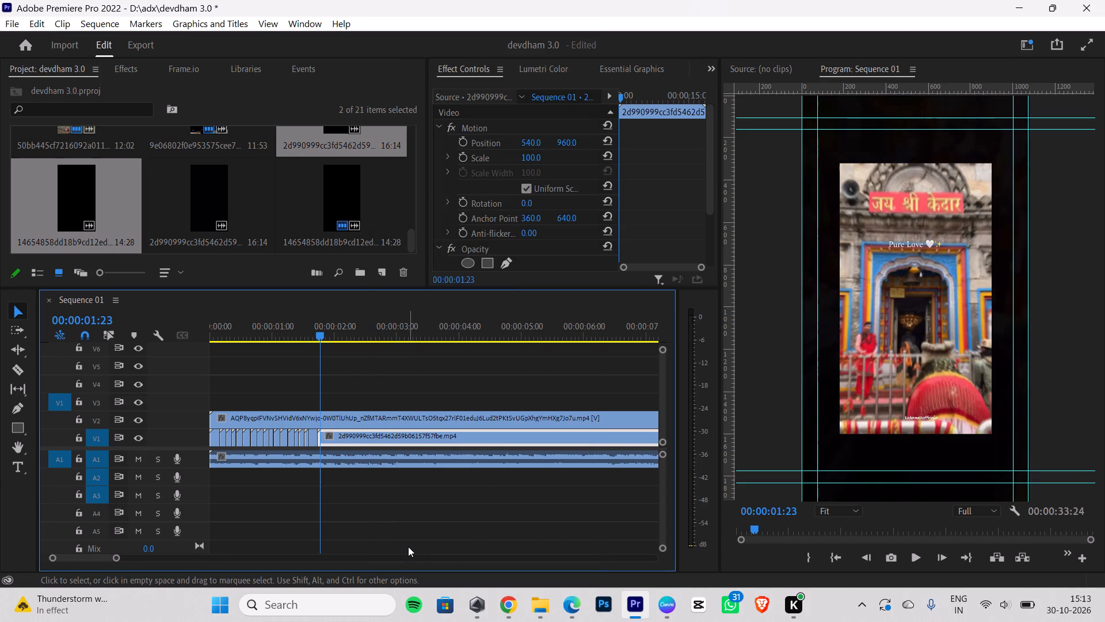
pyautogui.press('Left')
pyautogui.press('Left')
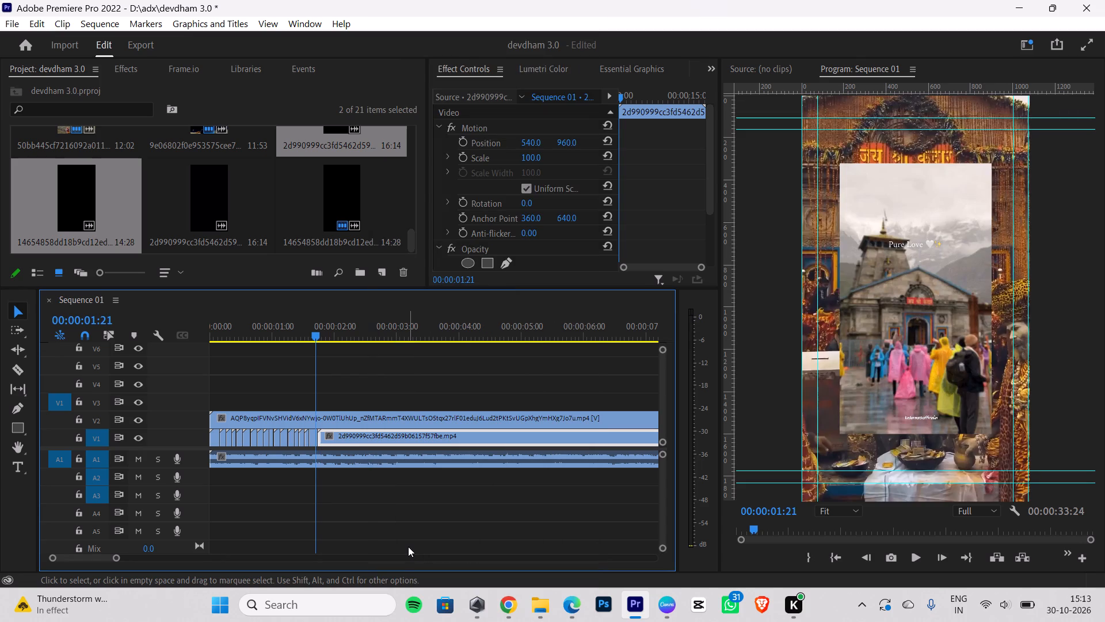
pyautogui.press('Right')
pyautogui.press('Right')
pyautogui.press('Right')
pyautogui.press('Right')
pyautogui.press('Right')
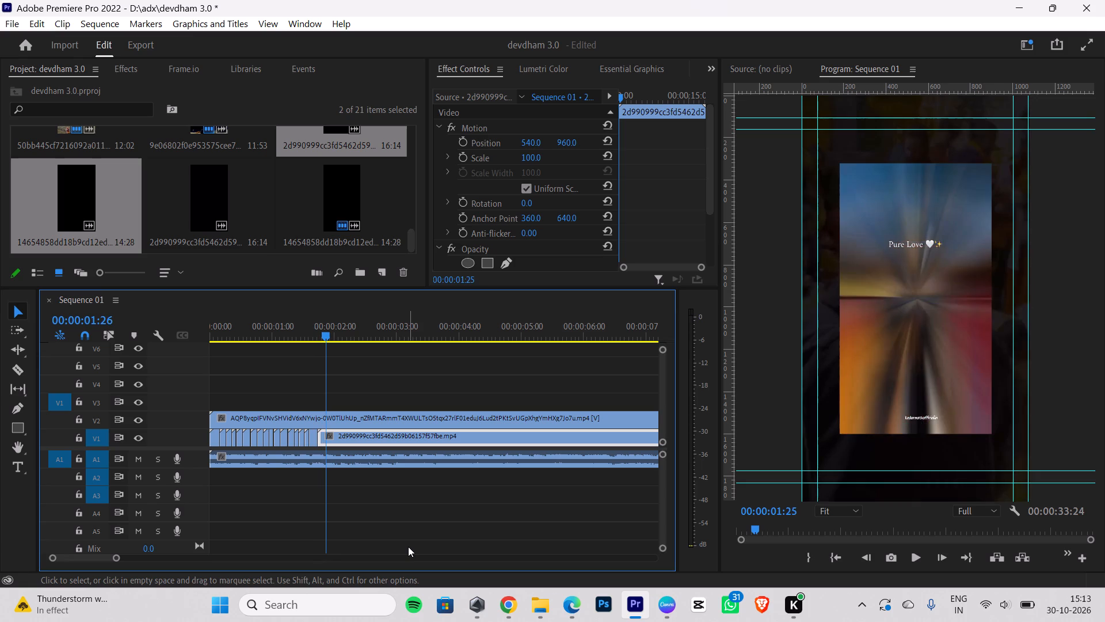
pyautogui.press('Right')
pyautogui.press('Right')
pyautogui.scroll(1, 479, 568)
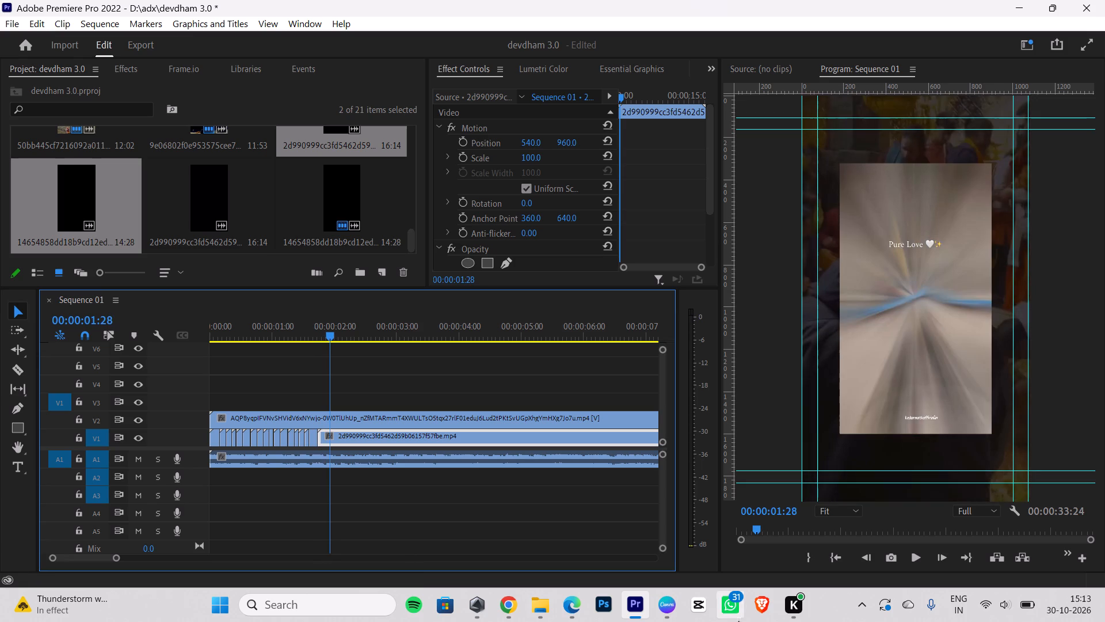
# Hide the V2 overlay, split the 2d990999cc3fd5462d59b06157f57fbe clip on V1 at 00:00:02:26, and delete the part before the cut.
pyautogui.moveTo(331, 331); pyautogui.dragTo(311, 350)
pyautogui.click(138, 423)
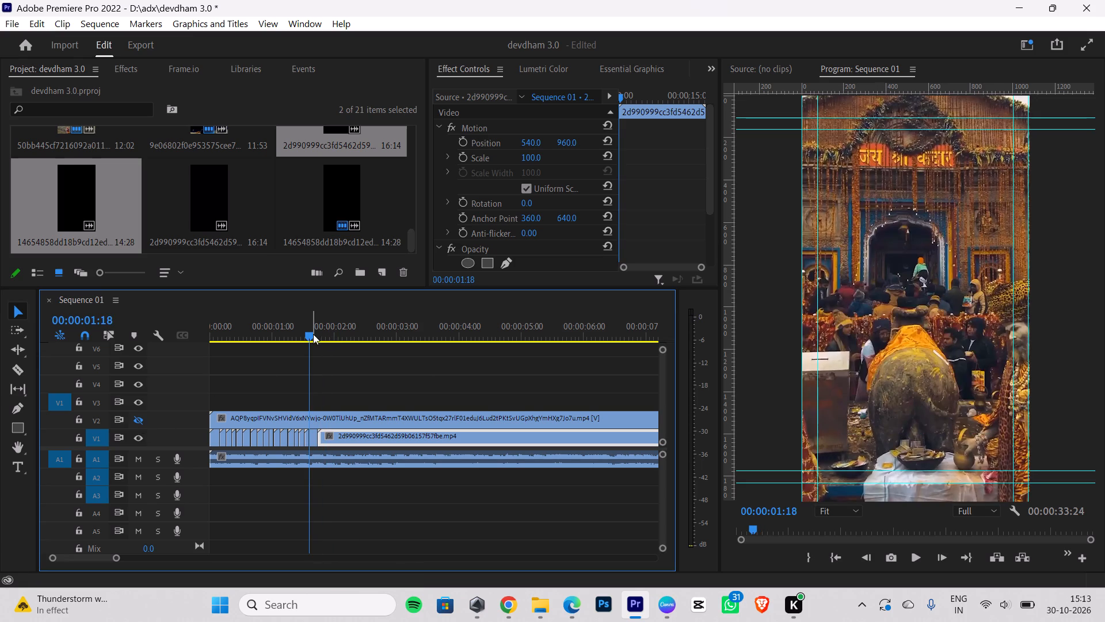
pyautogui.moveTo(309, 334); pyautogui.dragTo(367, 342)
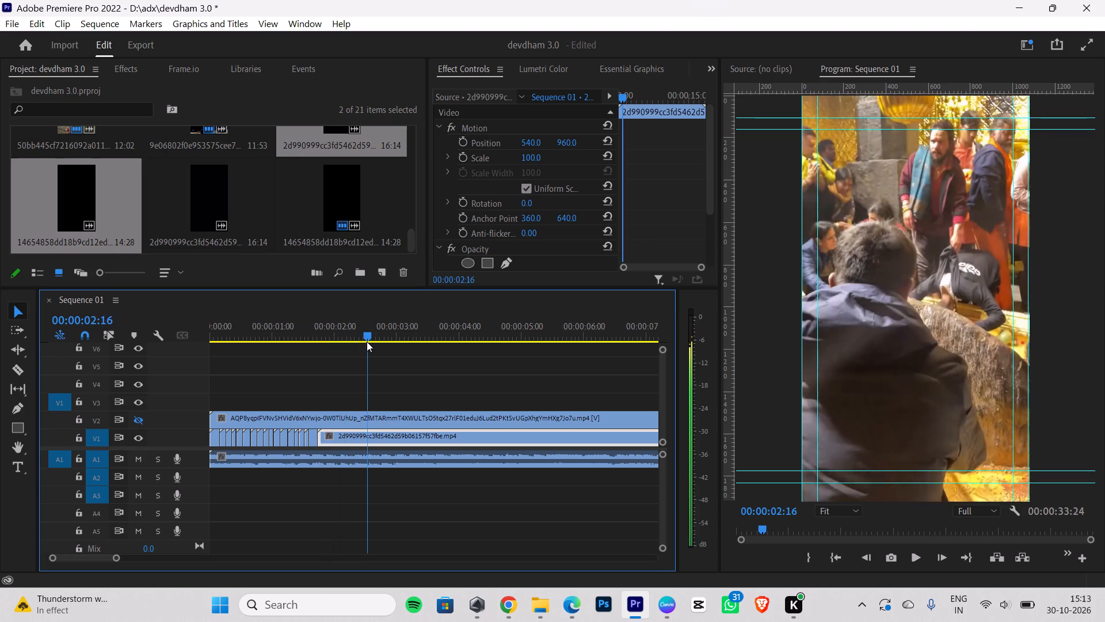
pyautogui.moveTo(367, 342); pyautogui.dragTo(370, 344)
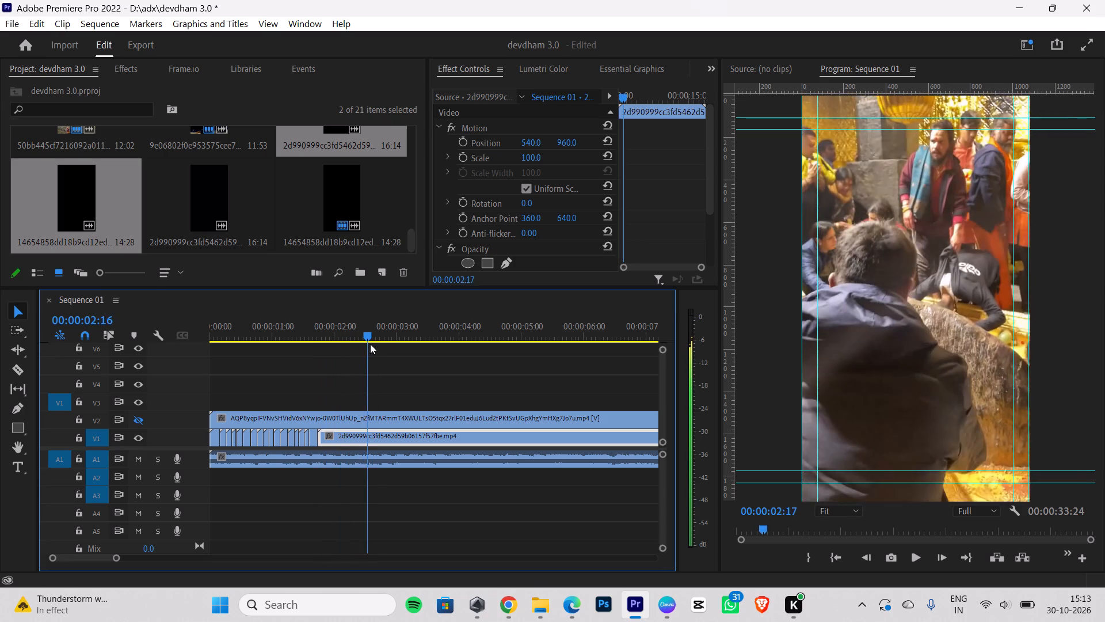
pyautogui.moveTo(370, 344); pyautogui.dragTo(388, 343)
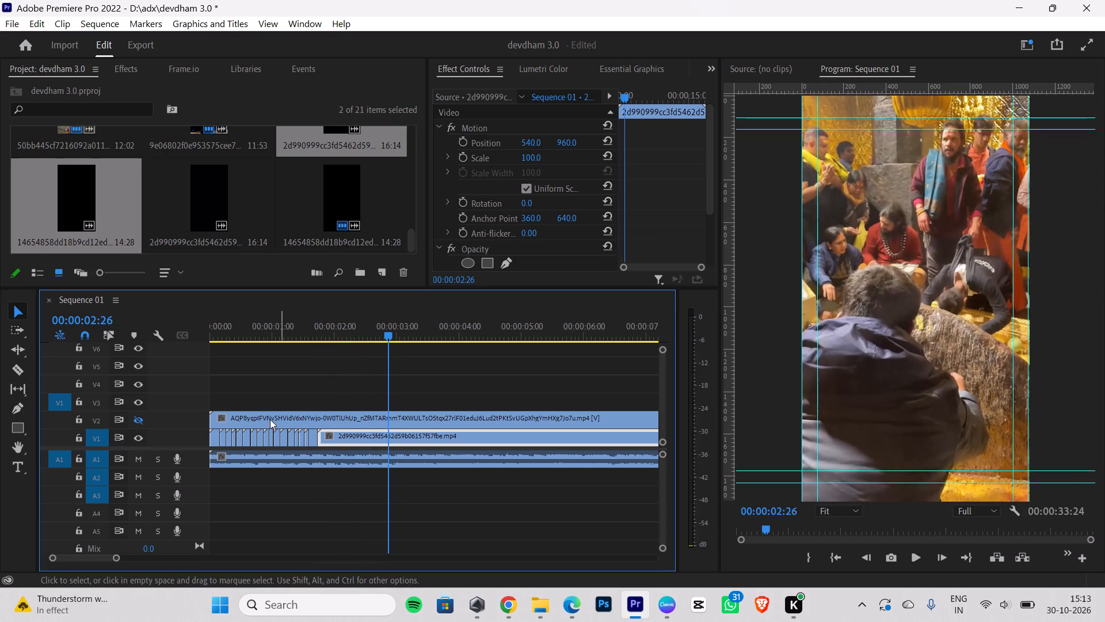
pyautogui.click(19, 370)
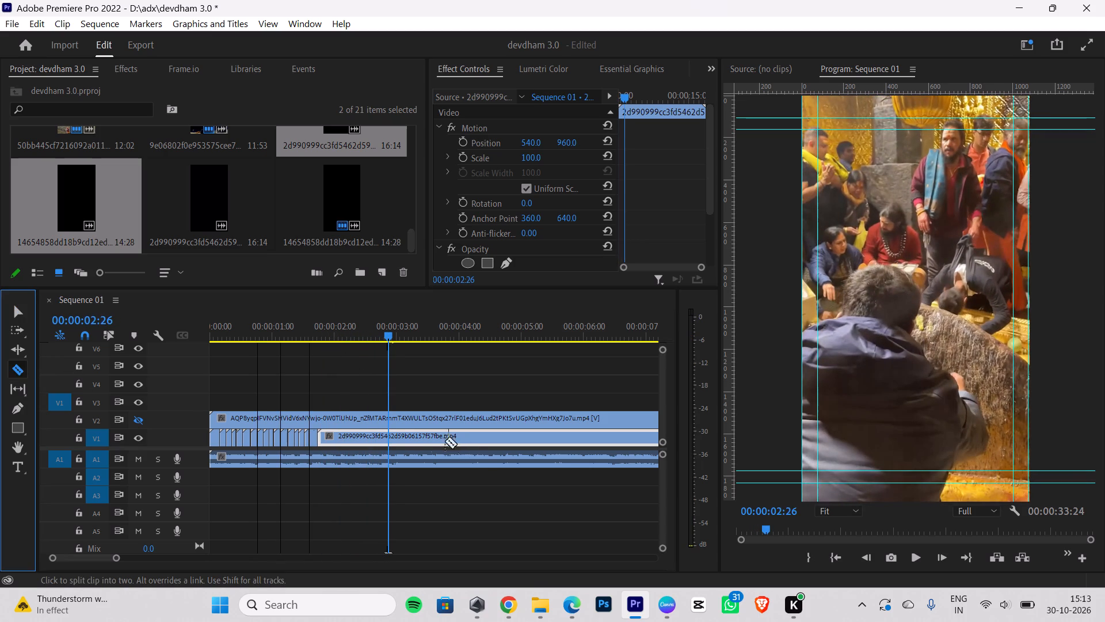
pyautogui.click(390, 436)
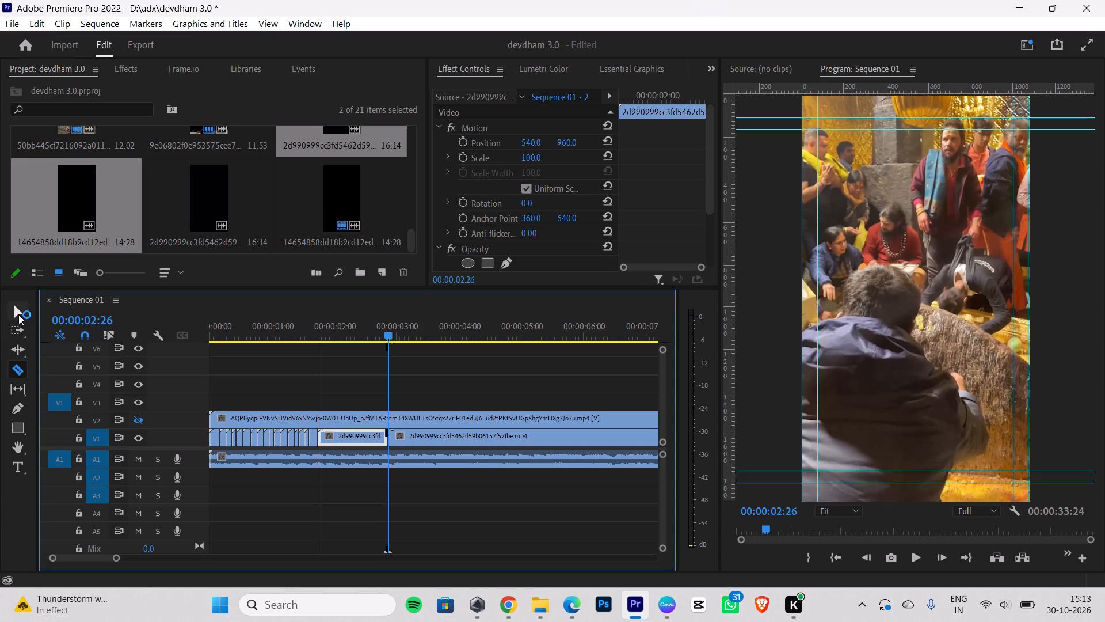
pyautogui.click(18, 314)
pyautogui.click(378, 448)
pyautogui.click(365, 438)
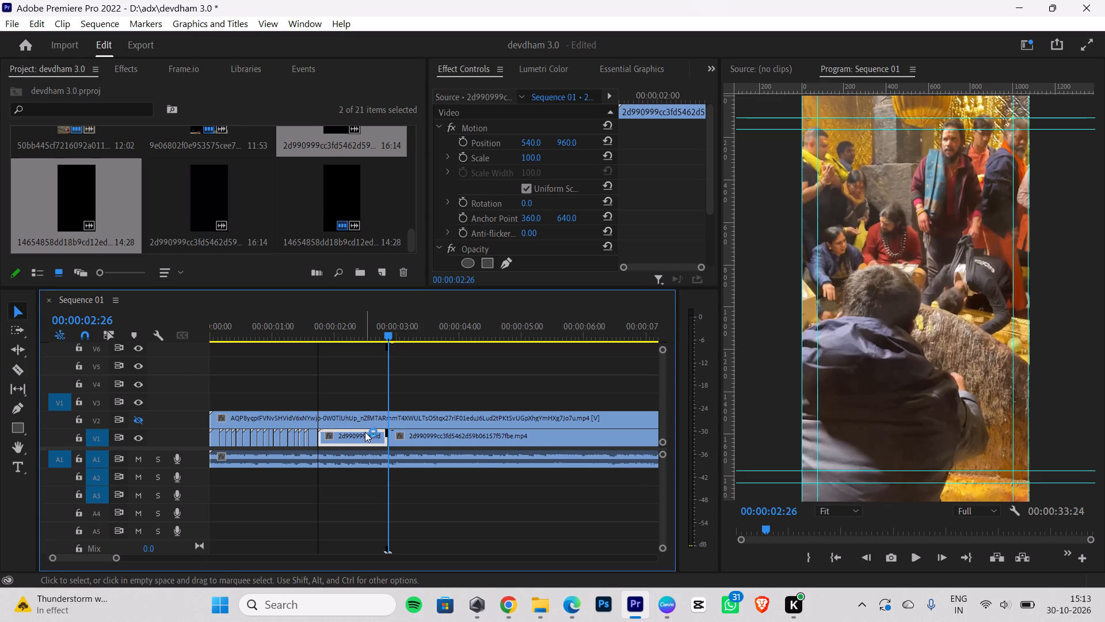
pyautogui.press('BackSpace')
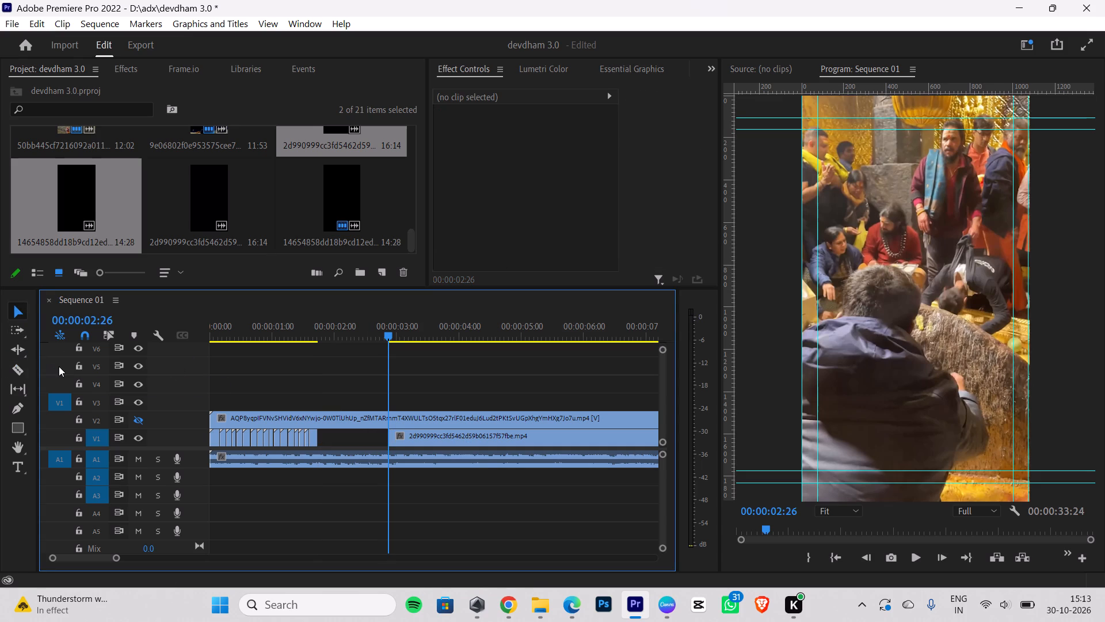
# Save the project.
pyautogui.hotkey('ctrl', 's')
pyautogui.hotkey('ctrl', 's')
pyautogui.hotkey('ctrl', 's')
pyautogui.hotkey('ctrl', 's')
pyautogui.hotkey('ctrl', 's')
pyautogui.hotkey('ctrl', 's')
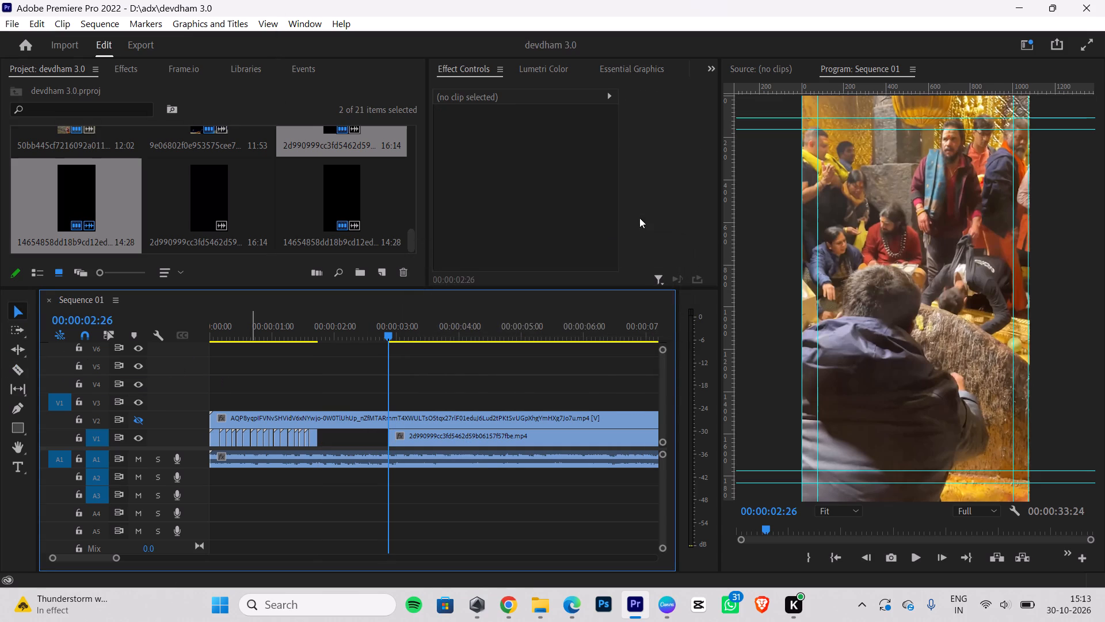
# Move the remaining 2d990999cc3fd5462d59b06157f57fbe clip on V1 back against the preceding clip at 00:00:01:22 and show the V2 overlay again.
pyautogui.click(557, 201)
pyautogui.moveTo(469, 434); pyautogui.dragTo(417, 435)
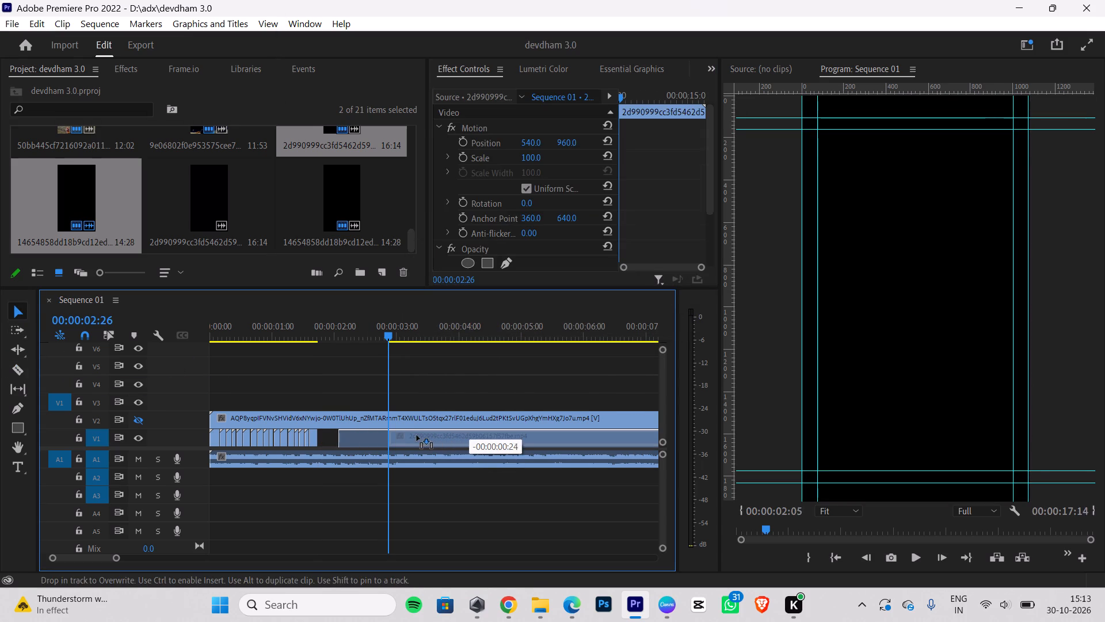
pyautogui.moveTo(417, 435); pyautogui.dragTo(402, 437)
pyautogui.rightClick(385, 439)
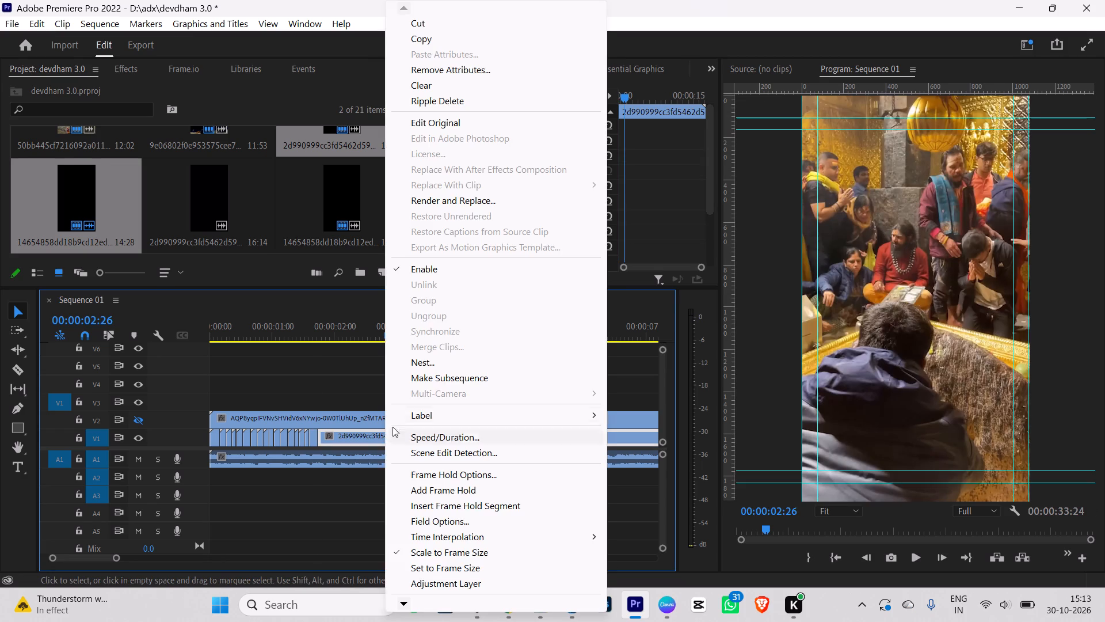
pyautogui.click(361, 367)
pyautogui.click(132, 420)
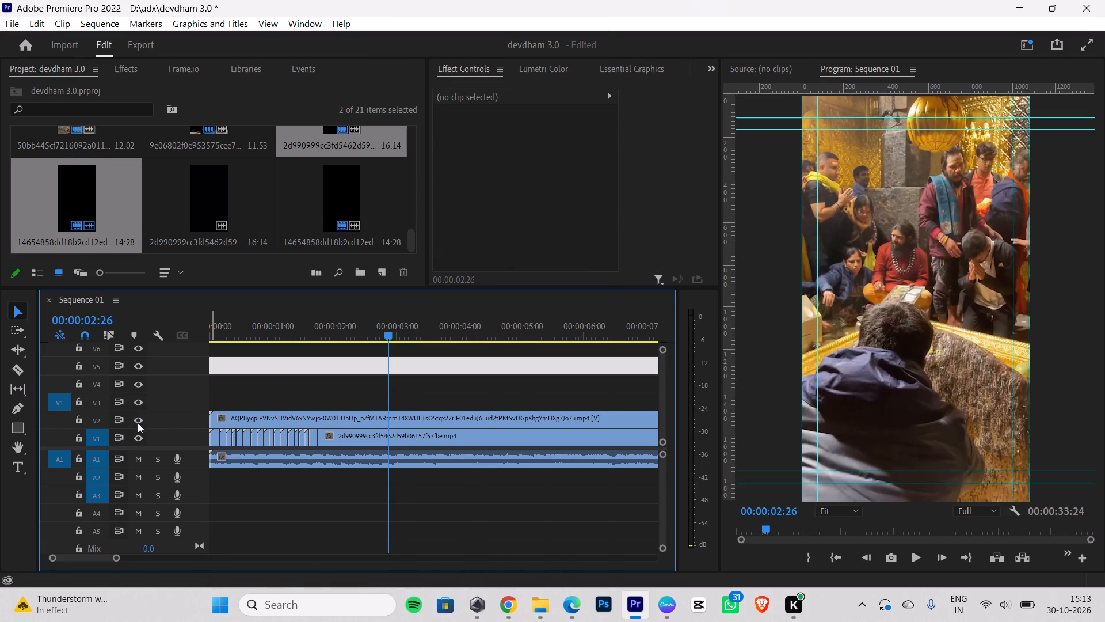
# Find the overlay's next shot change at 00:00:01:26, split the V1 clip there, and delete the part after the cut.
pyautogui.moveTo(387, 332); pyautogui.dragTo(315, 362)
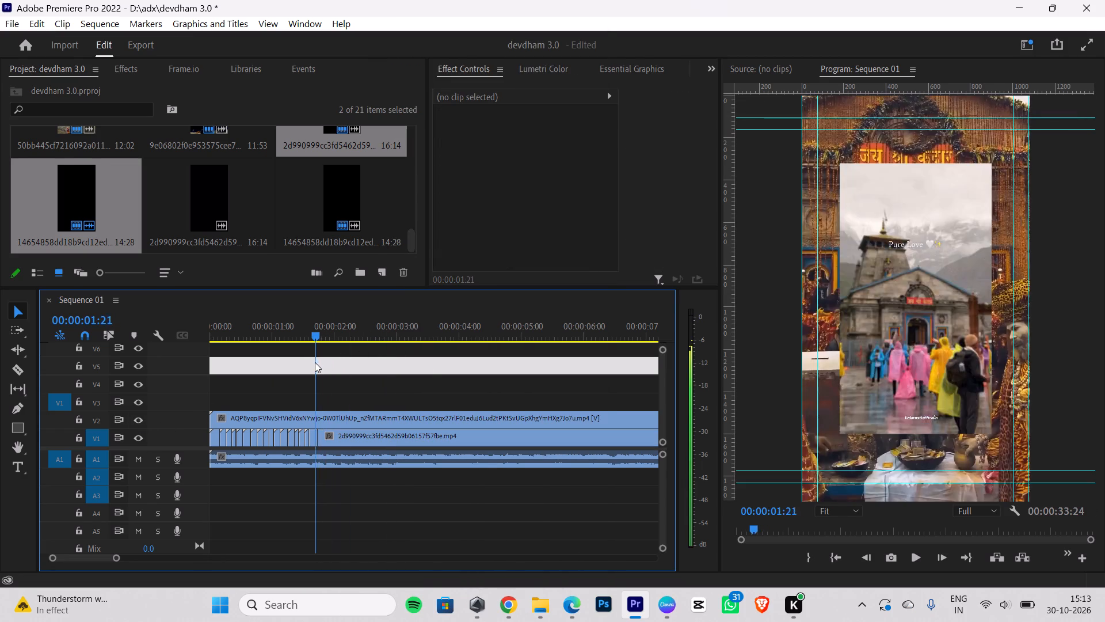
pyautogui.moveTo(315, 362); pyautogui.dragTo(308, 365)
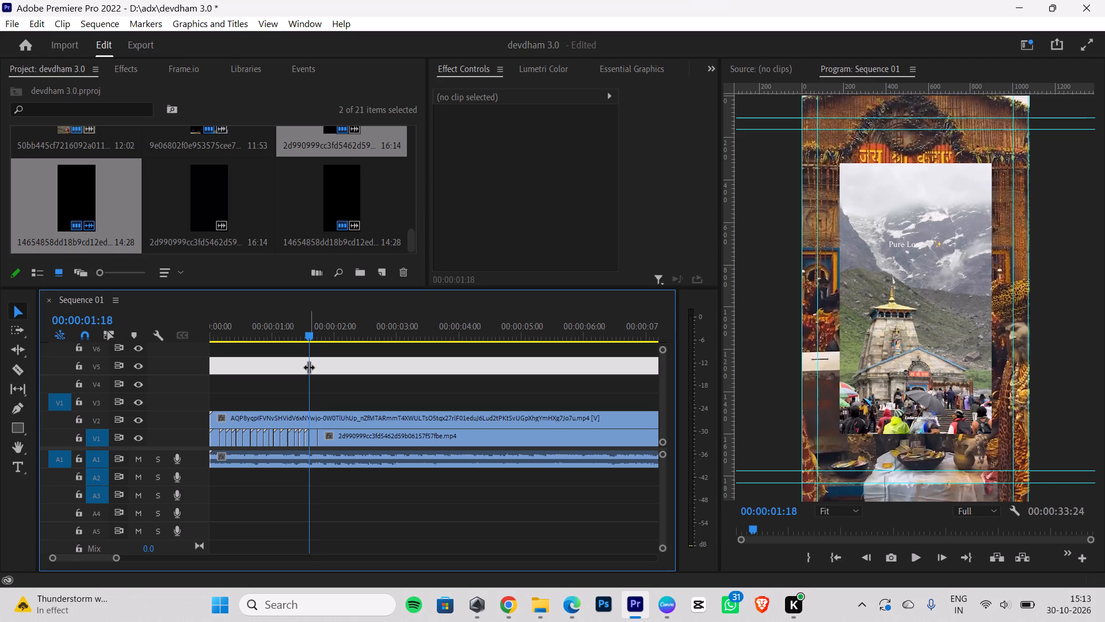
pyautogui.press('Right')
pyautogui.press('Right')
pyautogui.press('Right')
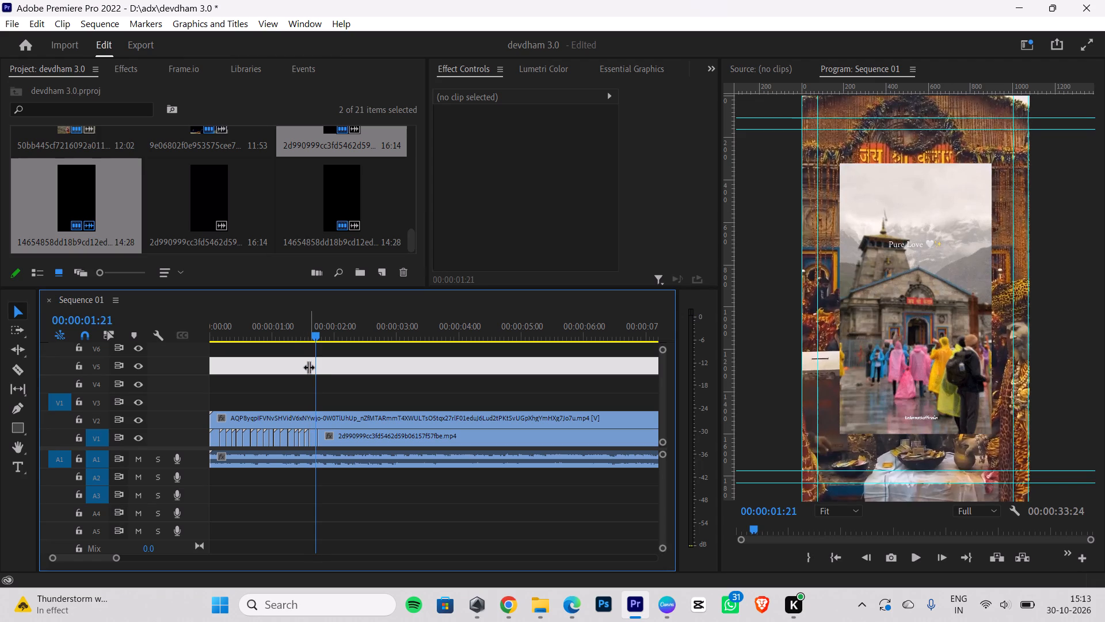
pyautogui.press('Right')
pyautogui.press('Right')
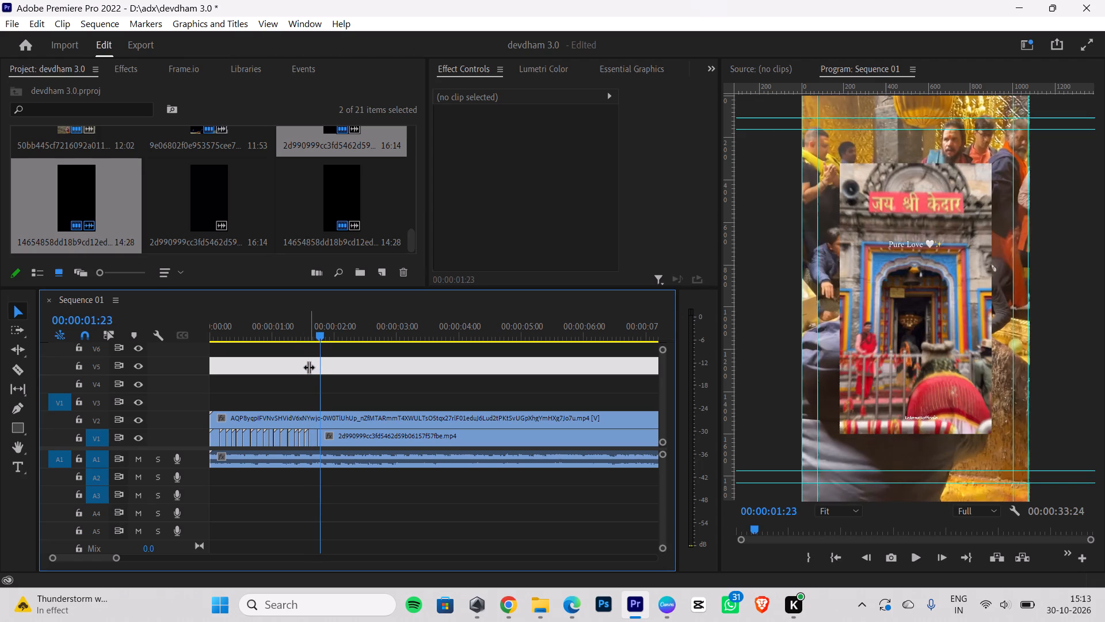
pyautogui.press('Right')
pyautogui.press('Right')
pyautogui.press('Right')
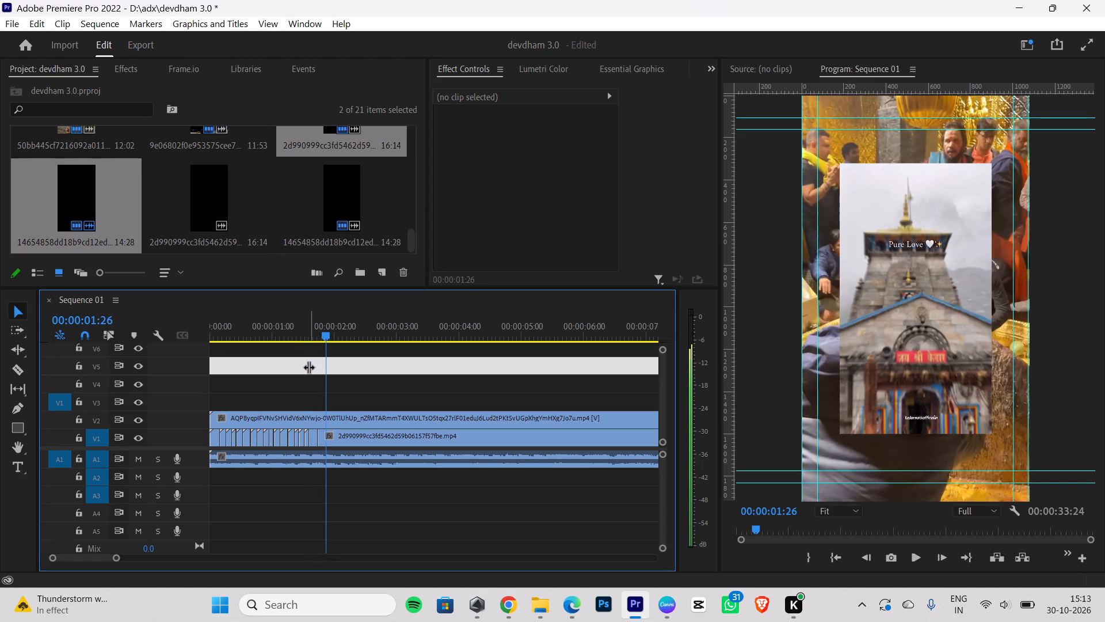
pyautogui.press('Left')
pyautogui.press('Right')
pyautogui.click(25, 367)
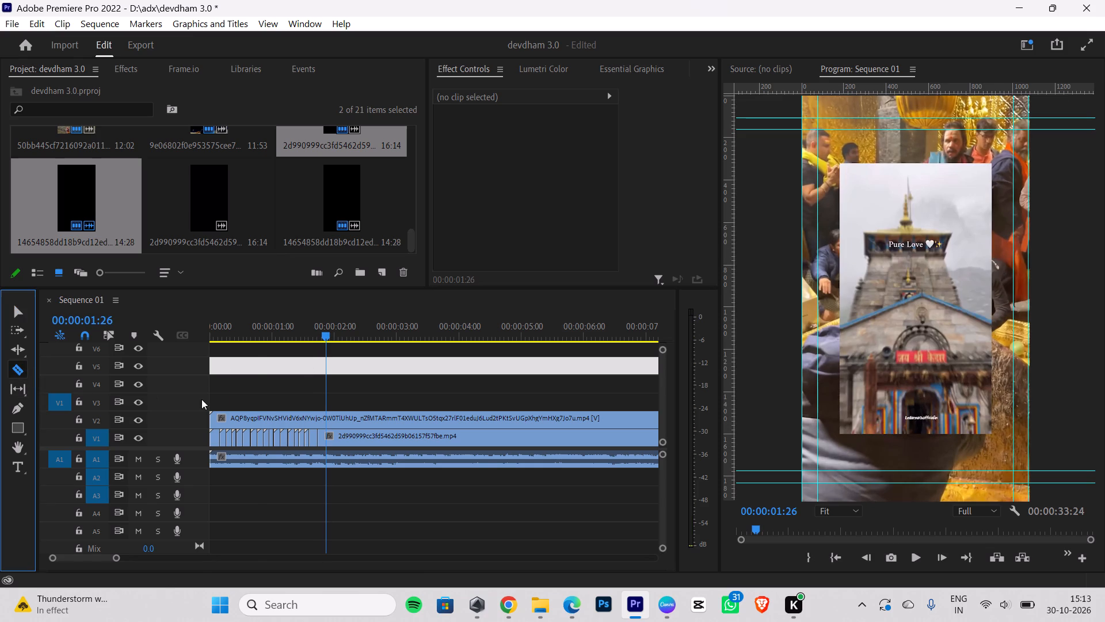
pyautogui.click(326, 435)
pyautogui.click(18, 308)
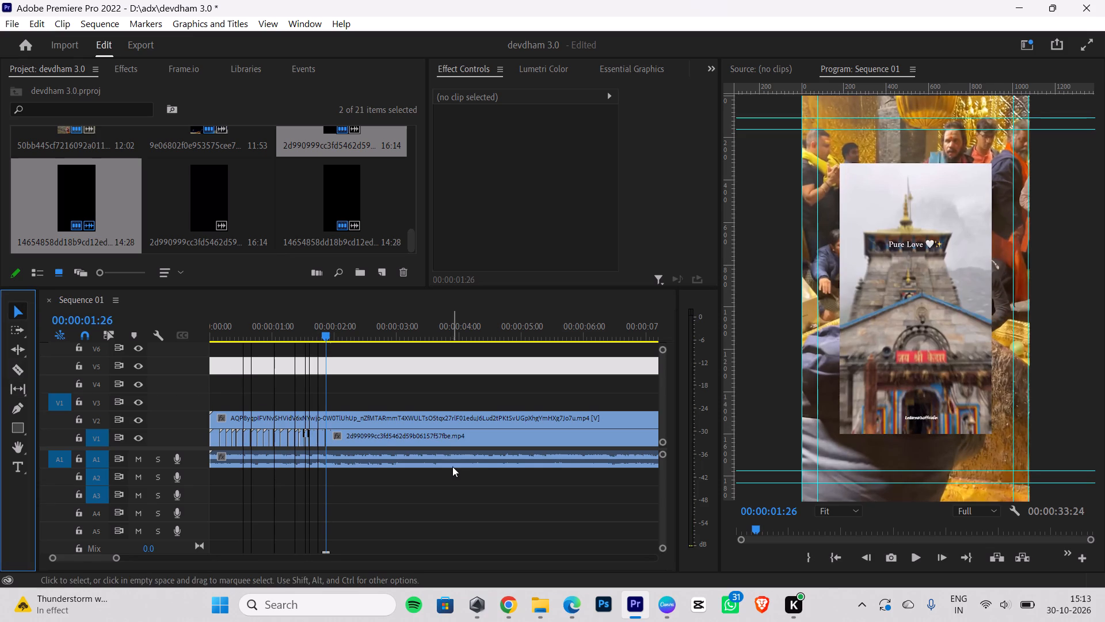
pyautogui.click(449, 442)
pyautogui.press('BackSpace')
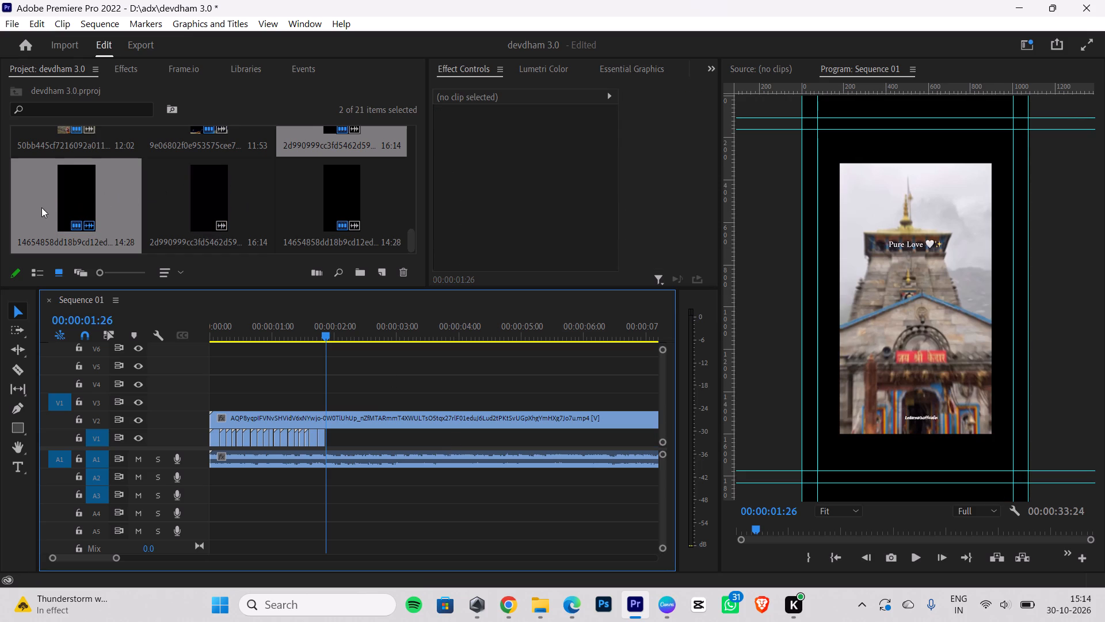
# Place the 2d990999cc3fd5462d59b06157f57fbe video again without its audio on V1 at 00:00:01:26 and scale it to frame size.
pyautogui.moveTo(70, 195); pyautogui.dragTo(354, 396)
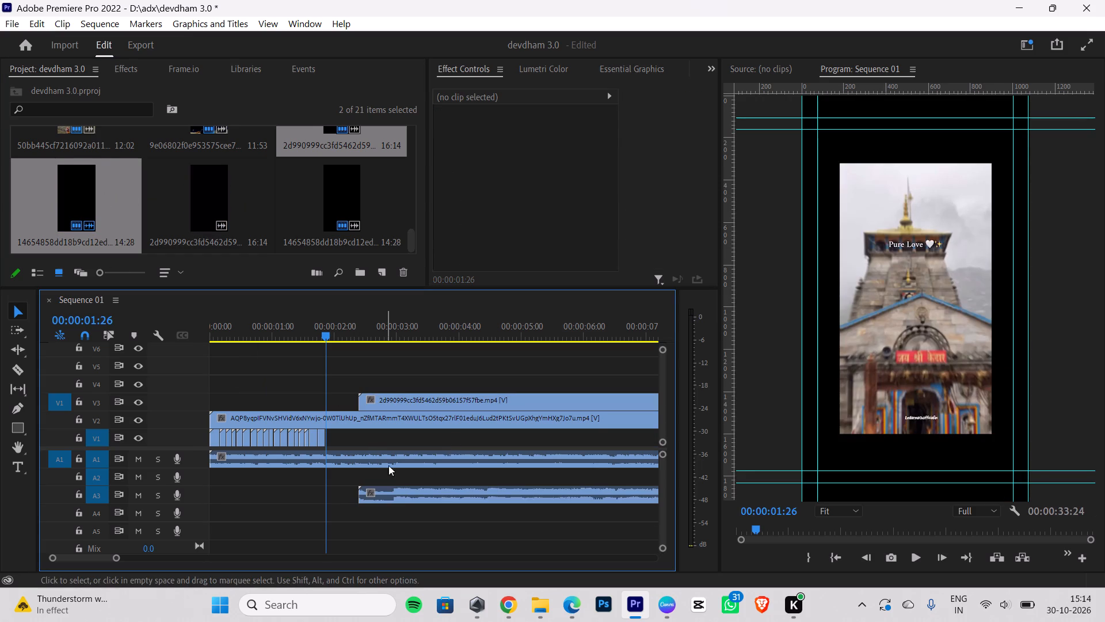
pyautogui.click(399, 492)
pyautogui.press('BackSpace')
pyautogui.moveTo(393, 400); pyautogui.dragTo(380, 427)
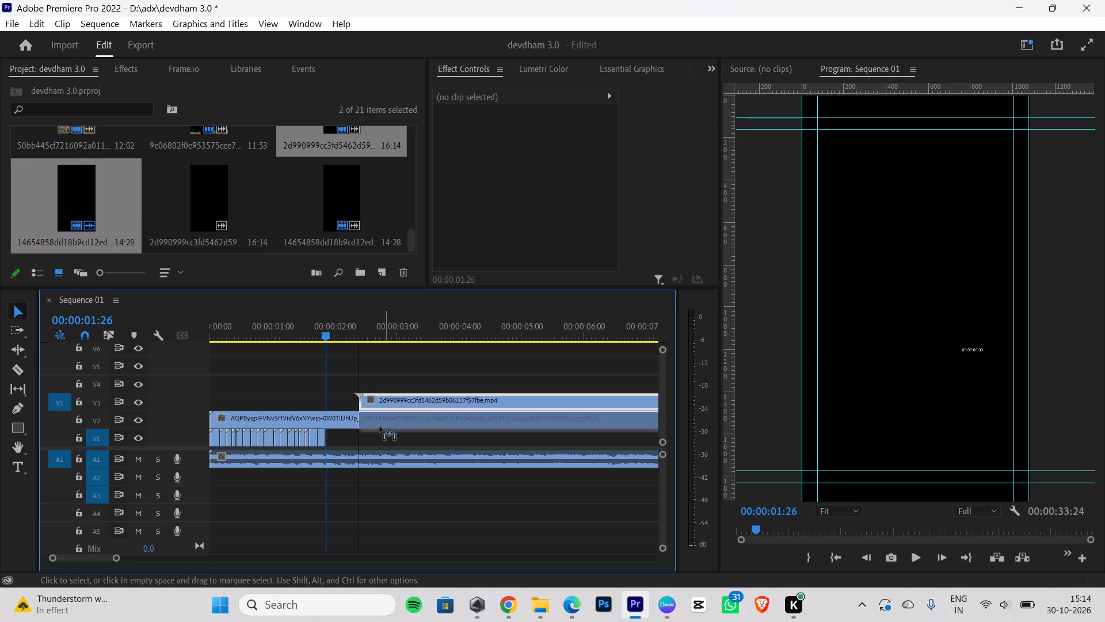
pyautogui.moveTo(380, 427); pyautogui.dragTo(370, 433)
pyautogui.rightClick(370, 434)
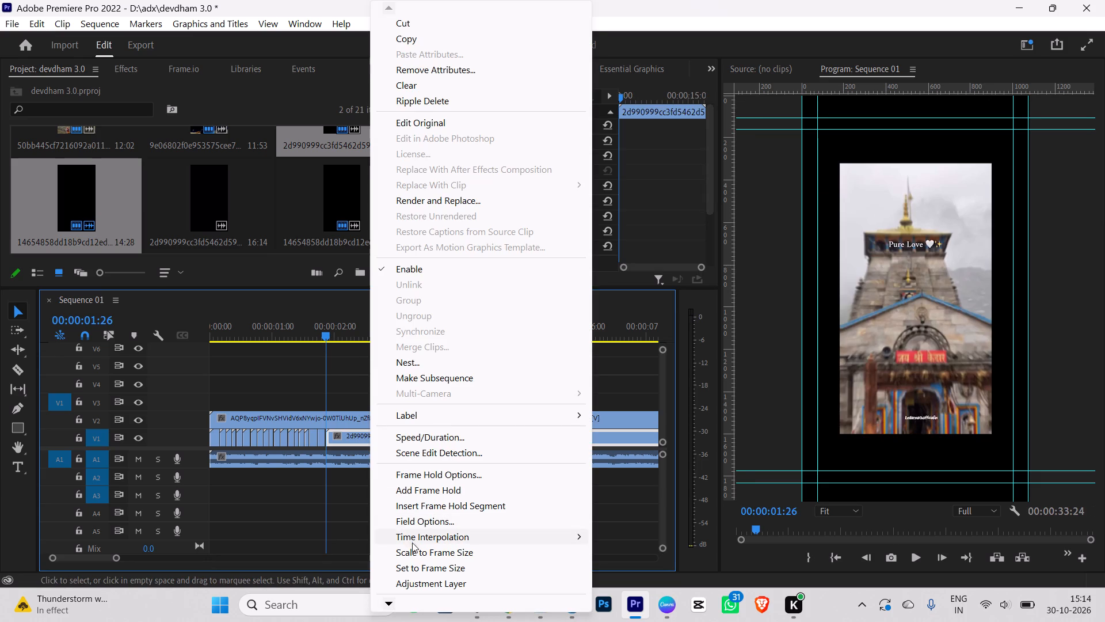
pyautogui.click(414, 548)
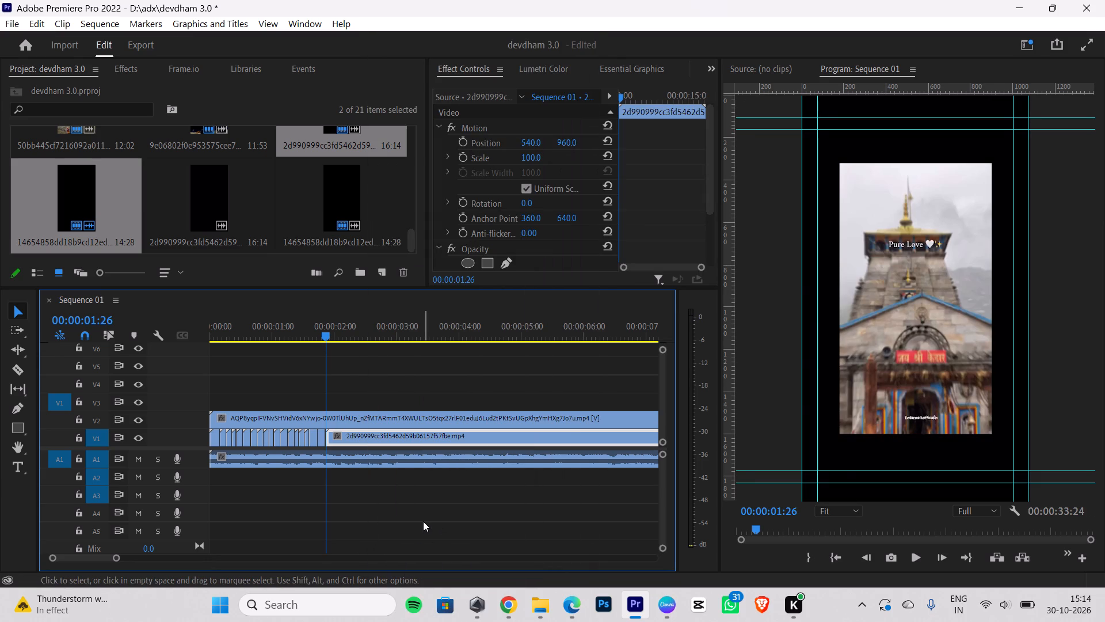
pyautogui.press('Right')
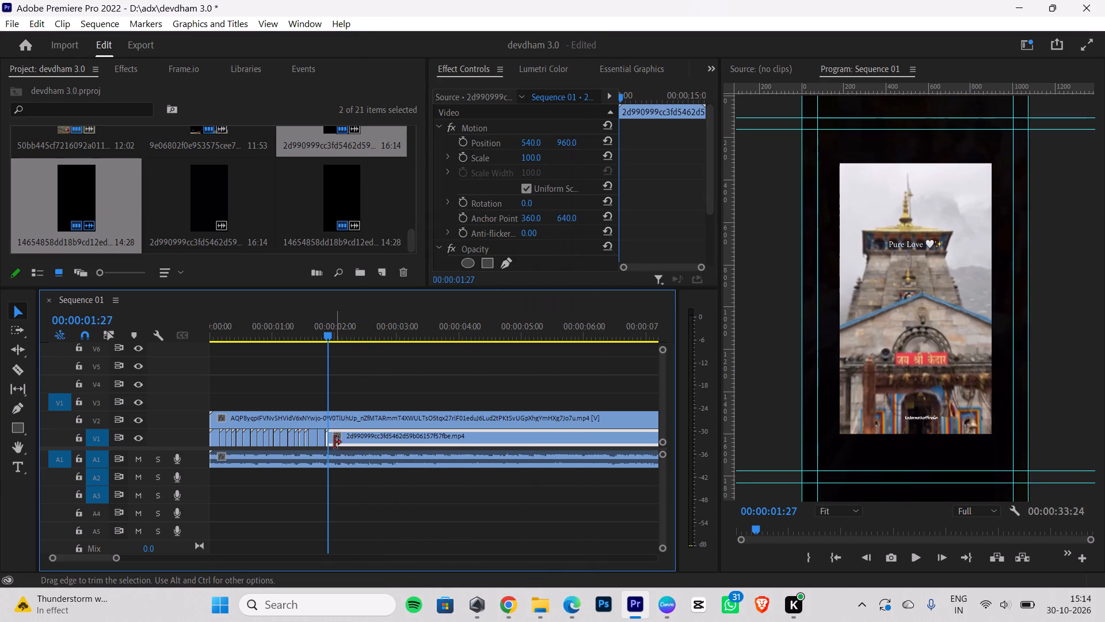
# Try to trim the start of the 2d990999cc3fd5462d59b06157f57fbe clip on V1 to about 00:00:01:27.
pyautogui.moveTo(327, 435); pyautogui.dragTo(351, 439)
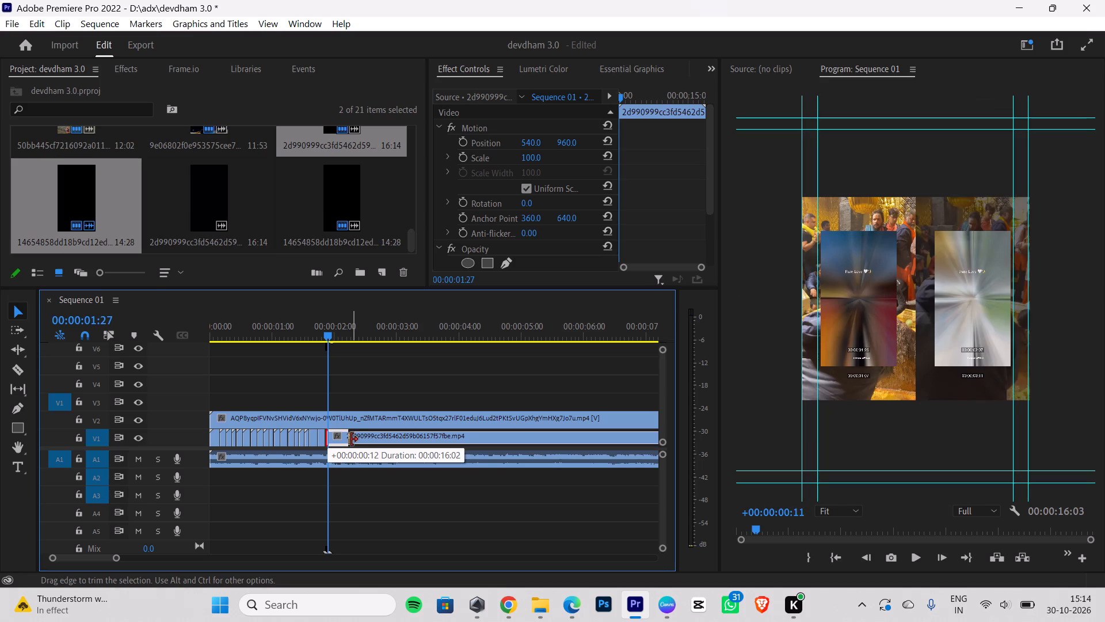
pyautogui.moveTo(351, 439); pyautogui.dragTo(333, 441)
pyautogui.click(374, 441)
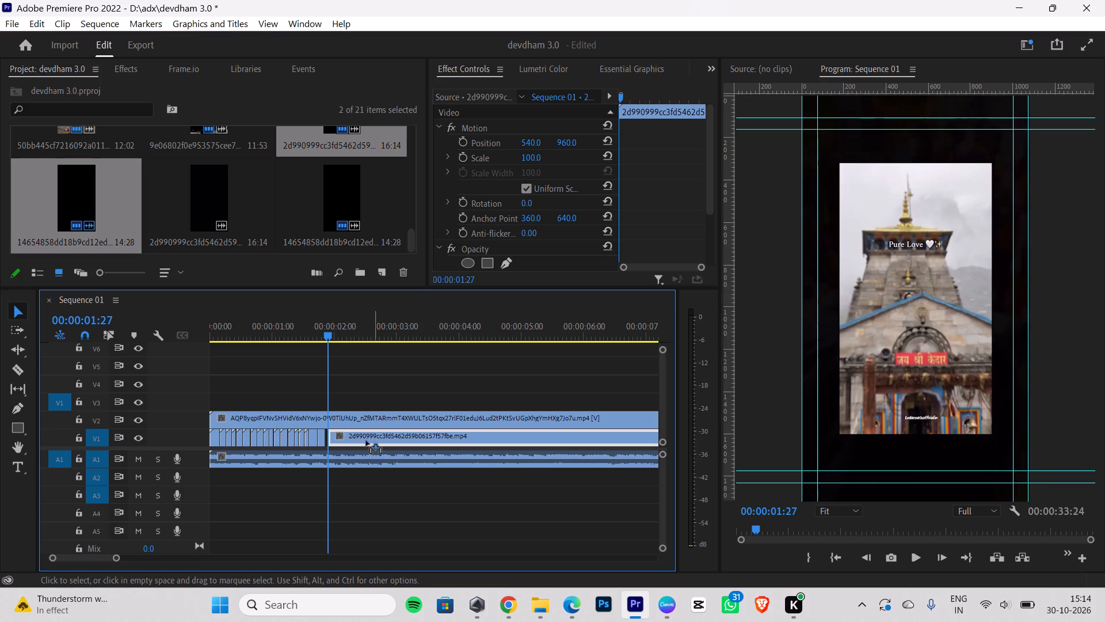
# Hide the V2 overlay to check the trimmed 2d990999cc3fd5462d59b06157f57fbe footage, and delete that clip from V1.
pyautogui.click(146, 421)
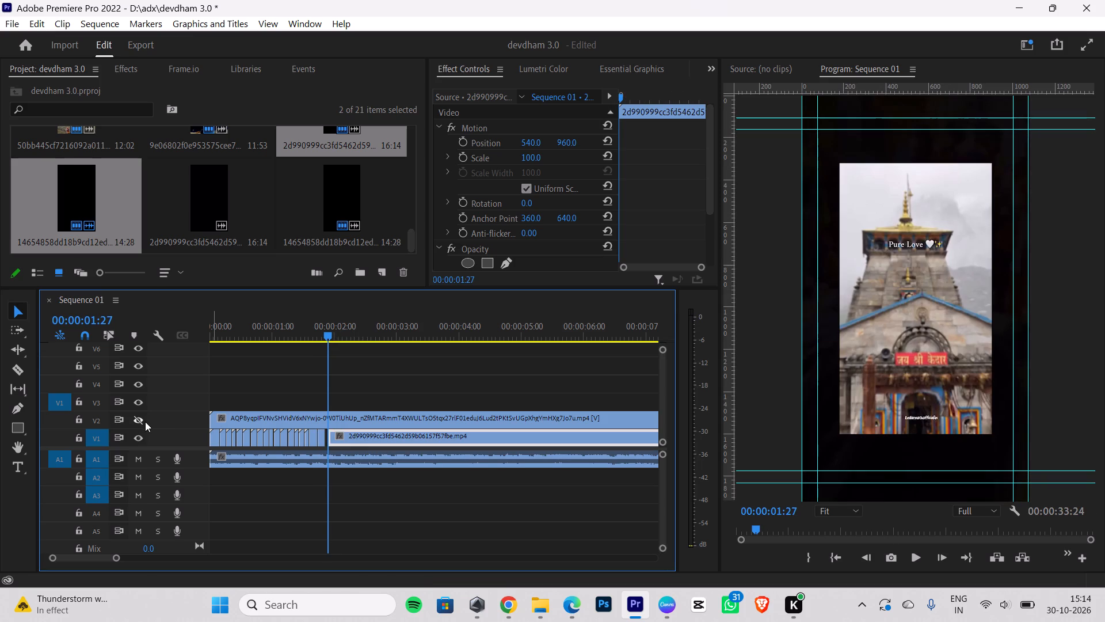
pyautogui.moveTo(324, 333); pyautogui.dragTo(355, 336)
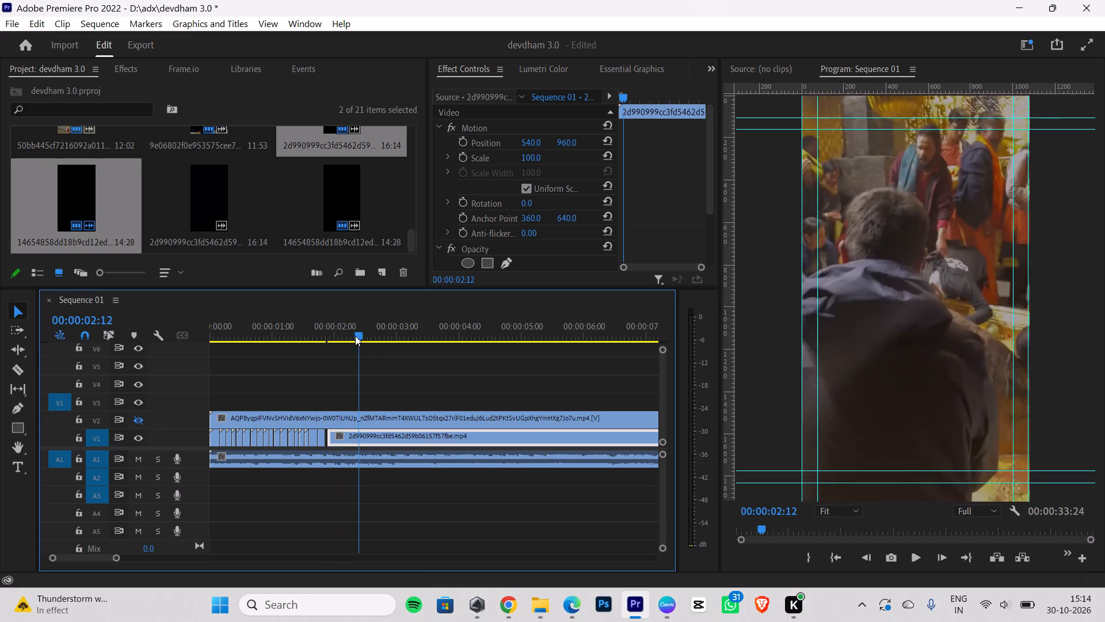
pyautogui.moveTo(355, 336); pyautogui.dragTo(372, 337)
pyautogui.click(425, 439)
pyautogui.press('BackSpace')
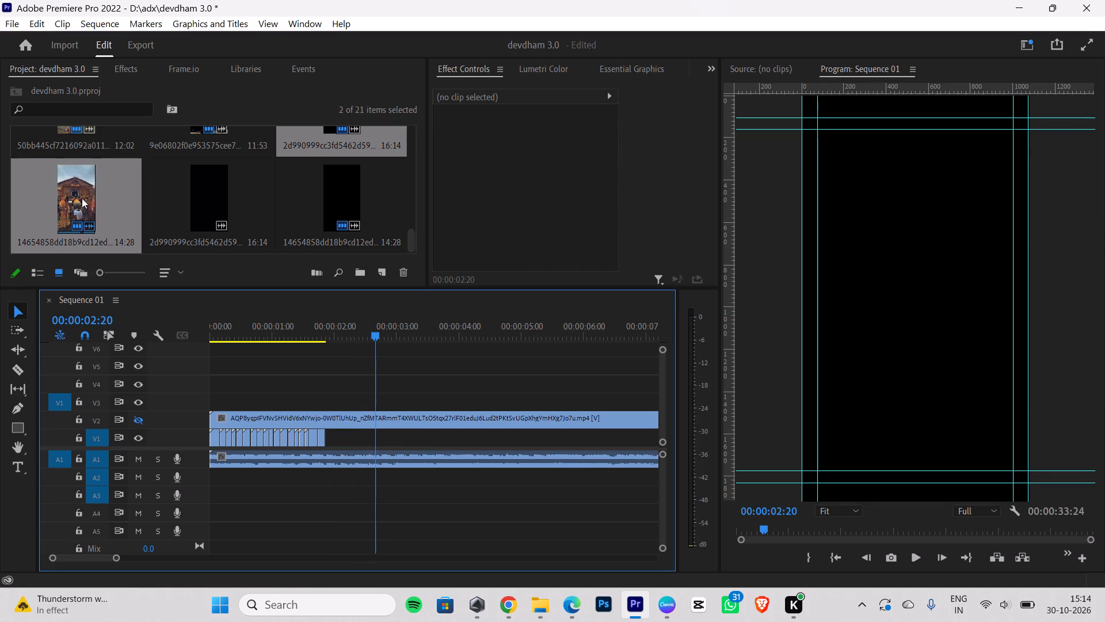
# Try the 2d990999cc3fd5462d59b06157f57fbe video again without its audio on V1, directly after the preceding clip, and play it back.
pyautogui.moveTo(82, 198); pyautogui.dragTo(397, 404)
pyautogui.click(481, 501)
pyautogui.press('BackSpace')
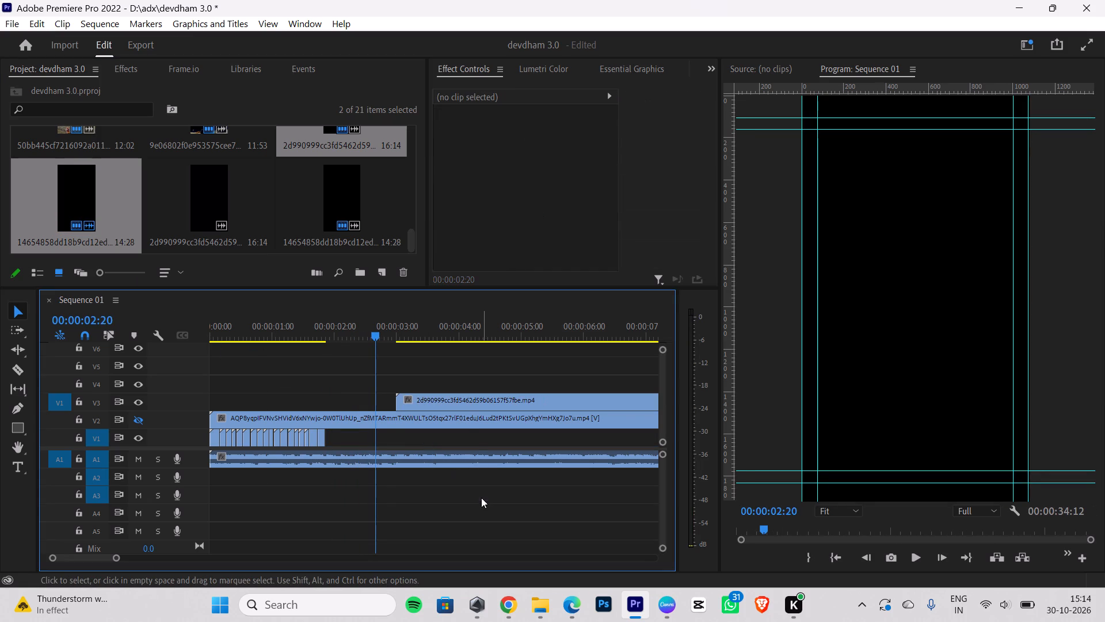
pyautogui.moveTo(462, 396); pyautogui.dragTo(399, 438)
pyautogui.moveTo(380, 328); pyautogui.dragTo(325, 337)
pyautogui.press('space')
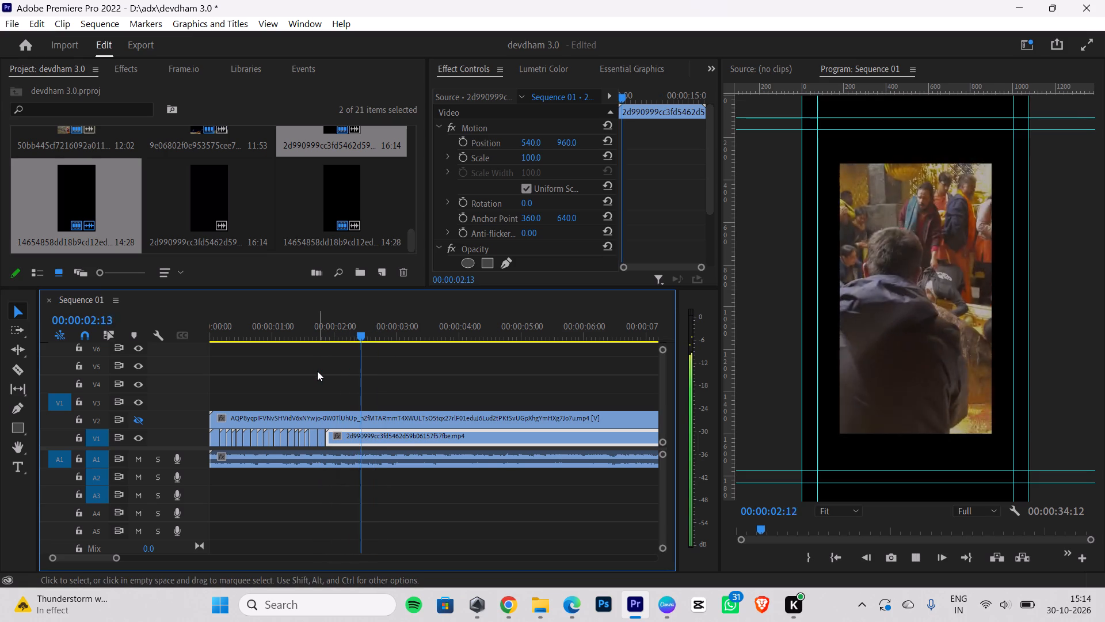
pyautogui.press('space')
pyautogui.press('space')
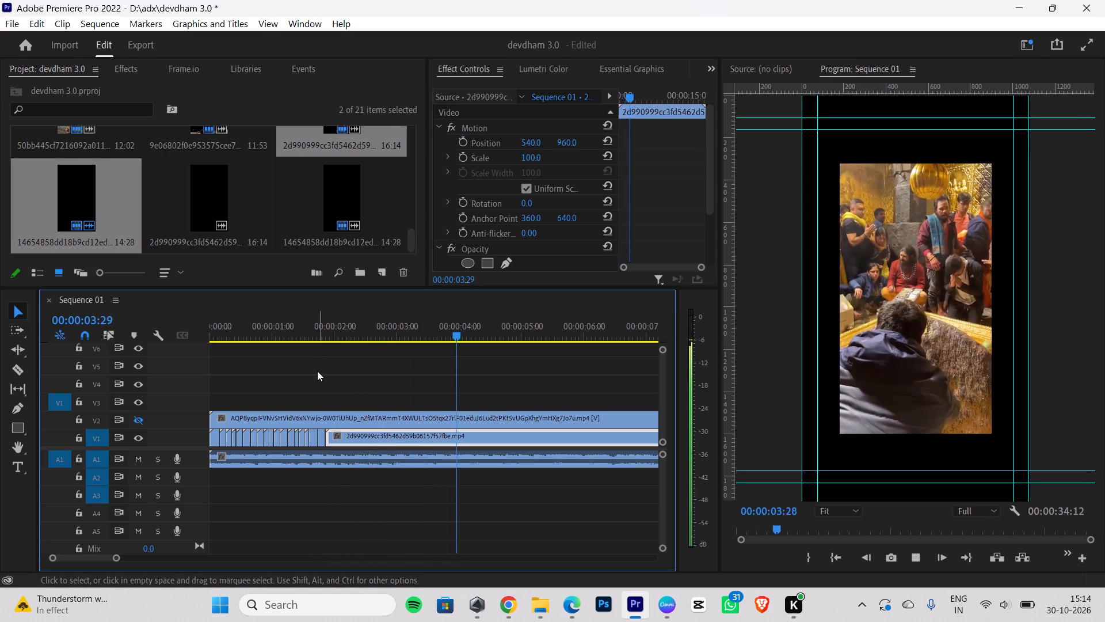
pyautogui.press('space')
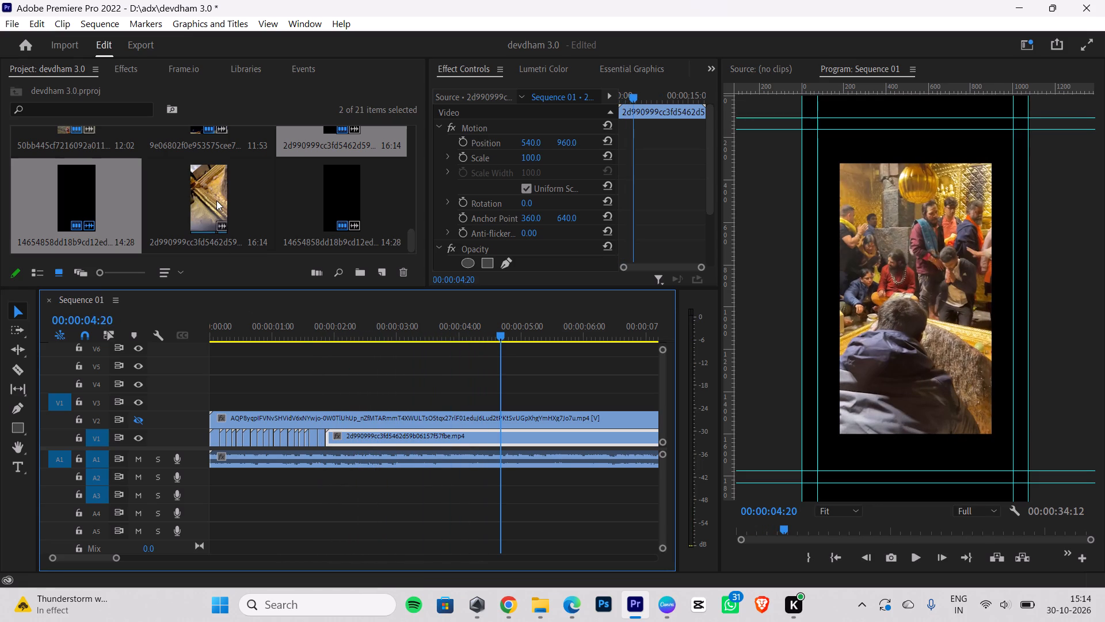
# Preview the 14654858dd18b9cd12edcbb6ad5ec895 video from the Downloads folder and import it into the Premiere project.
pyautogui.click(545, 599)
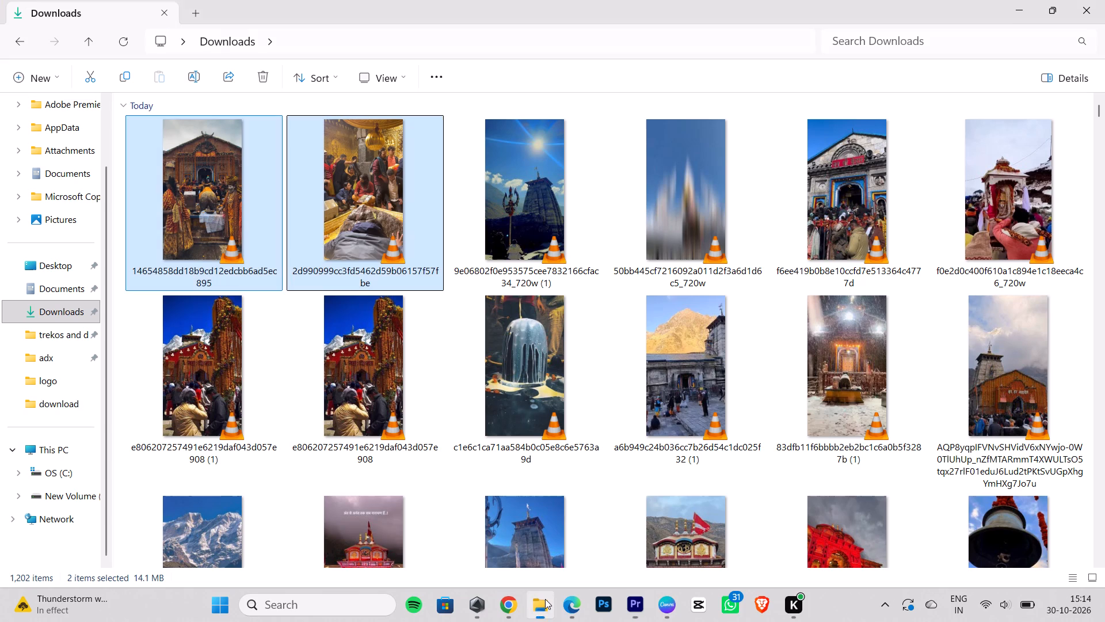
pyautogui.doubleClick(210, 183)
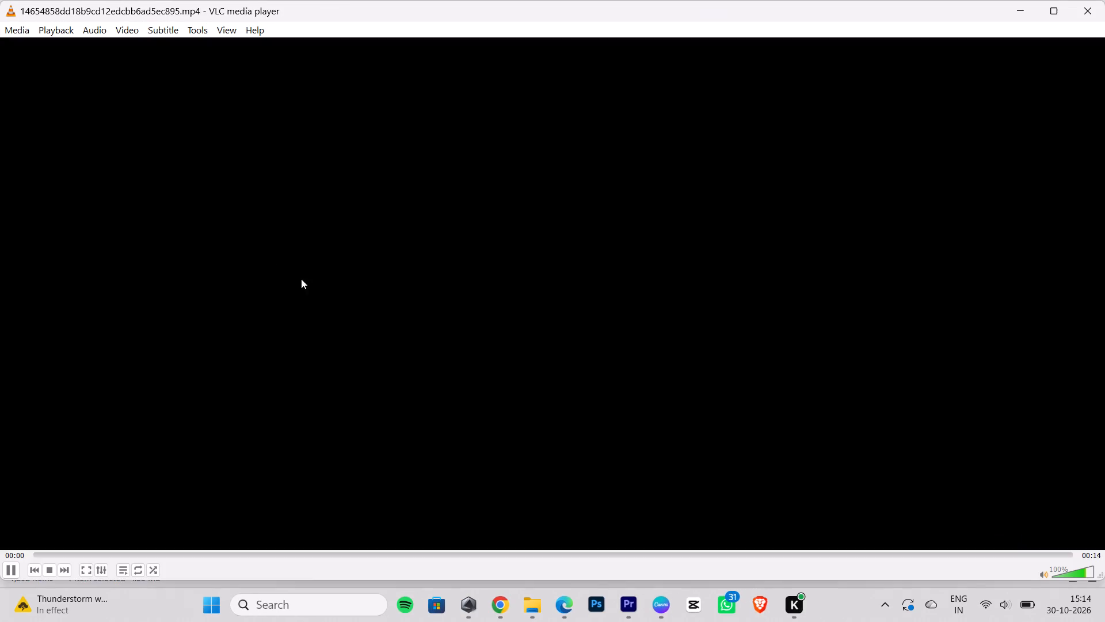
pyautogui.click(1085, 6)
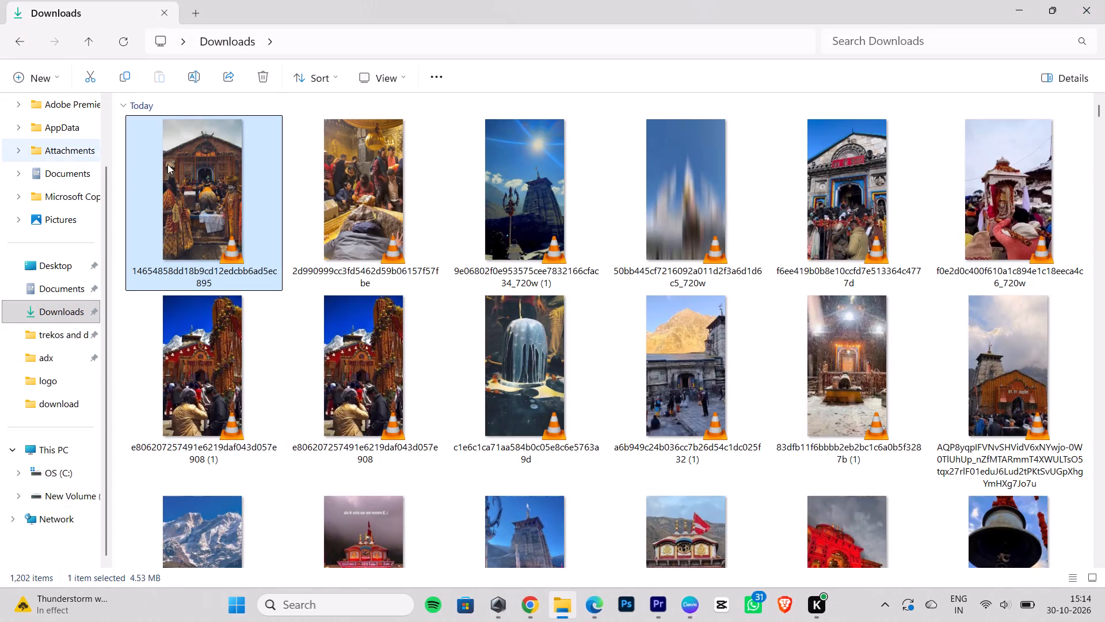
pyautogui.moveTo(195, 175); pyautogui.dragTo(654, 604)
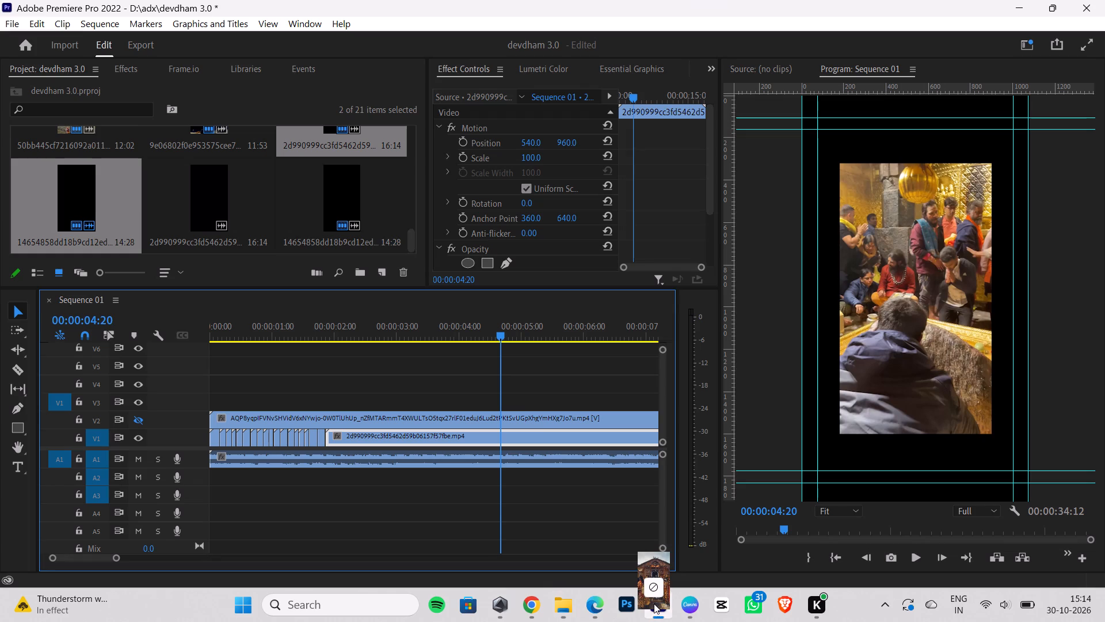
pyautogui.moveTo(654, 604); pyautogui.dragTo(300, 245)
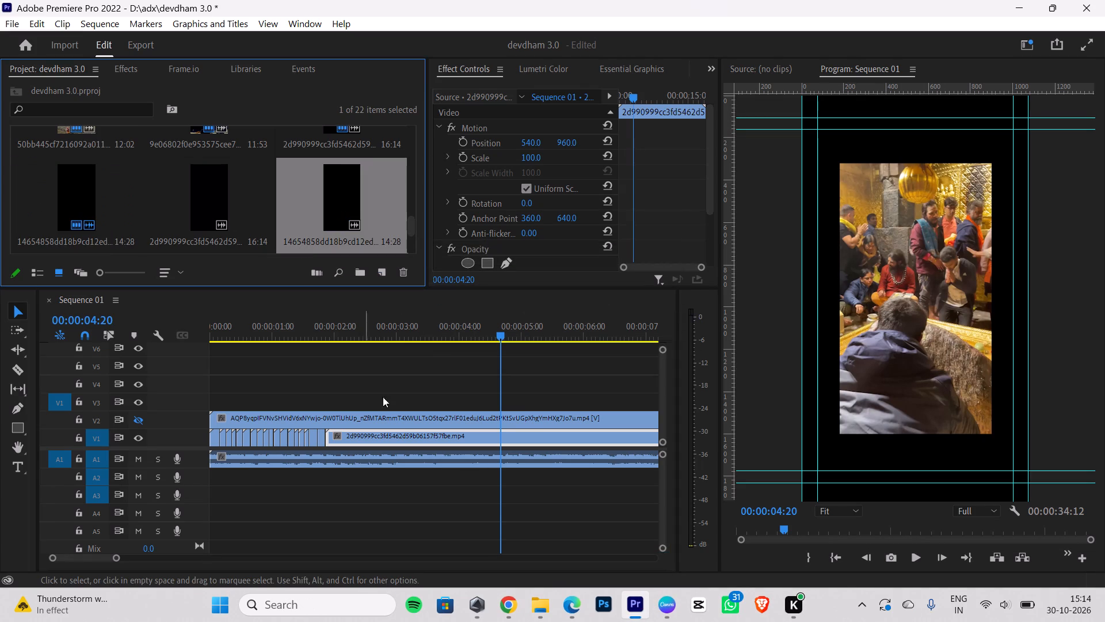
# Replace the last V1 clip with the 14654858dd18b9cd12edcbb6ad5ec895 video, without its audio, at 00:00:01:26 and scale it to frame size.
pyautogui.click(402, 433)
pyautogui.press('BackSpace')
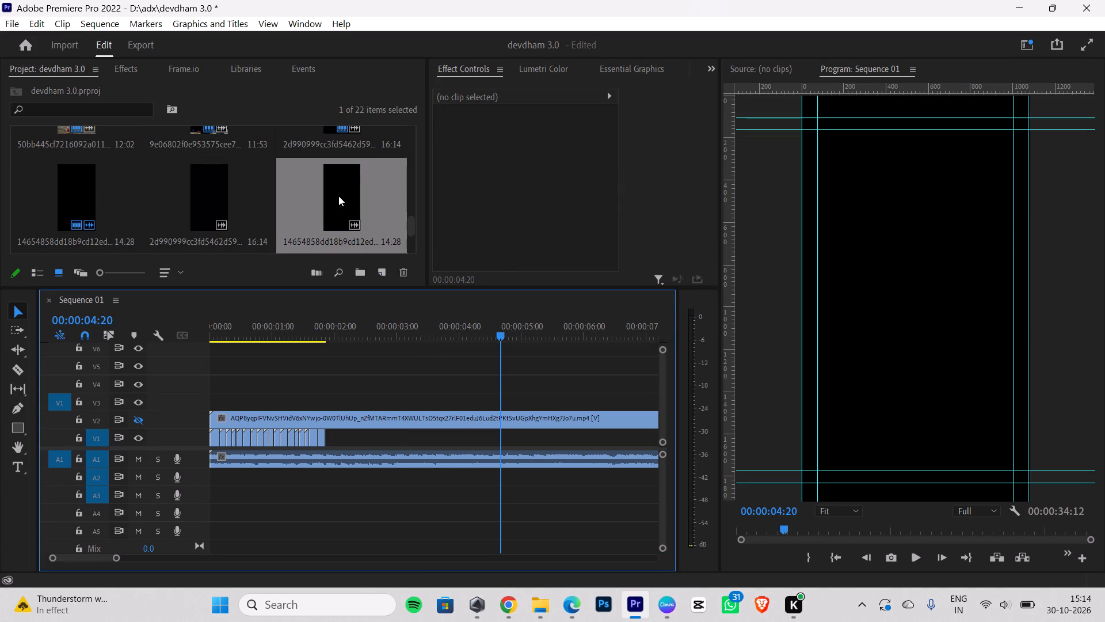
pyautogui.moveTo(339, 196); pyautogui.dragTo(338, 380)
pyautogui.click(371, 479)
pyautogui.press('BackSpace')
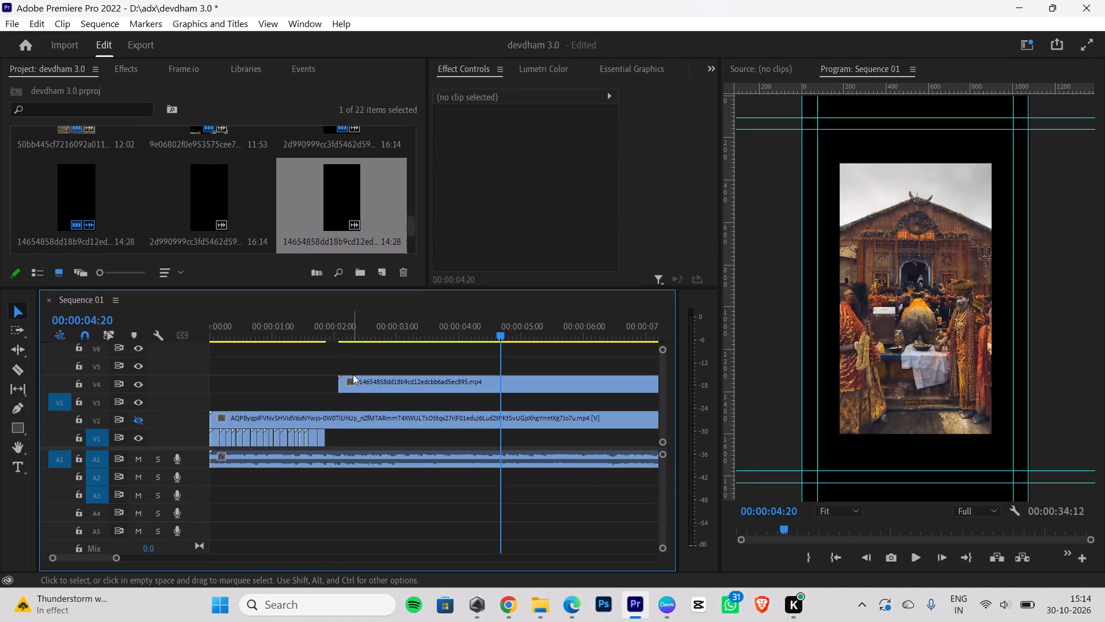
pyautogui.moveTo(353, 374); pyautogui.dragTo(330, 432)
pyautogui.moveTo(365, 439); pyautogui.dragTo(354, 438)
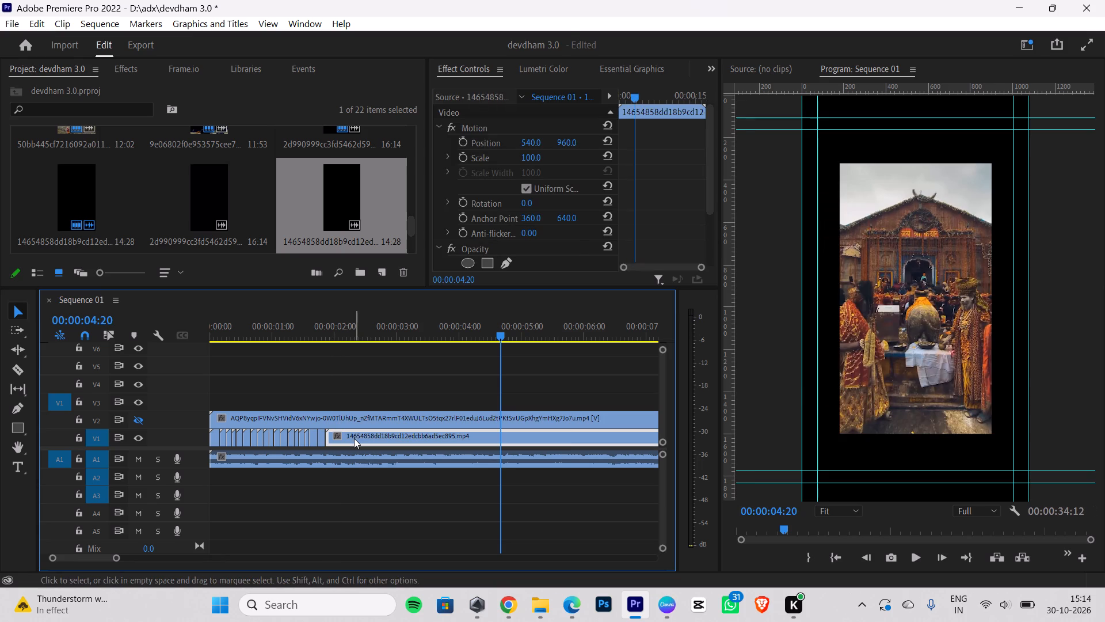
pyautogui.rightClick(351, 438)
pyautogui.click(396, 547)
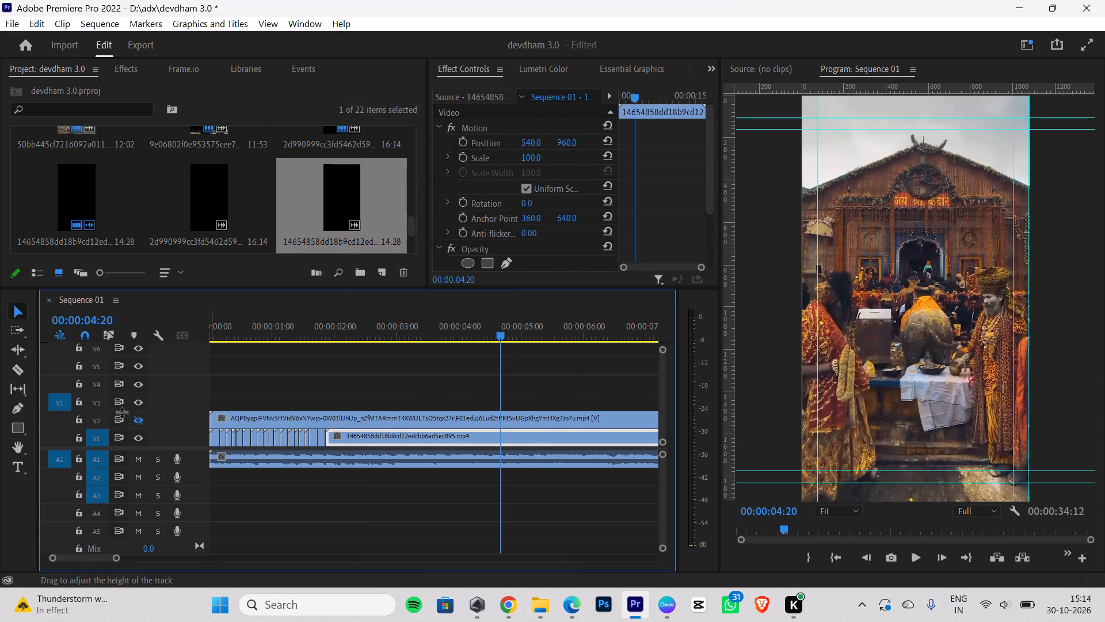
# Show the V2 overlay, split the V1 clip at the overlay's next shot change at 00:00:01:29, and delete the part after the cut.
pyautogui.click(138, 421)
pyautogui.moveTo(500, 332); pyautogui.dragTo(336, 348)
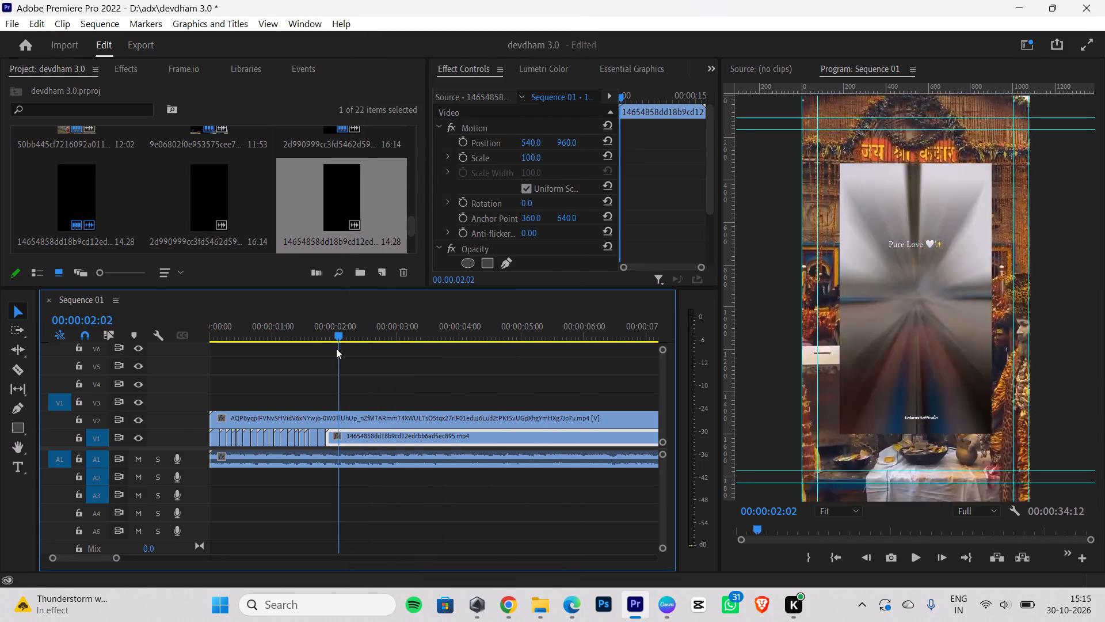
pyautogui.moveTo(336, 348); pyautogui.dragTo(321, 353)
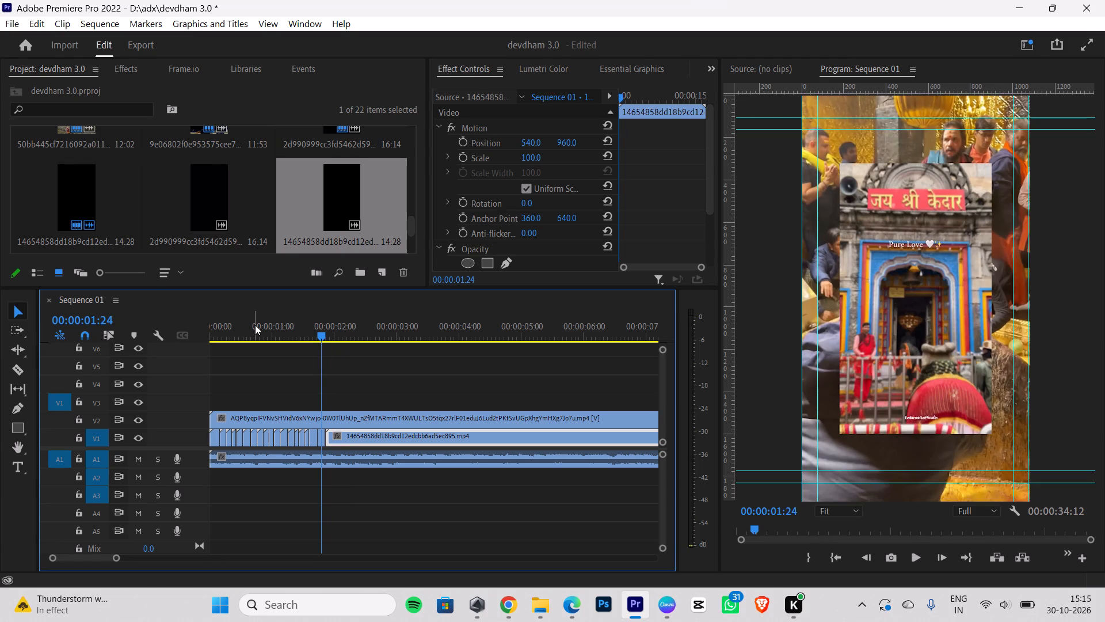
pyautogui.press('Right')
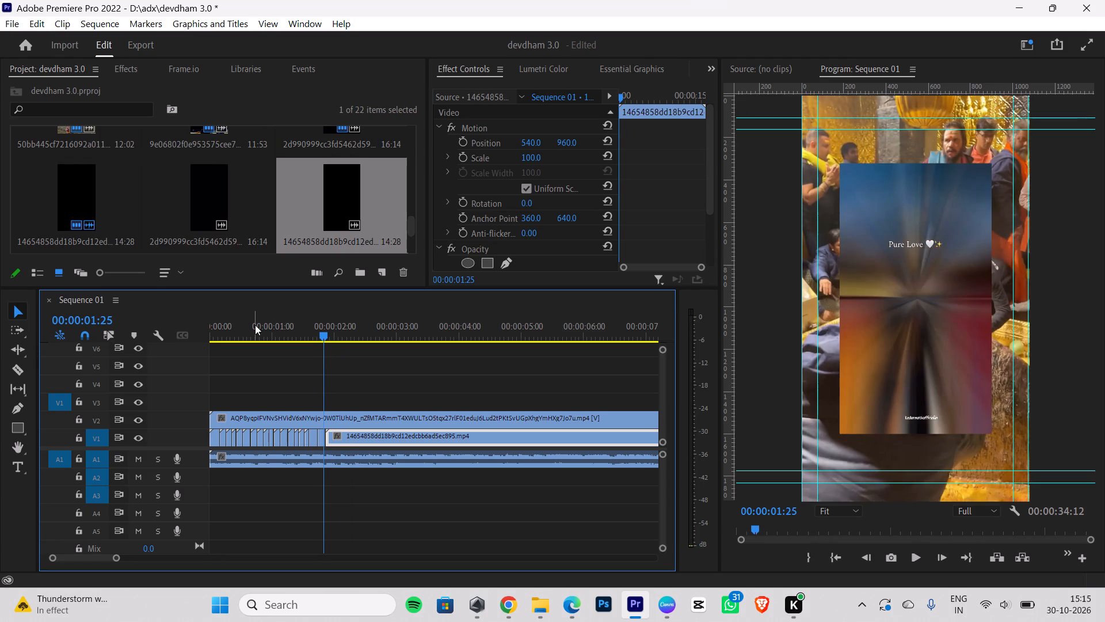
pyautogui.press('Right')
pyautogui.press('Right')
pyautogui.press('Right')
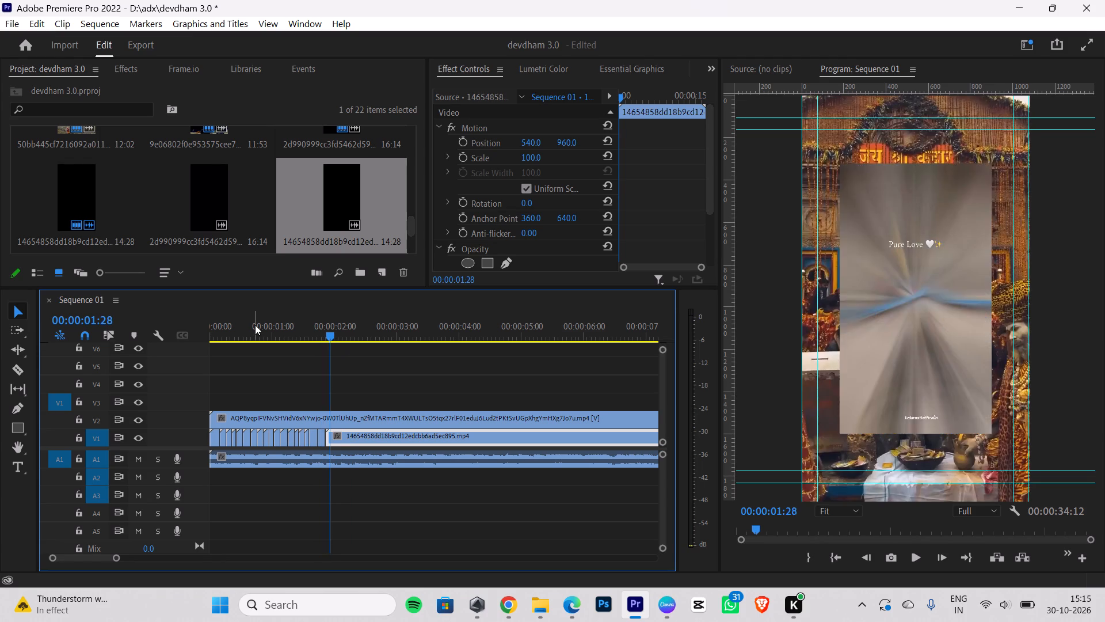
pyautogui.press('Right')
pyautogui.press('Left')
pyautogui.press('Left')
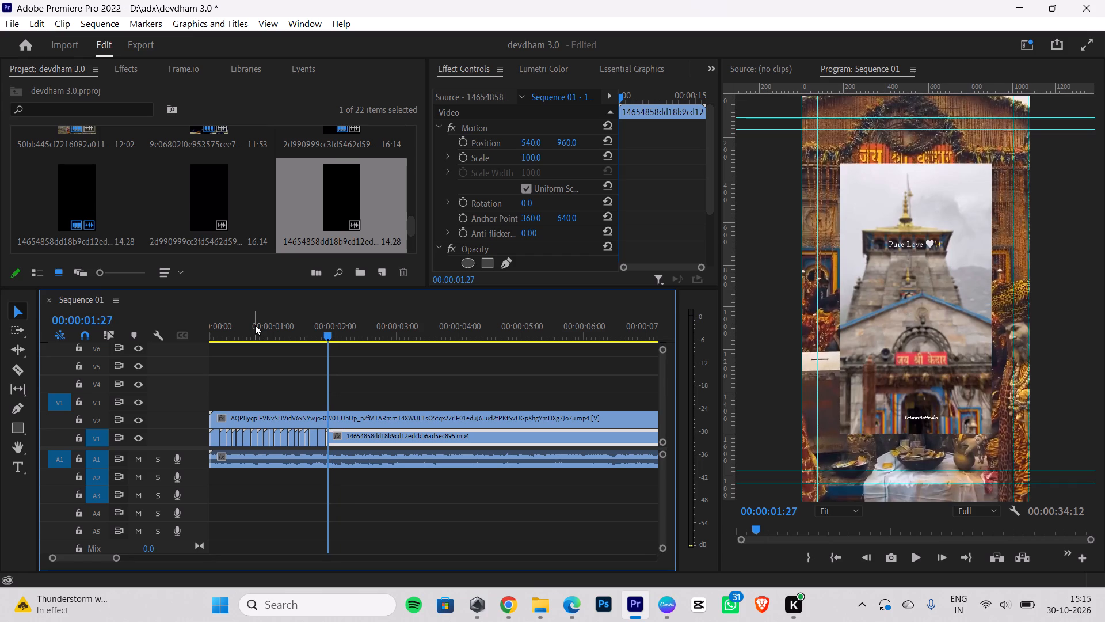
pyautogui.press('Right')
pyautogui.press('Right')
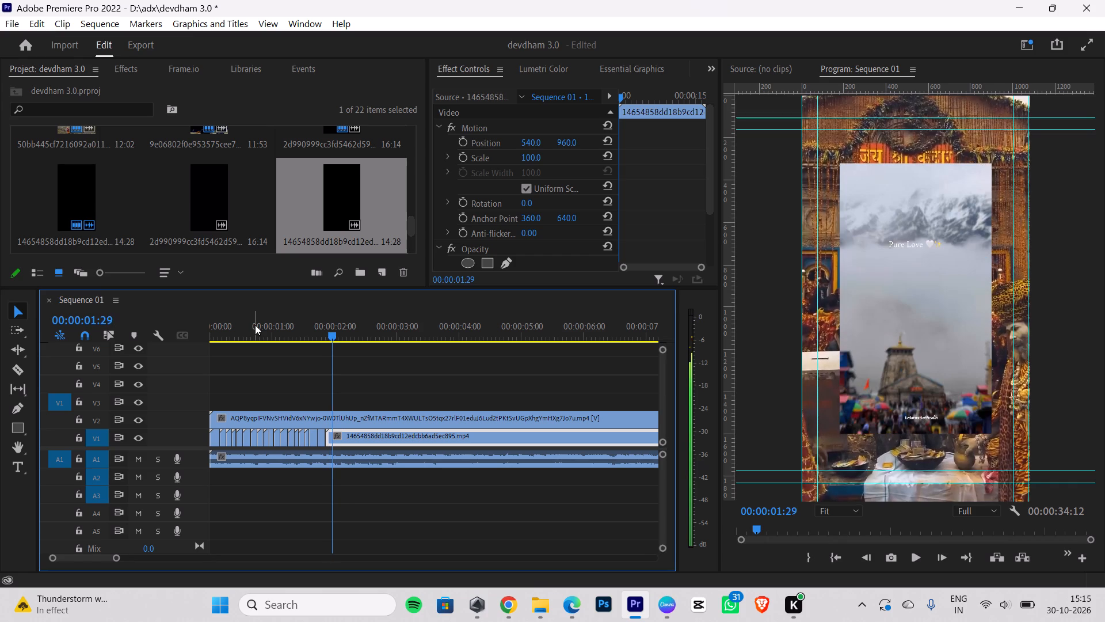
pyautogui.click(20, 369)
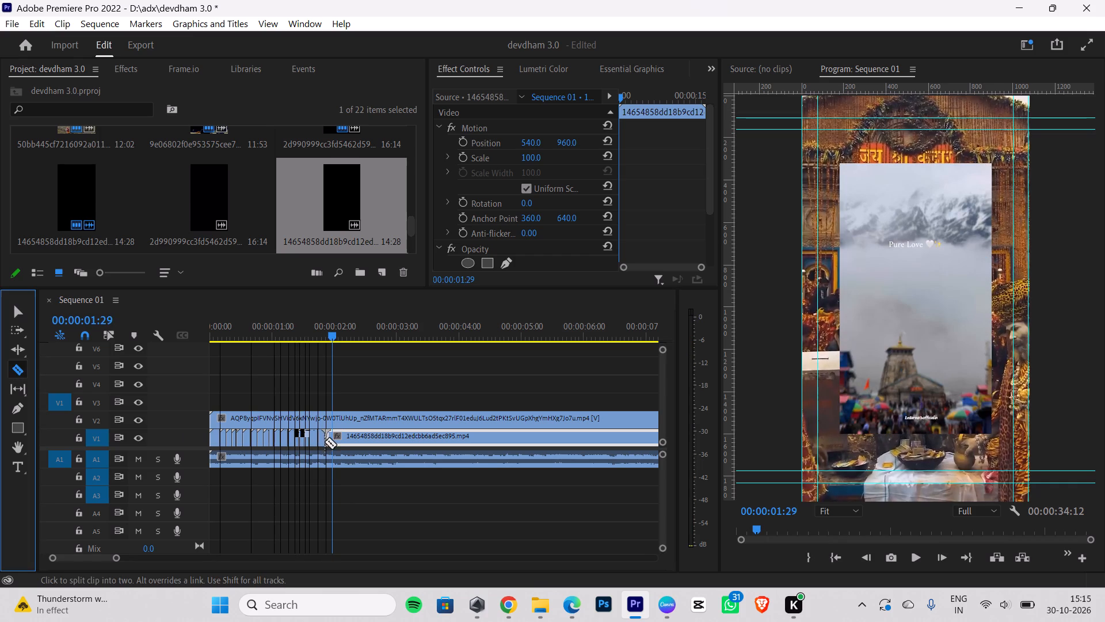
pyautogui.click(332, 436)
pyautogui.click(24, 313)
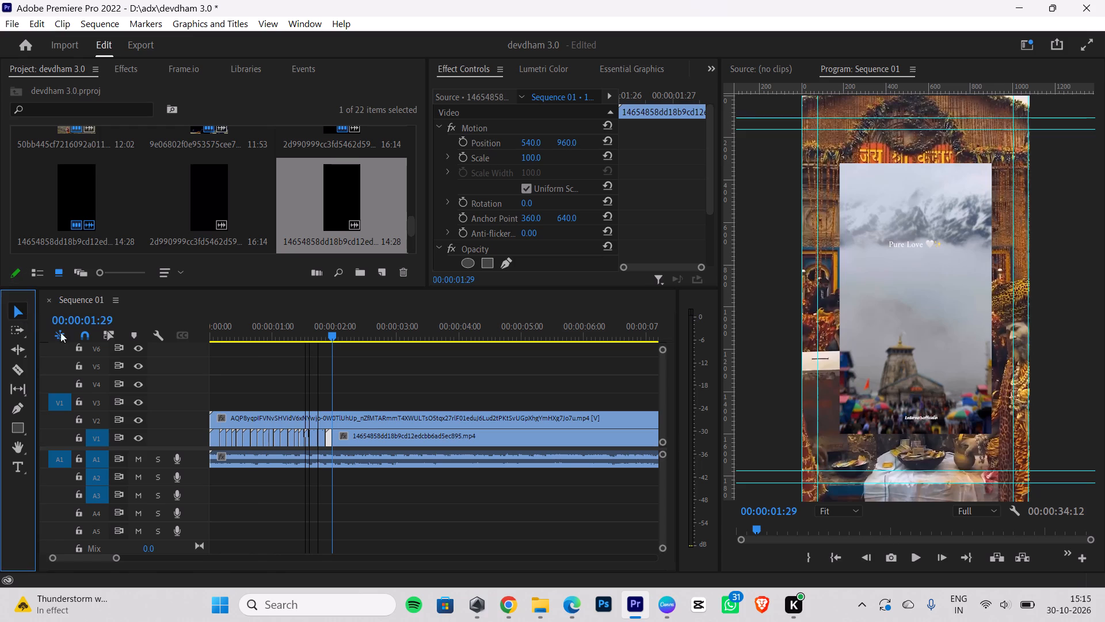
pyautogui.click(380, 430)
pyautogui.press('BackSpace')
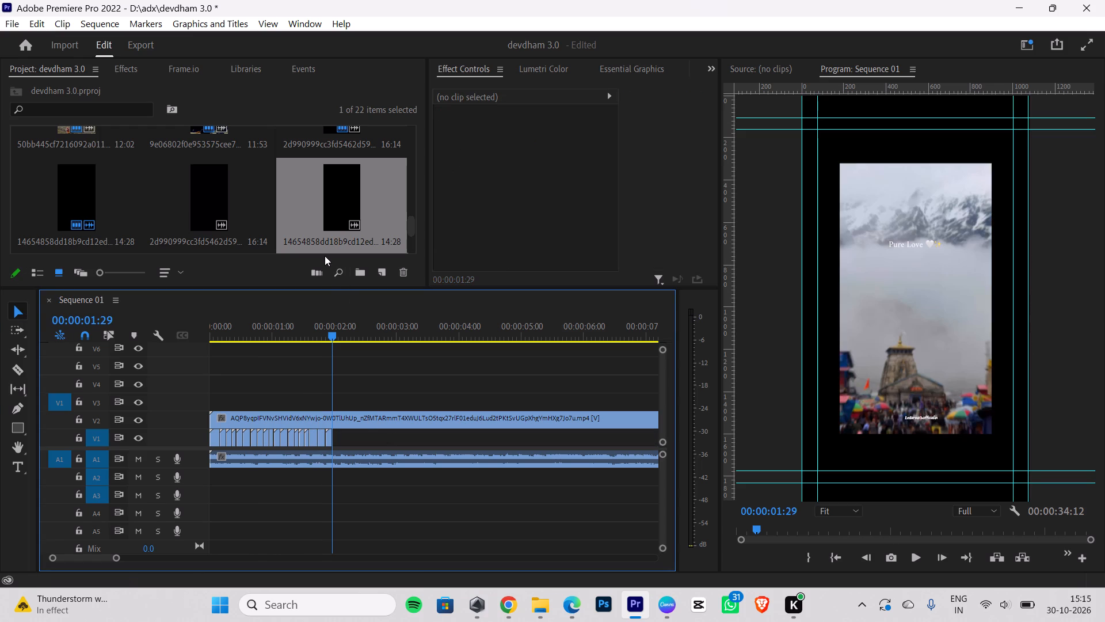
# Switch to Pinterest in Chrome, browse the kedarnath temple video results, and open the 0:09 pin of the temple decorated with orange flowers.
pyautogui.scroll(6, 325, 256)
pyautogui.scroll(5, 322, 175)
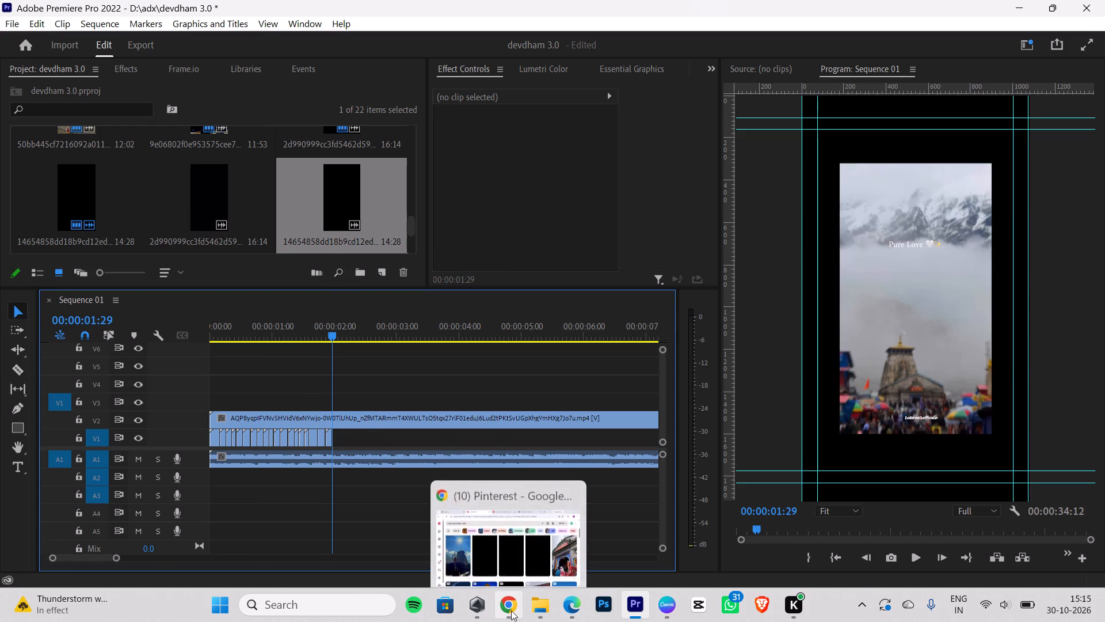
pyautogui.click(511, 610)
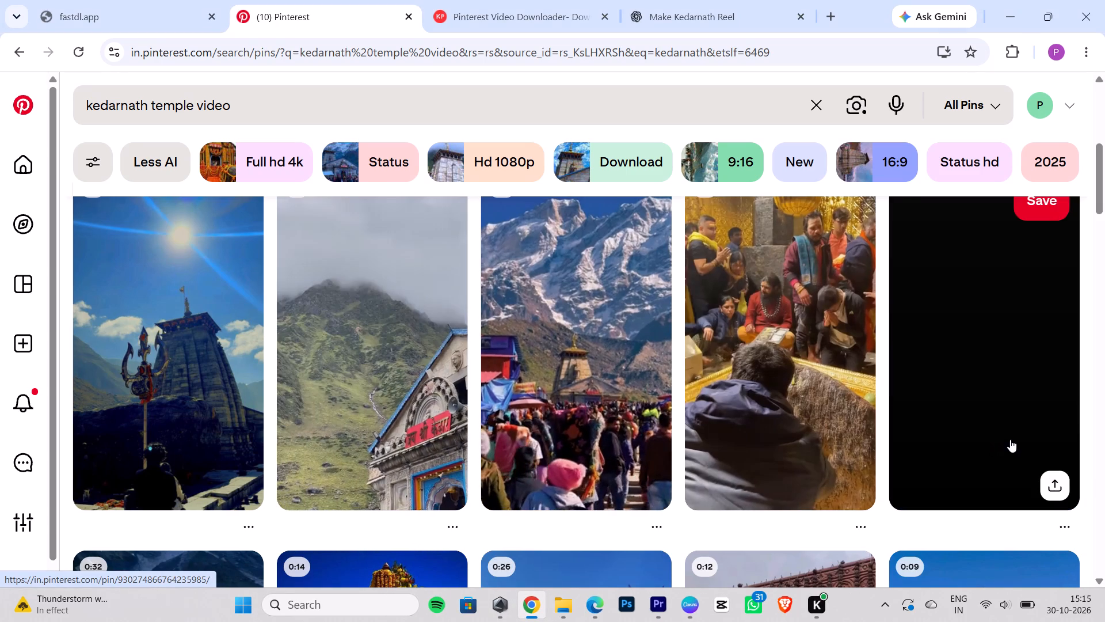
pyautogui.scroll(-5, 772, 385)
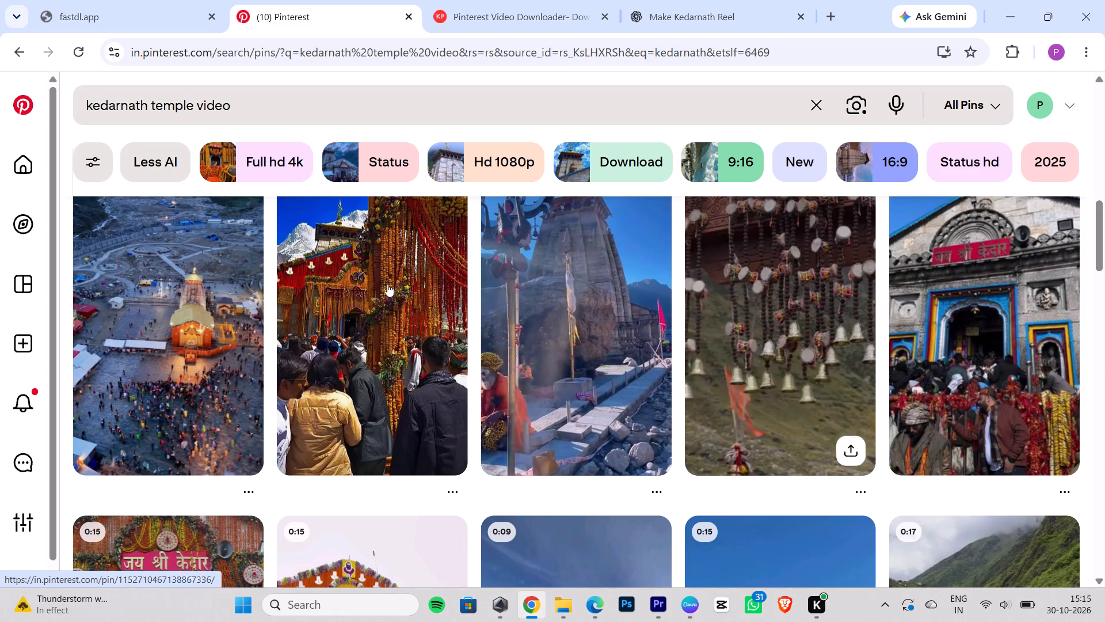
pyautogui.scroll(-3, 367, 322)
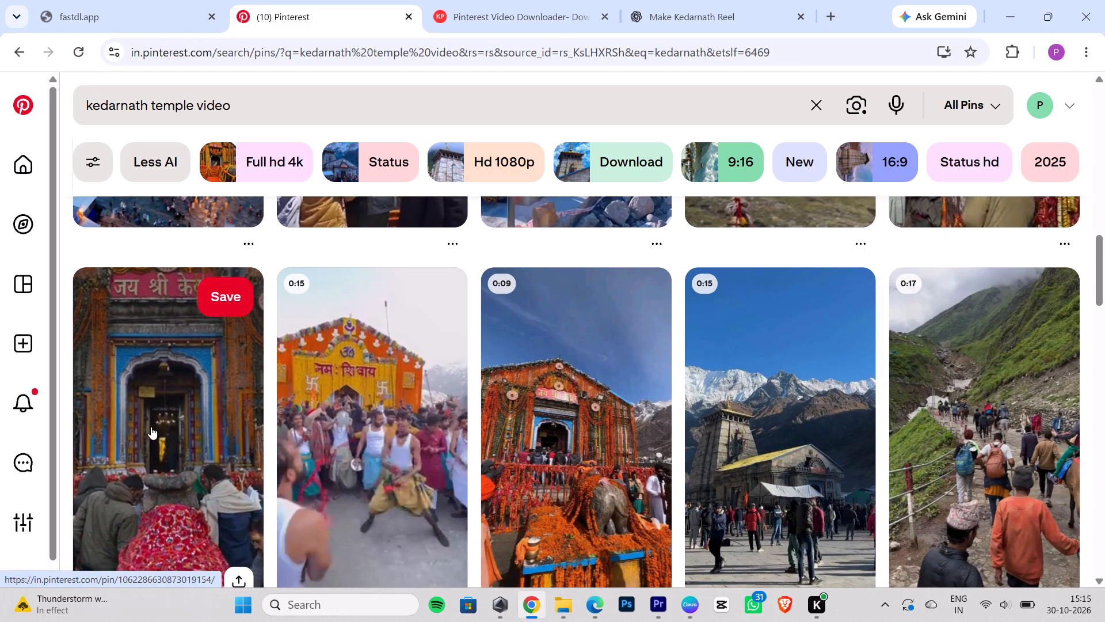
pyautogui.click(611, 461)
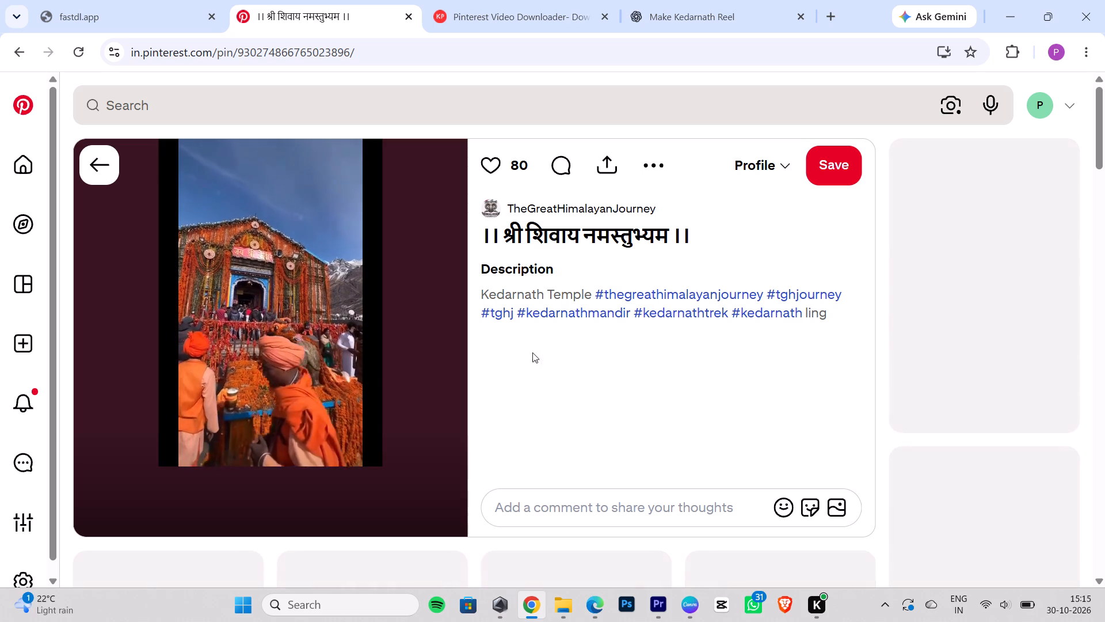
# Copy the share link of the opened Kedarnath Temple pin.
pyautogui.click(609, 169)
pyautogui.tripleClick(484, 256)
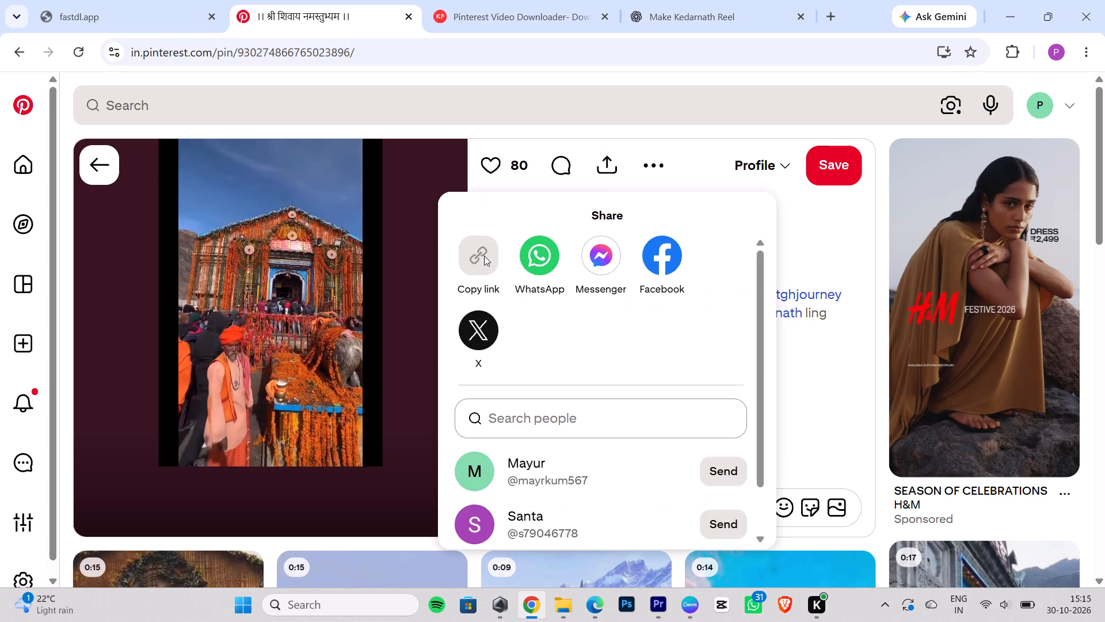
pyautogui.tripleClick(483, 256)
pyautogui.click(483, 254)
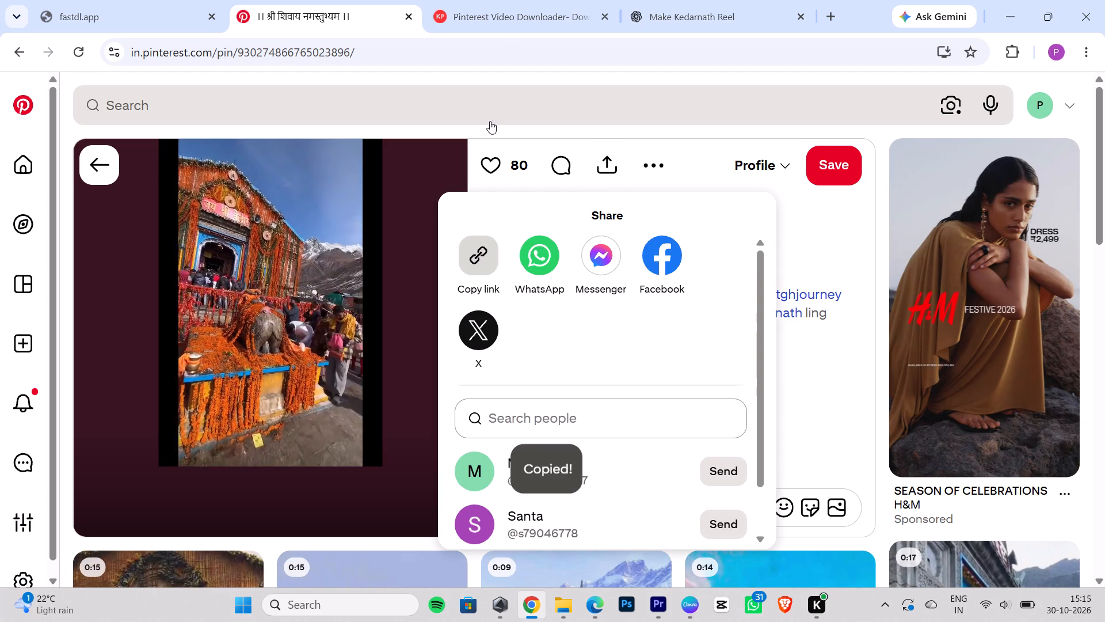
# Switch to KlickPin's Pinterest video downloader and submit the copied link of the orange-flower Kedarnath Temple pin.
pyautogui.click(504, 24)
pyautogui.click(26, 54)
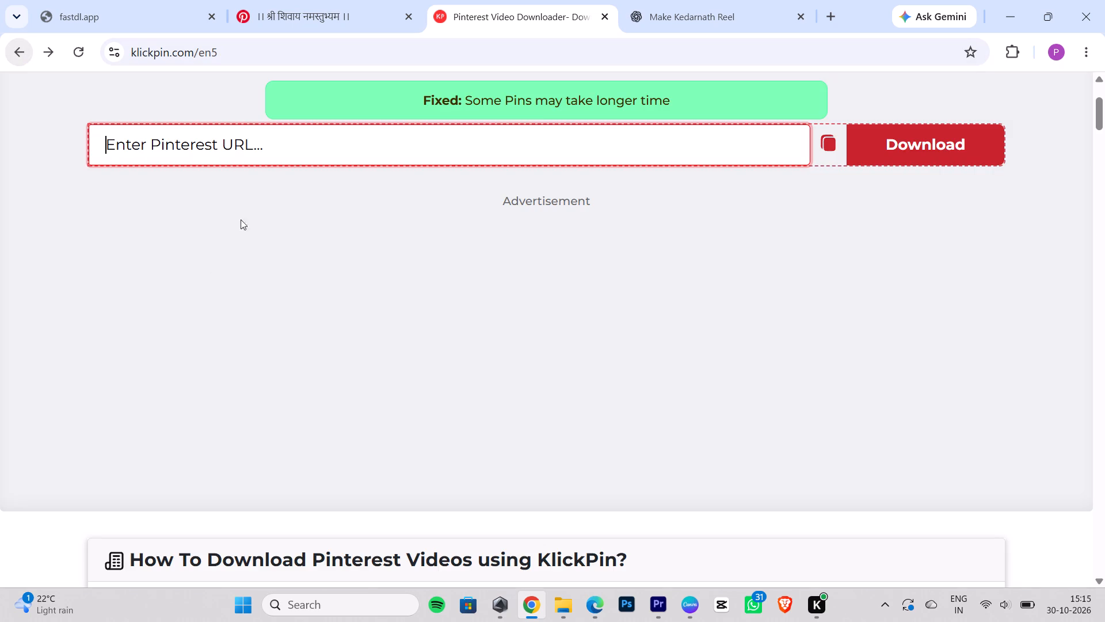
pyautogui.click(281, 149)
pyautogui.hotkey('ctrl', 'v')
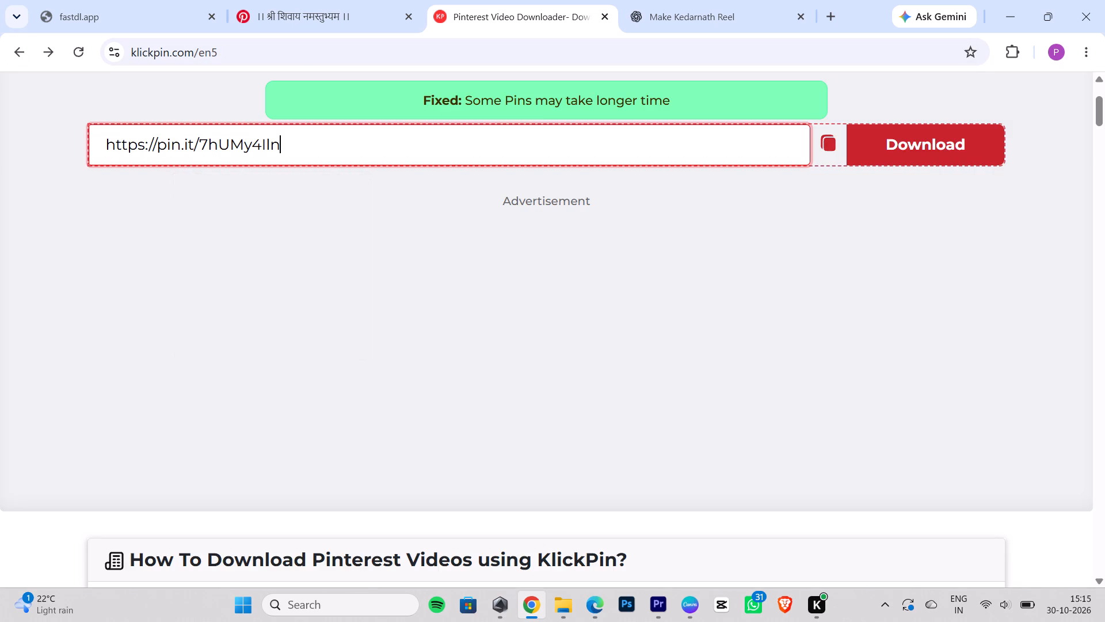
pyautogui.press('Return')
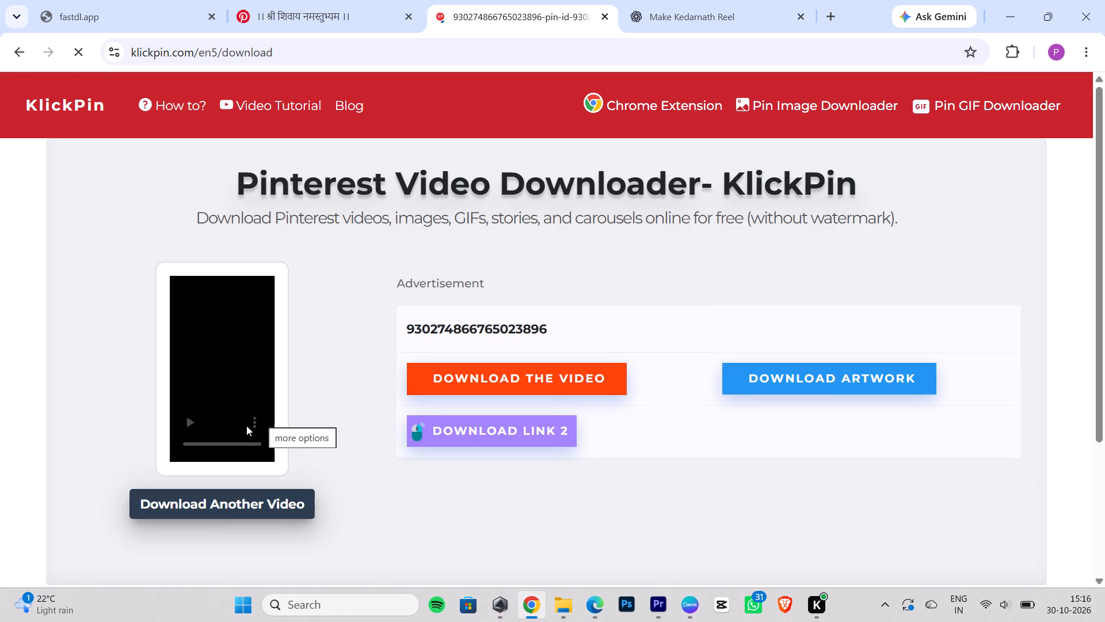
# Switch to Edge and review the workday progress and leave sections of the Adxventure dashboard.
pyautogui.click(320, 361)
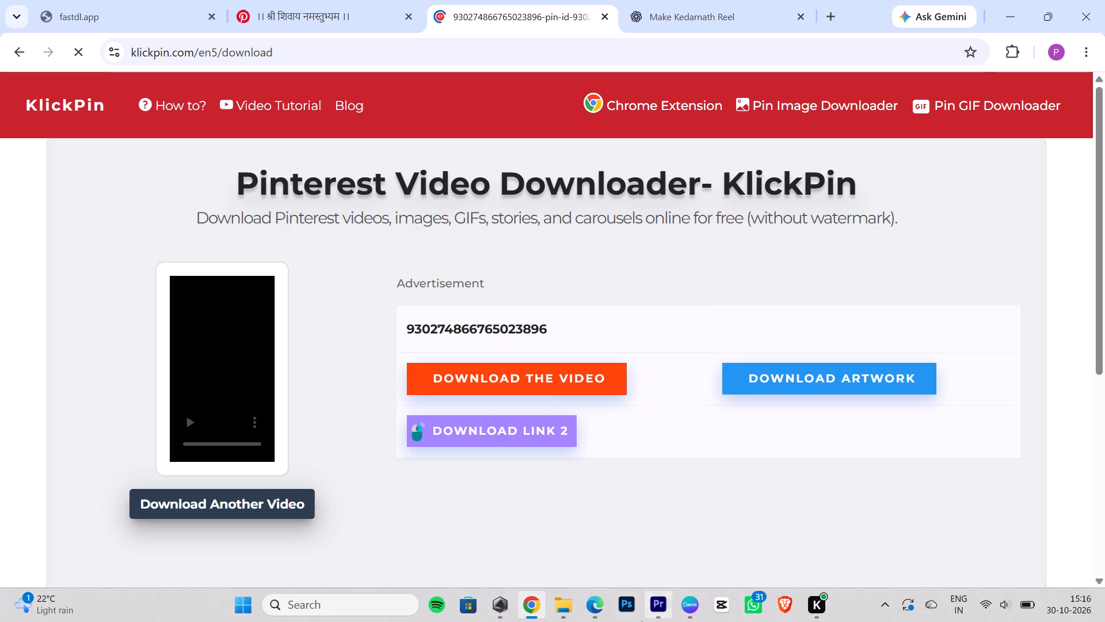
pyautogui.click(594, 609)
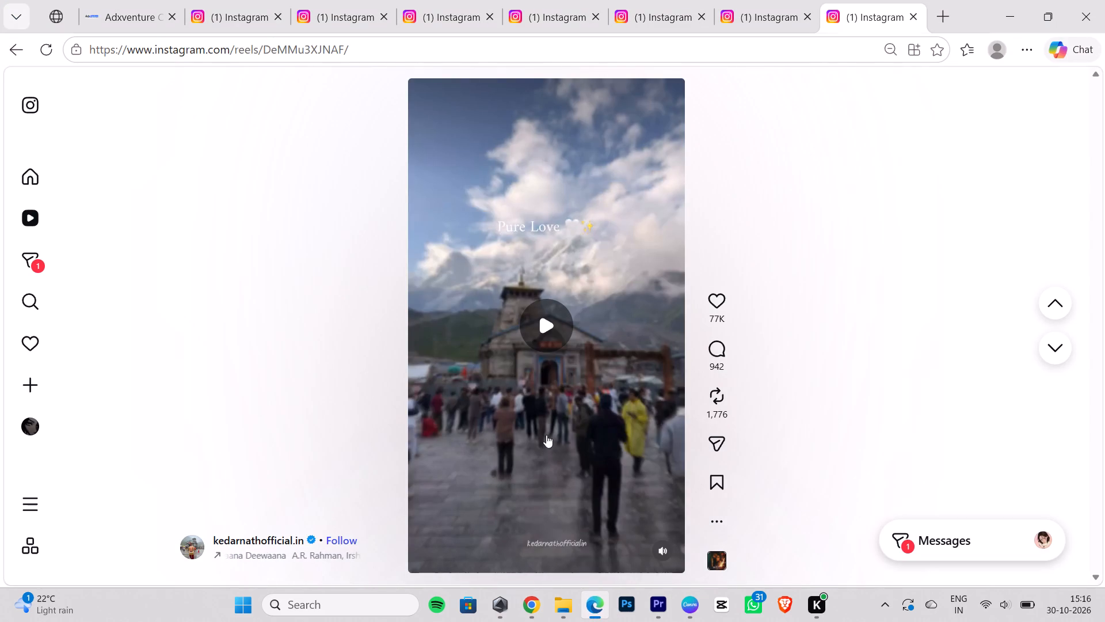
pyautogui.click(104, 16)
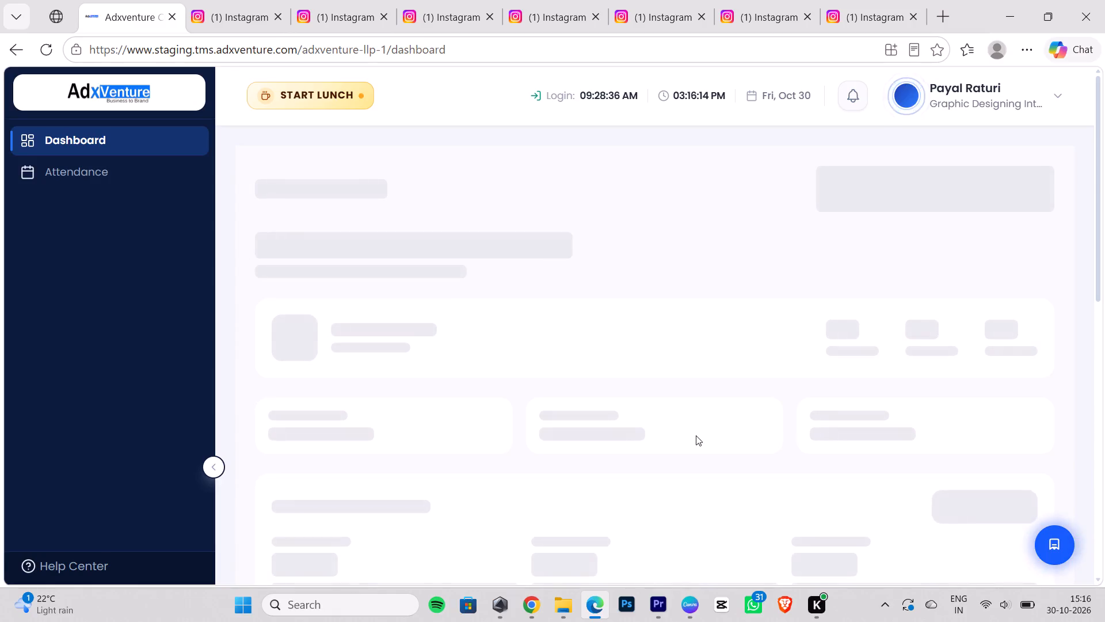
pyautogui.scroll(-2, 650, 406)
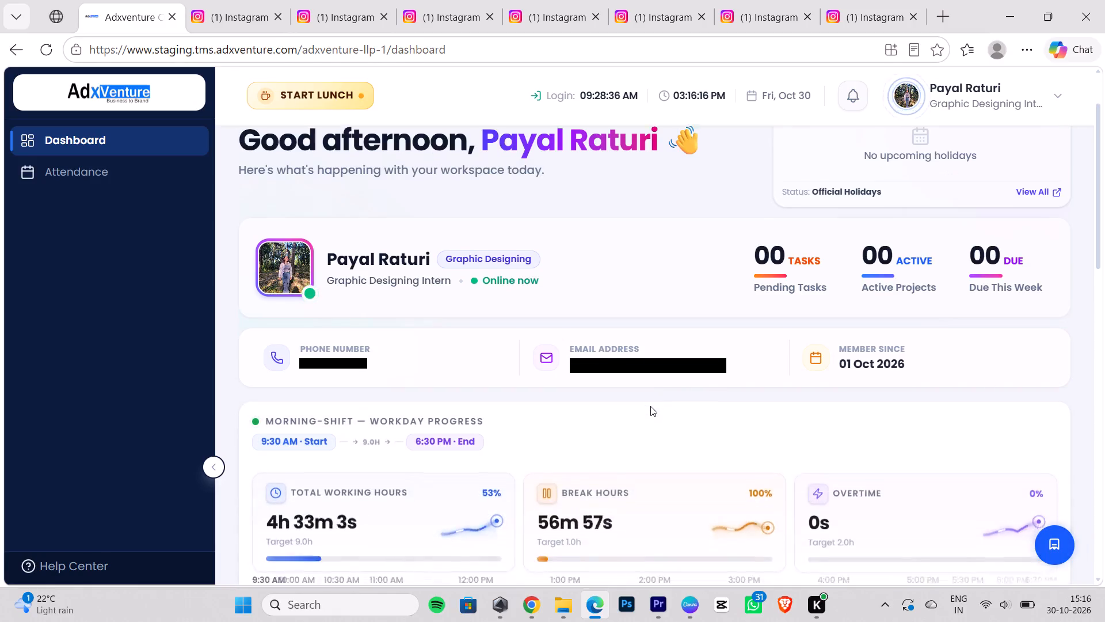
pyautogui.scroll(-4, 650, 406)
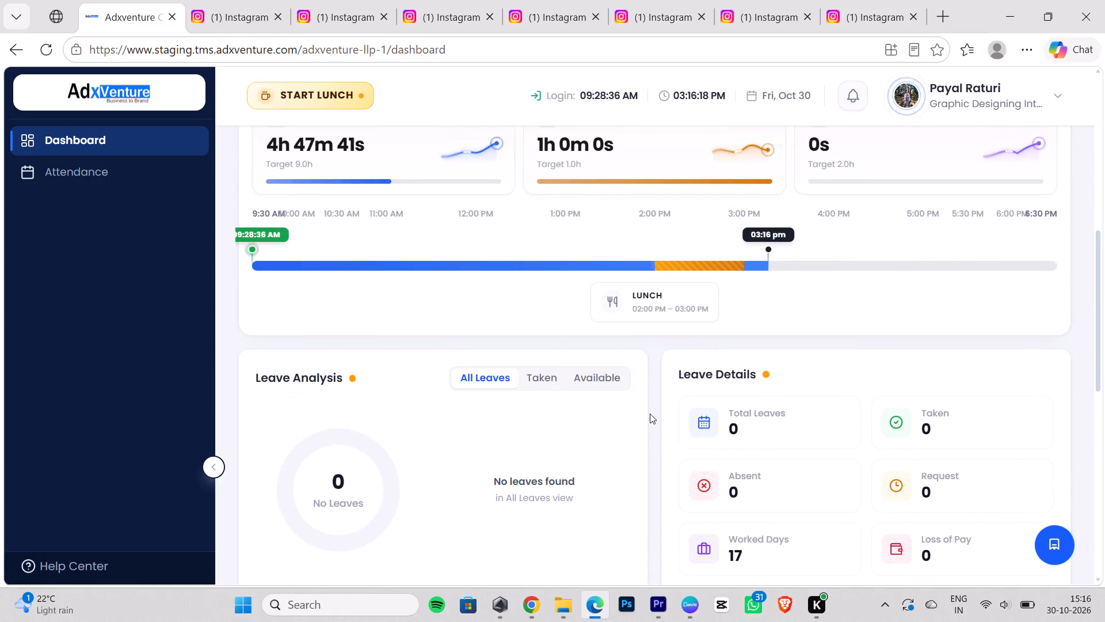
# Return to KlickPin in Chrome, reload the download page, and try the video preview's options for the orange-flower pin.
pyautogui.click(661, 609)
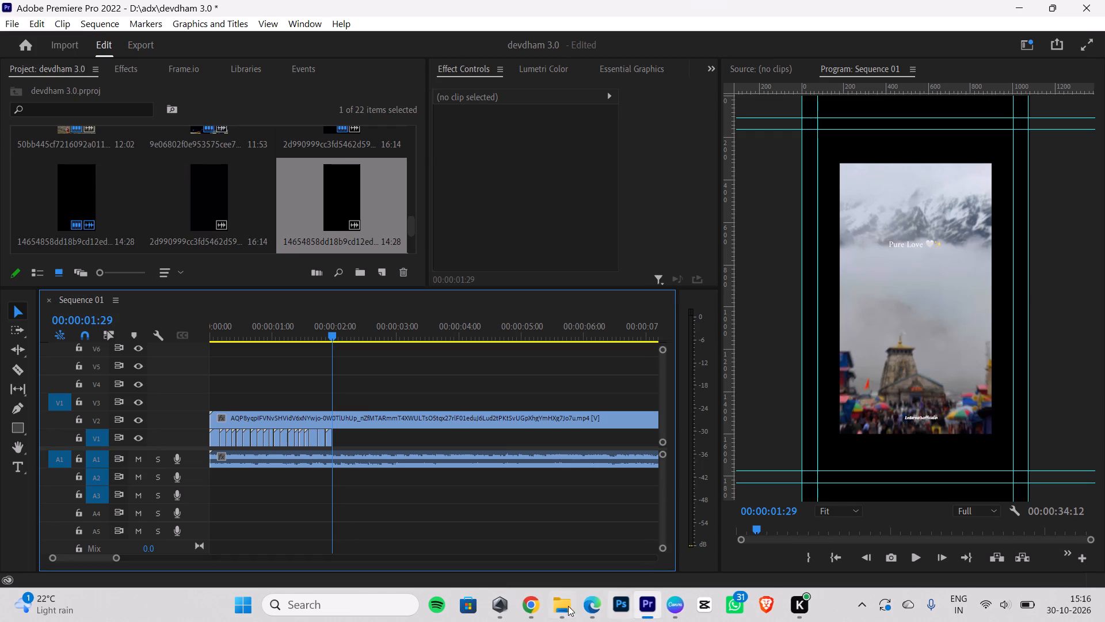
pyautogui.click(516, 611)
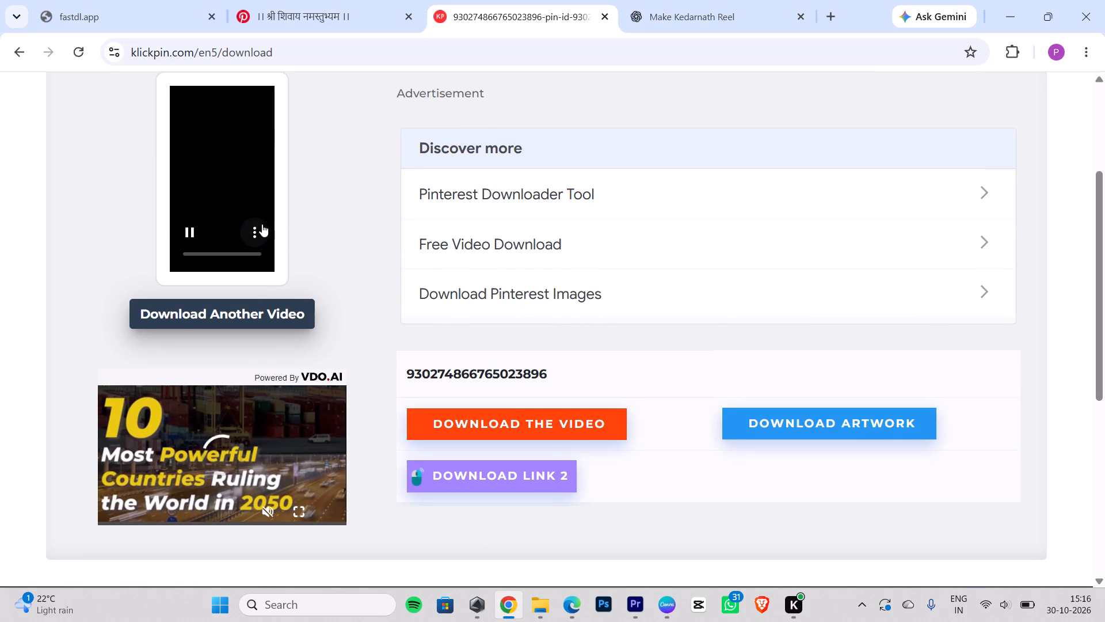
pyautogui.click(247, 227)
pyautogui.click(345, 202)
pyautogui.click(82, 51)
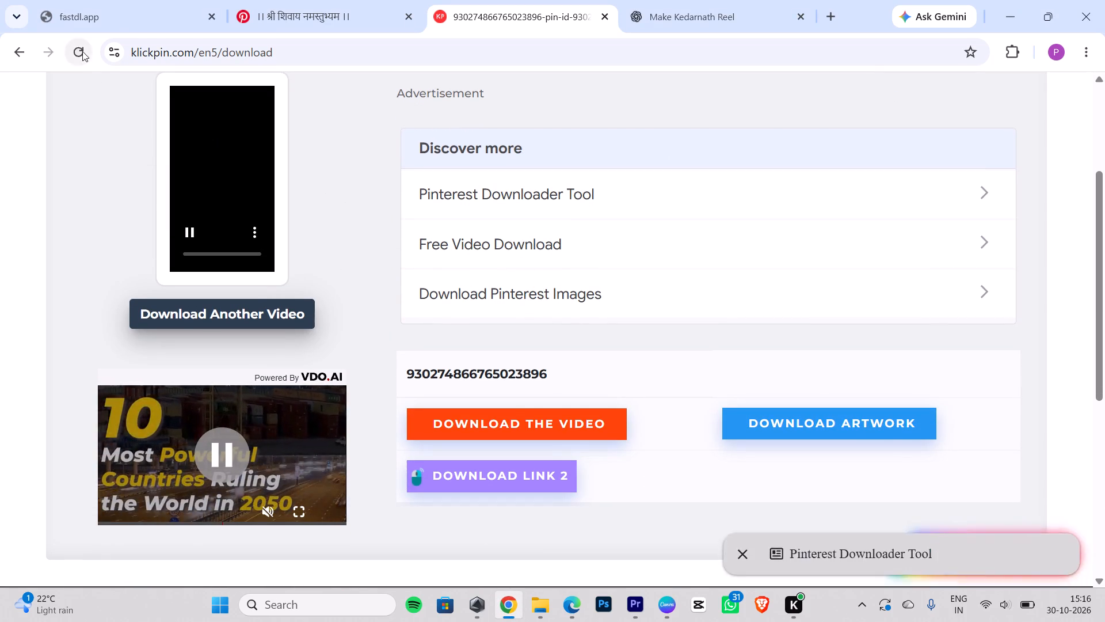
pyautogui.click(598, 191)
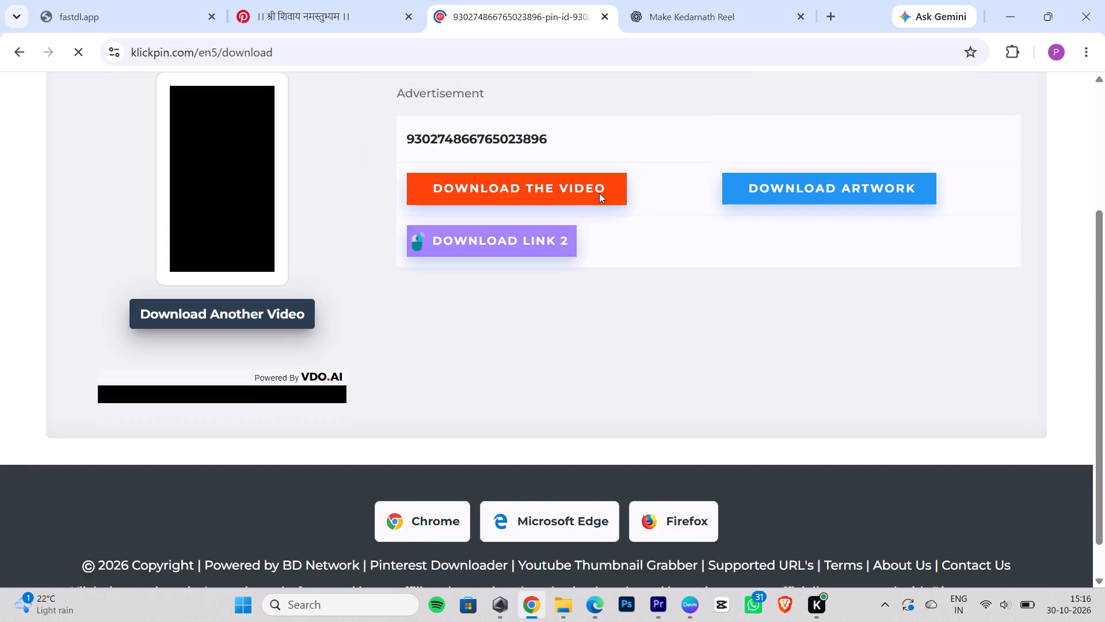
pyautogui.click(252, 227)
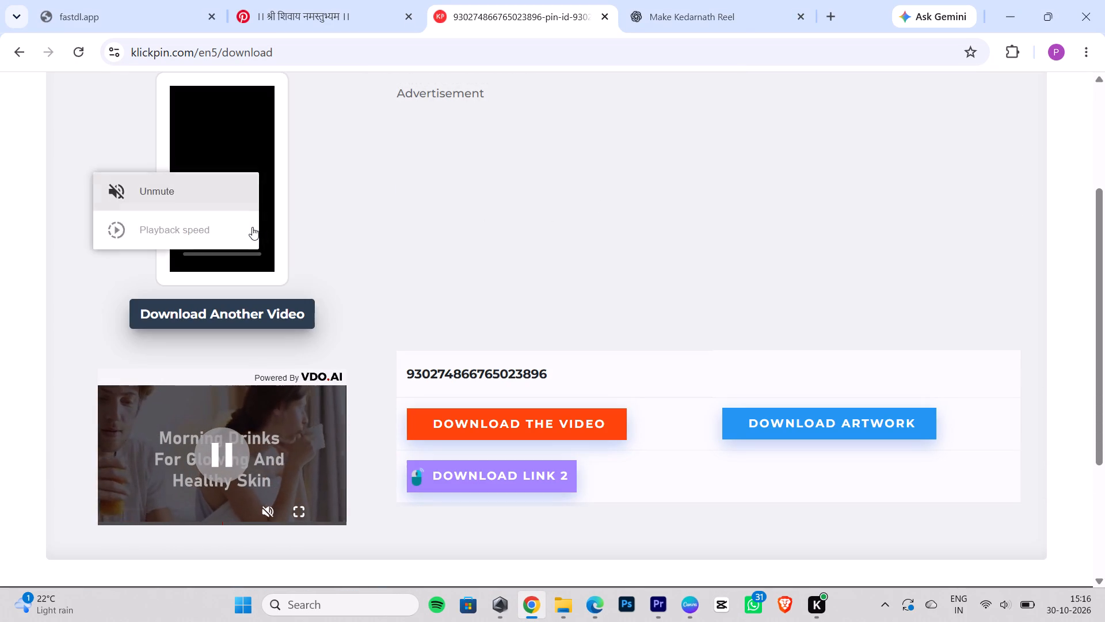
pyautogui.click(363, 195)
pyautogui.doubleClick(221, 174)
# Go back to the opened Pinterest pin of the temple decorated with orange flowers.
pyautogui.click(370, 0)
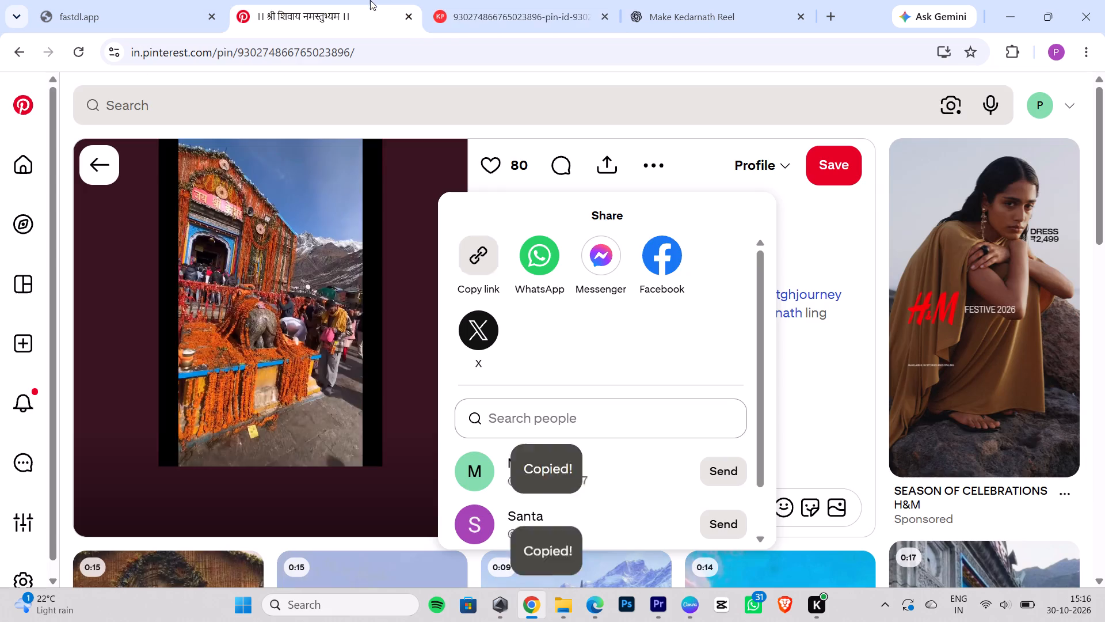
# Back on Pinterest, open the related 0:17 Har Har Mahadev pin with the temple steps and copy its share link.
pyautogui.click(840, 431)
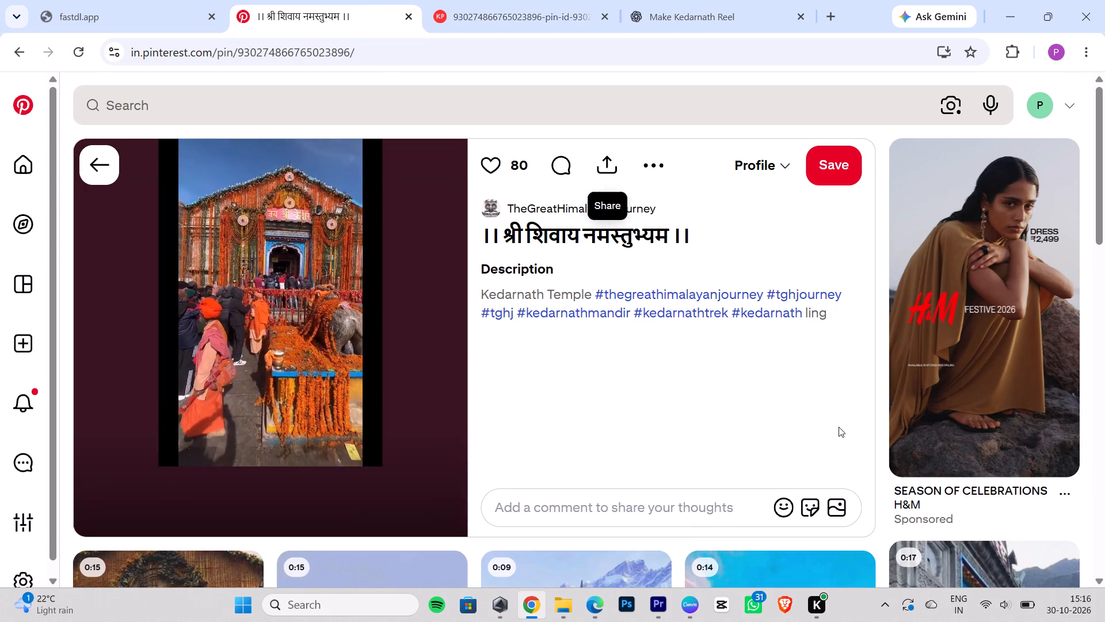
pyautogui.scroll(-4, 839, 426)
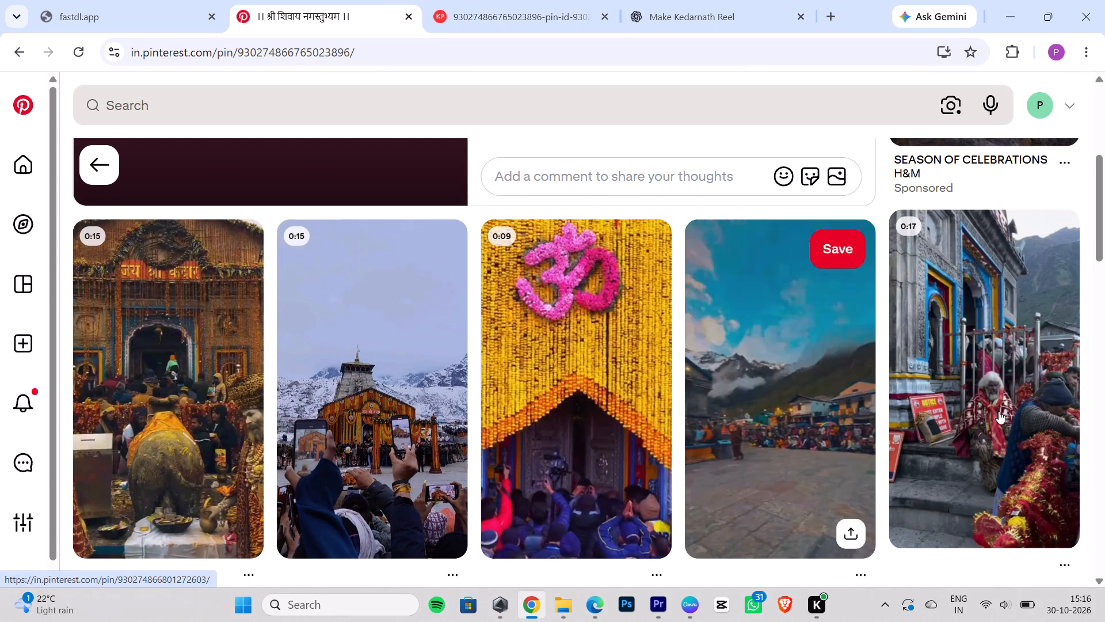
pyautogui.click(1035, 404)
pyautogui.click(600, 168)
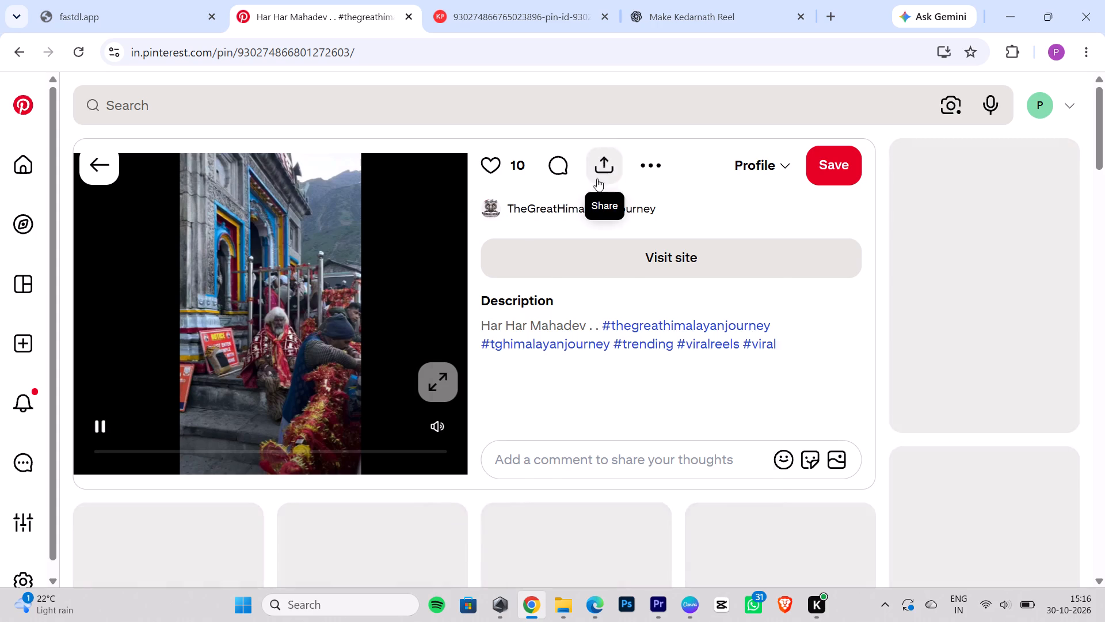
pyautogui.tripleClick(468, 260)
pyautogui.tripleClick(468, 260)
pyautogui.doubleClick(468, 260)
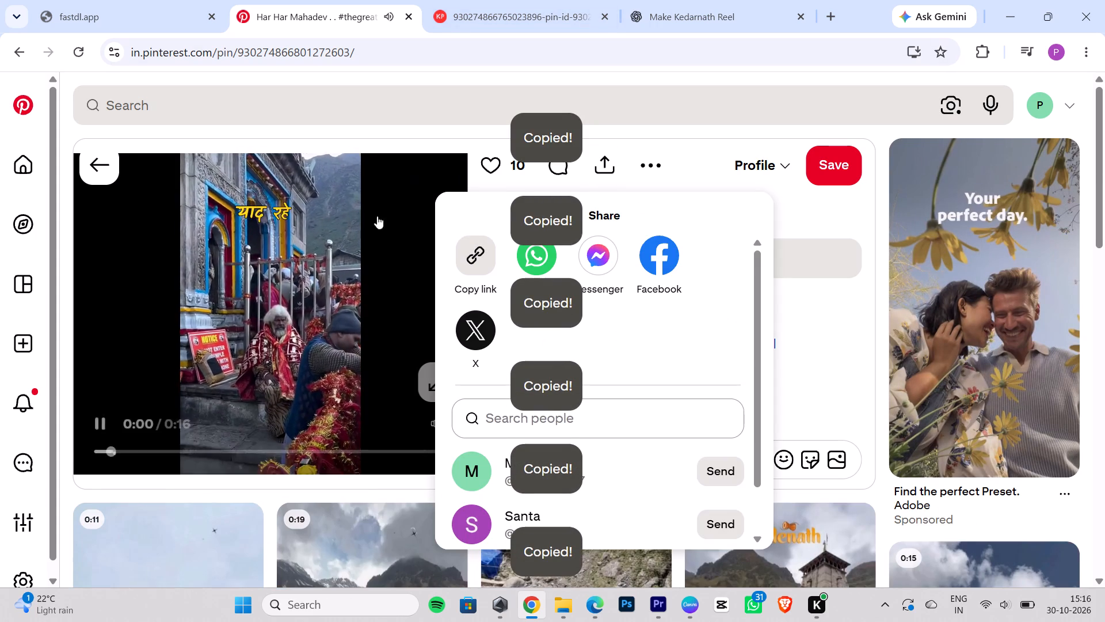
# Examine the related Kedarnath pins, including the 0:19 bull and 0:11 flower-decorated temple videos, and return to the orange-flower temple pin.
pyautogui.click(807, 344)
pyautogui.scroll(-3, 810, 344)
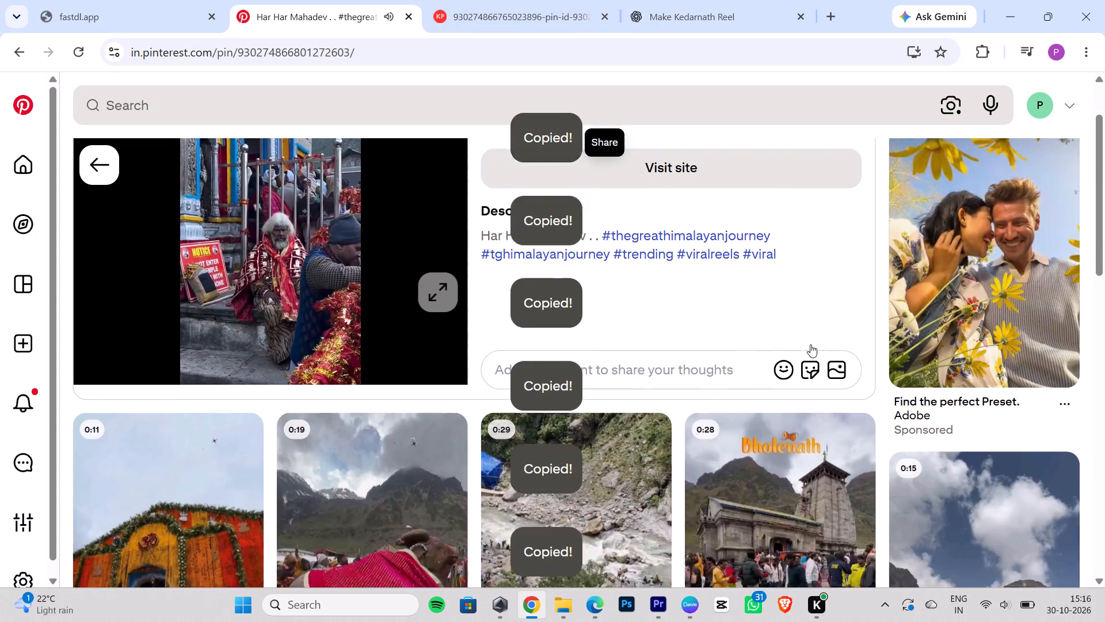
pyautogui.click(362, 442)
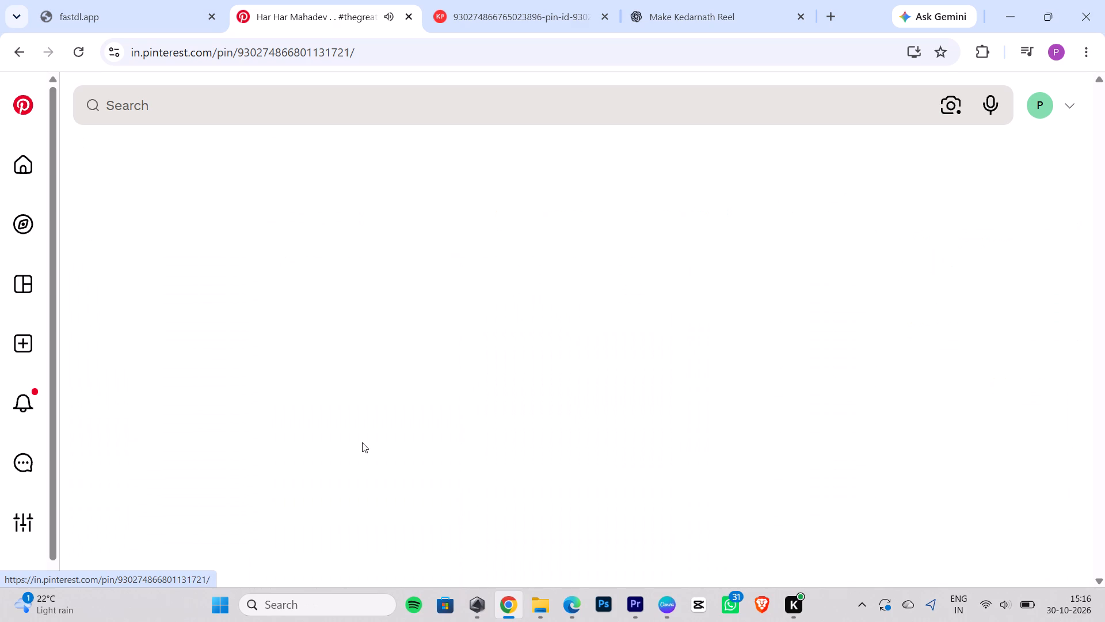
pyautogui.click(108, 155)
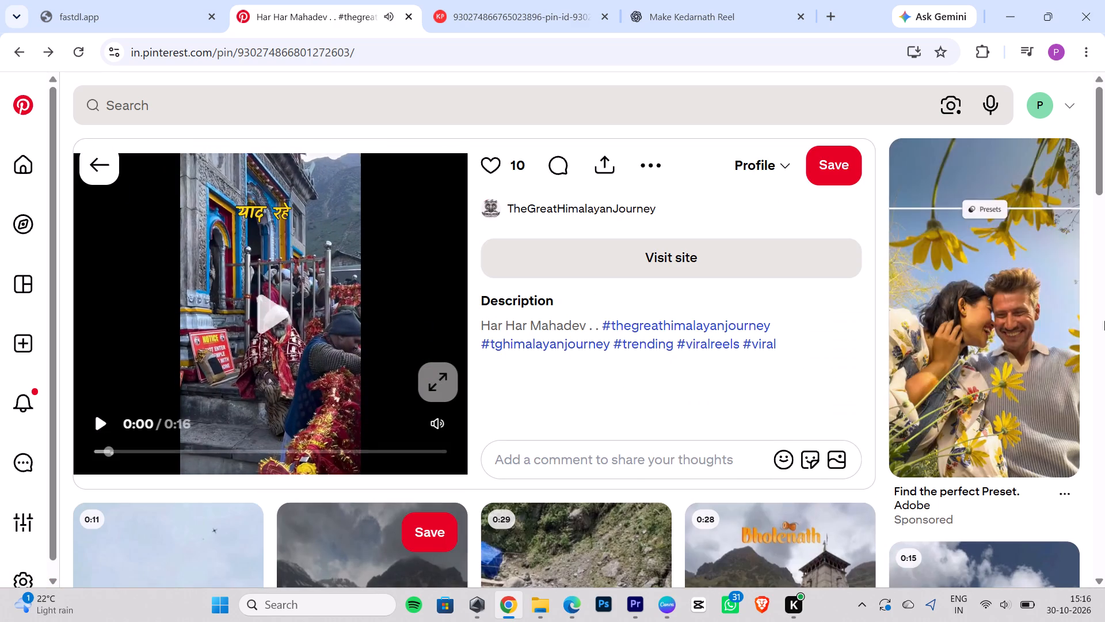
pyautogui.scroll(-2, 908, 321)
pyautogui.scroll(-2, 797, 391)
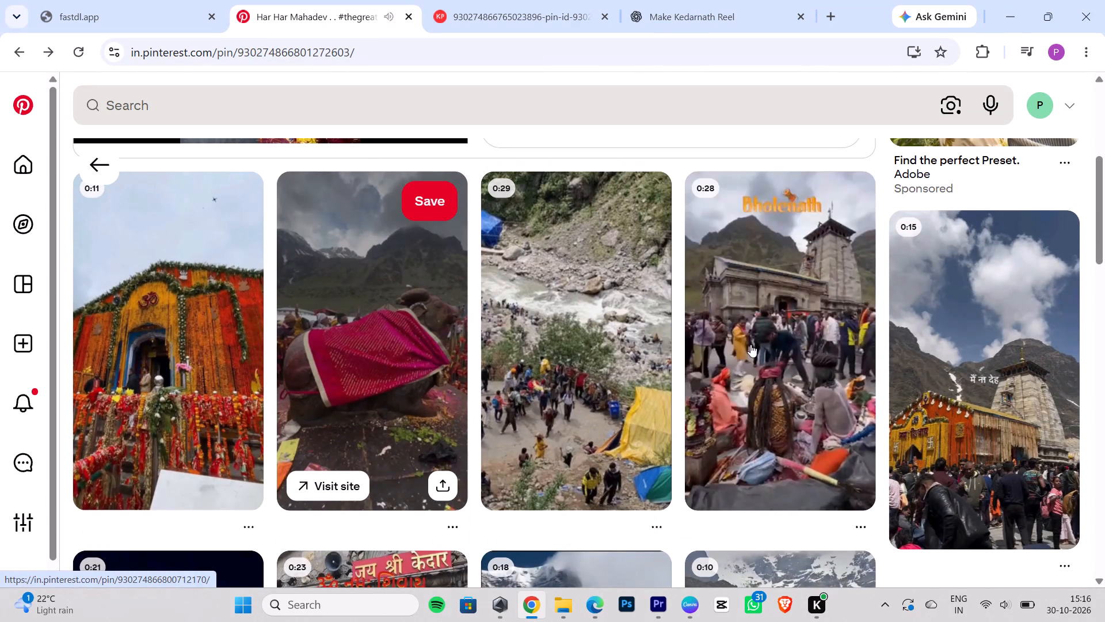
pyautogui.scroll(-1, 961, 327)
pyautogui.click(184, 226)
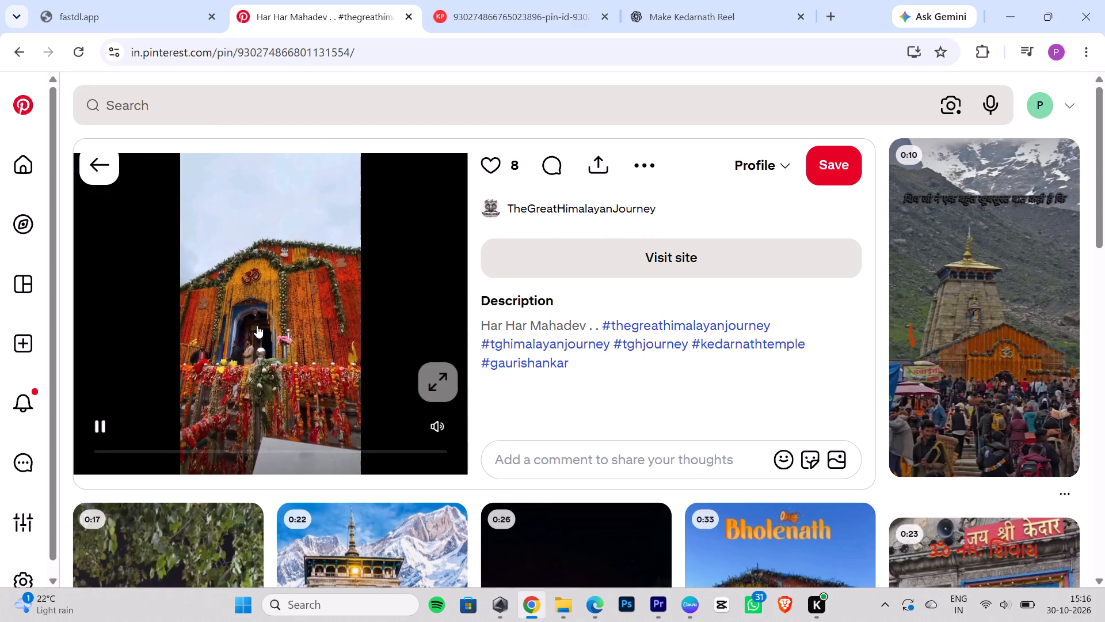
pyautogui.scroll(-5, 714, 371)
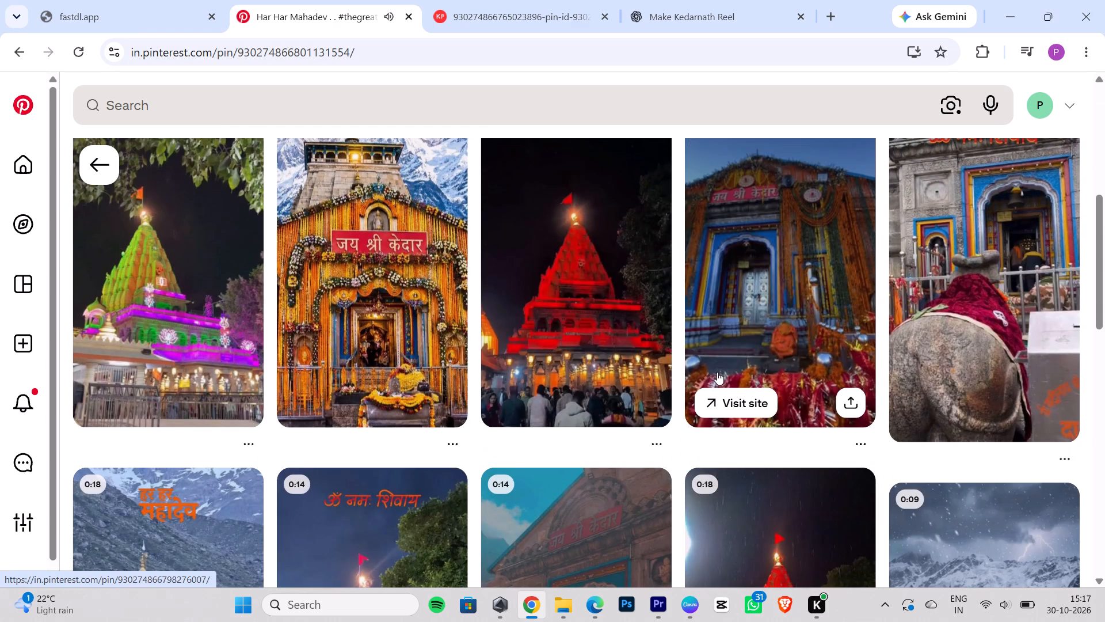
pyautogui.click(81, 157)
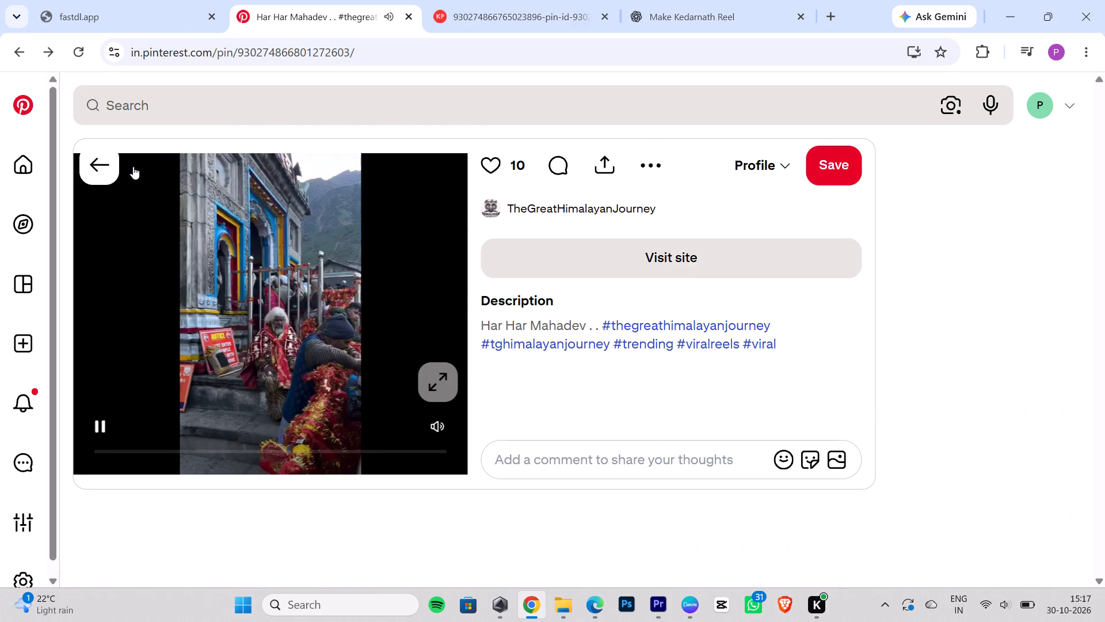
pyautogui.click(96, 161)
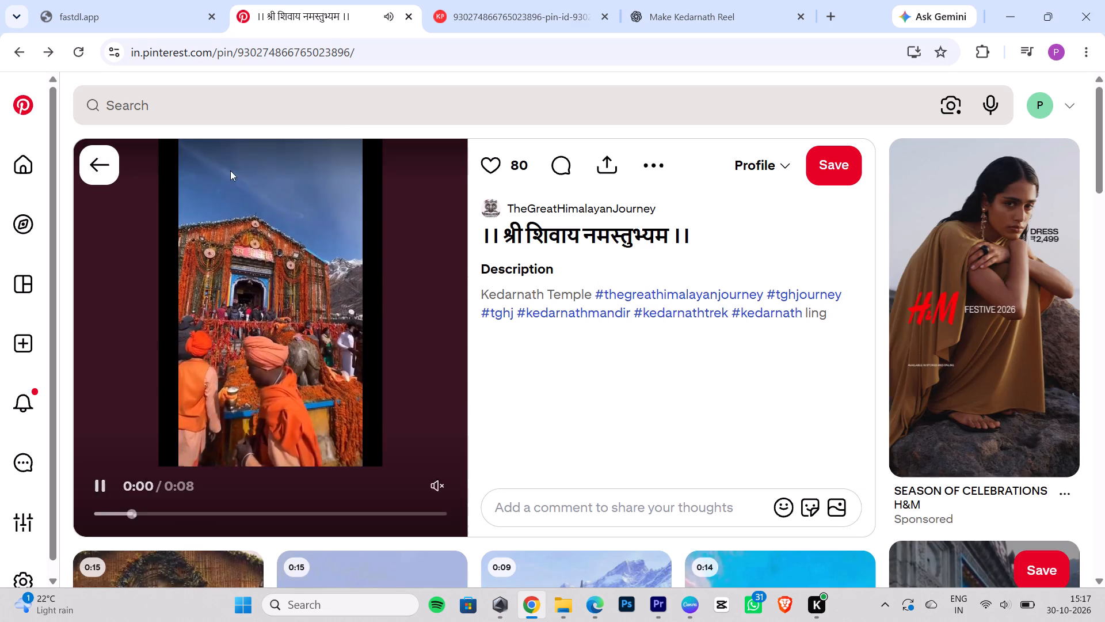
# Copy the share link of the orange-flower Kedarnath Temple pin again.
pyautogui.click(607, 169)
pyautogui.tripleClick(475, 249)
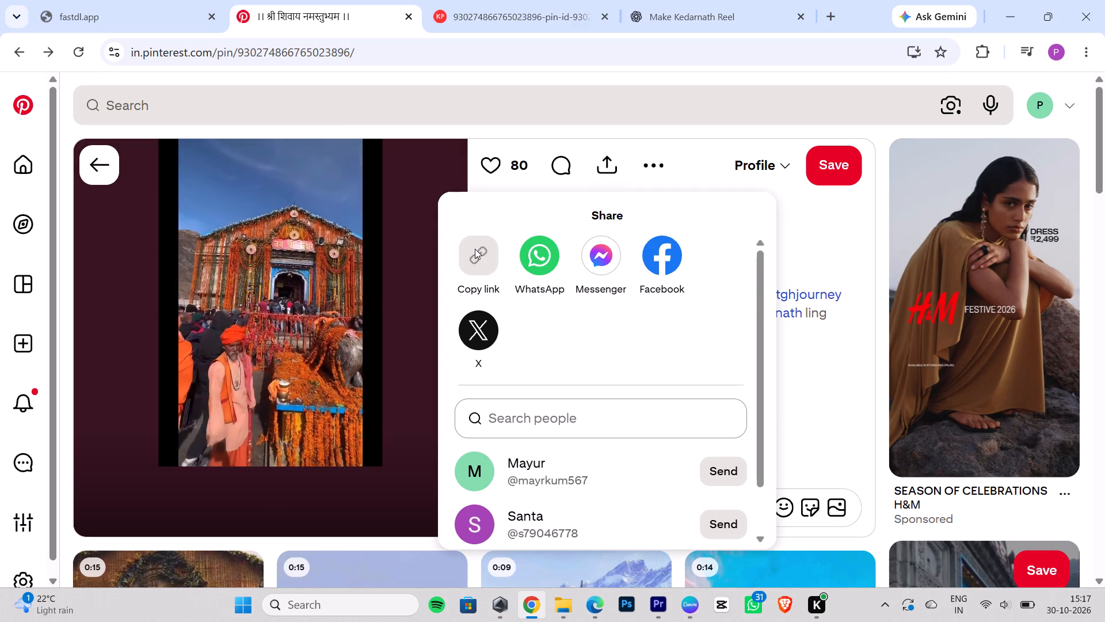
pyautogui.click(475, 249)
pyautogui.click(535, 0)
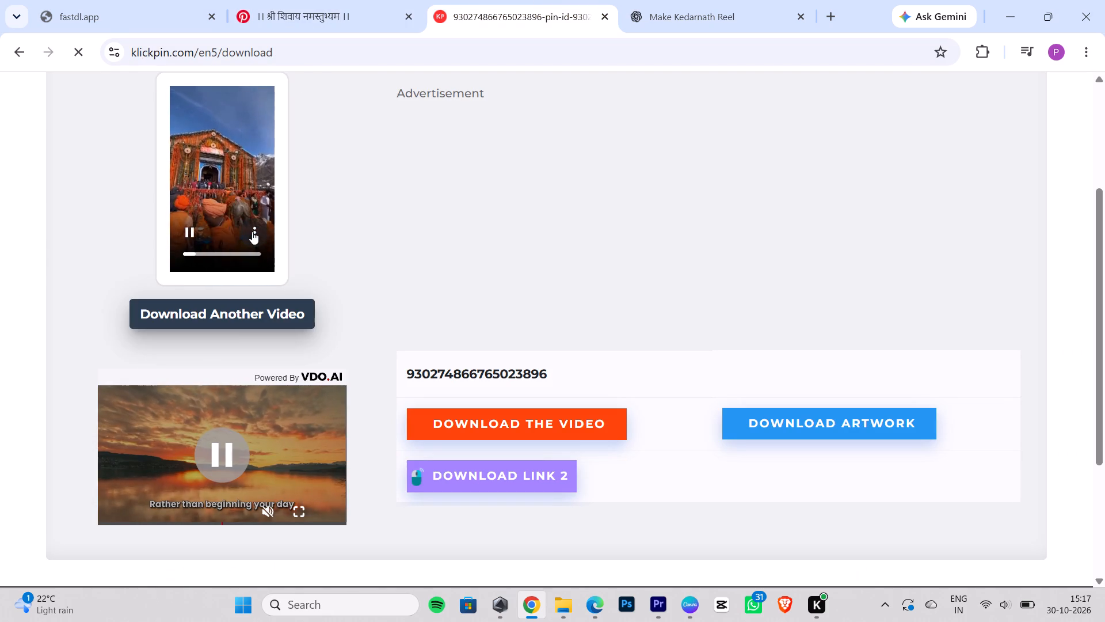
pyautogui.click(252, 232)
pyautogui.click(199, 115)
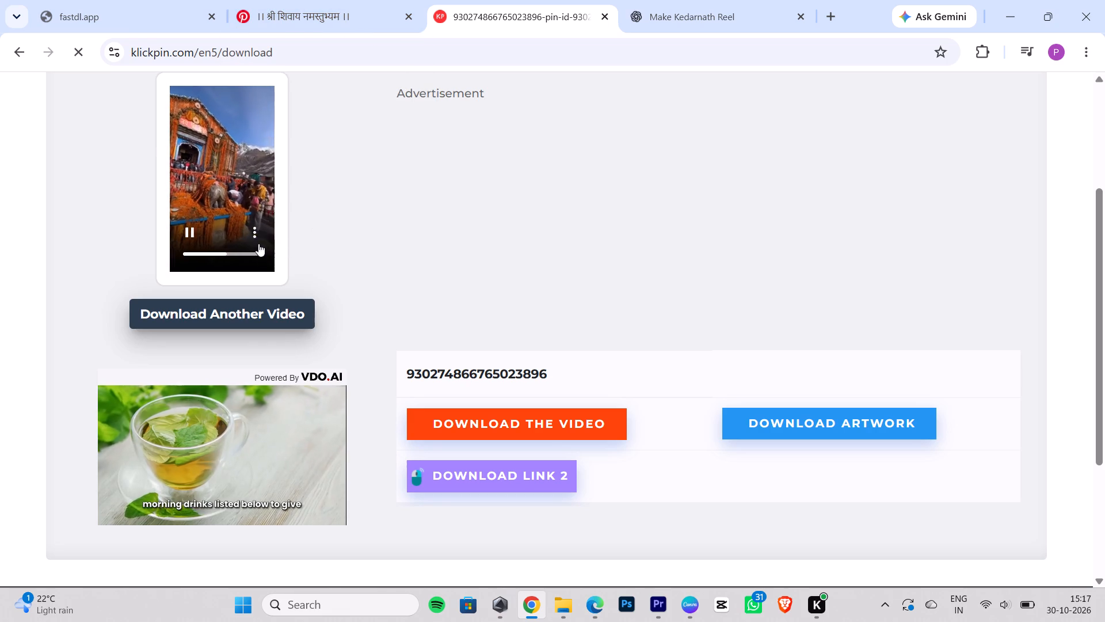
pyautogui.click(252, 234)
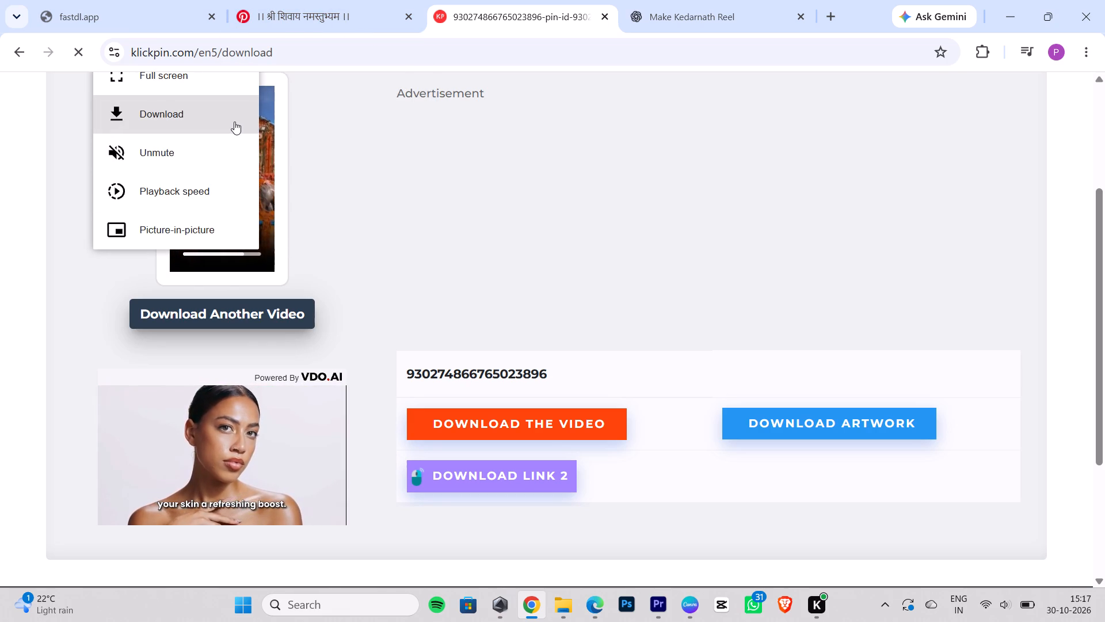
pyautogui.click(234, 122)
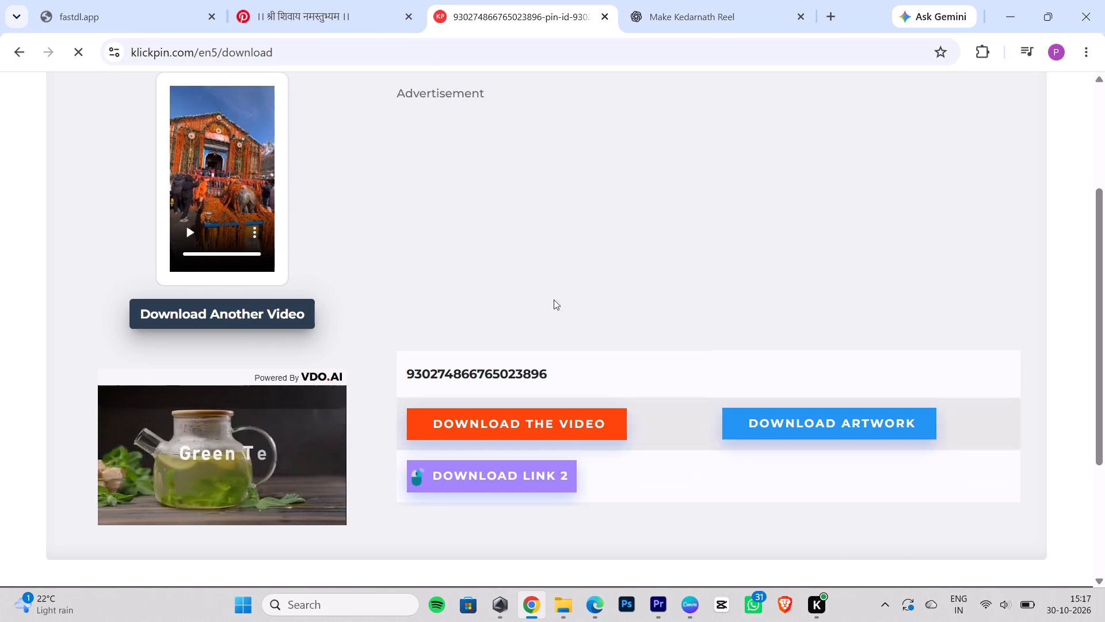
# Return to the kedarnath temple video results on Pinterest and open the 0:08 pin of the temple below sunlit snowy peaks.
pyautogui.click(331, 9)
pyautogui.click(790, 377)
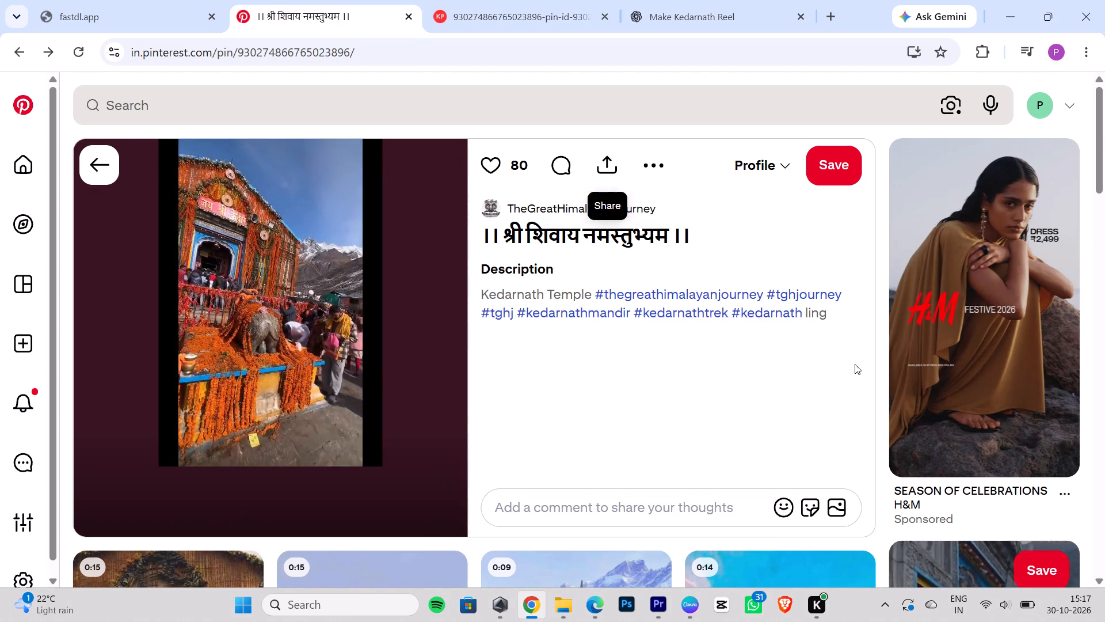
pyautogui.scroll(-4, 855, 364)
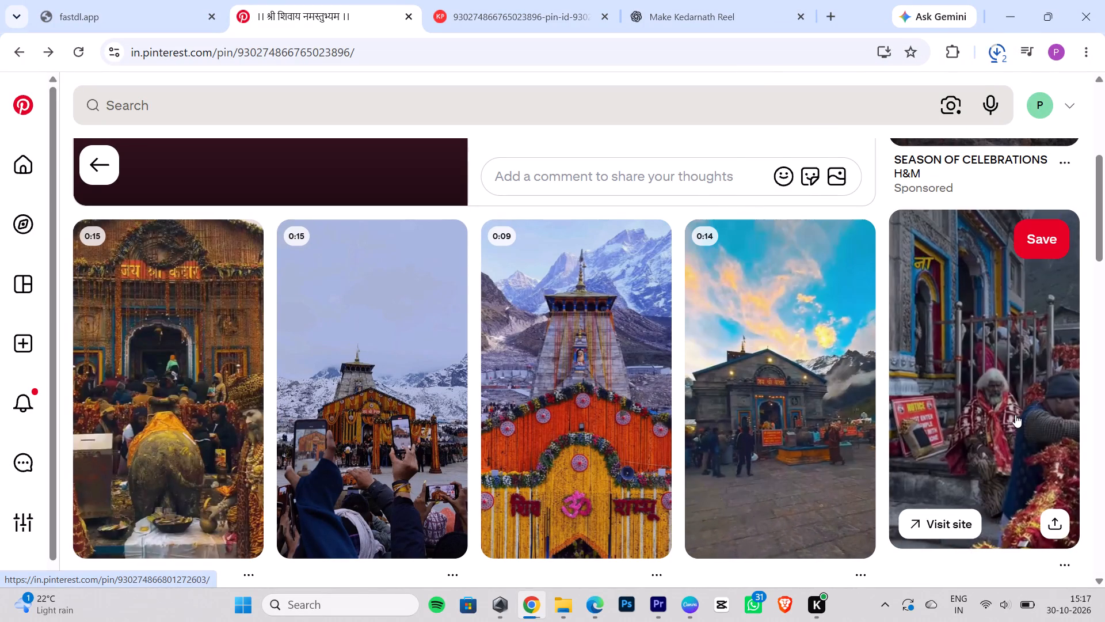
pyautogui.scroll(-2, 436, 272)
pyautogui.click(91, 154)
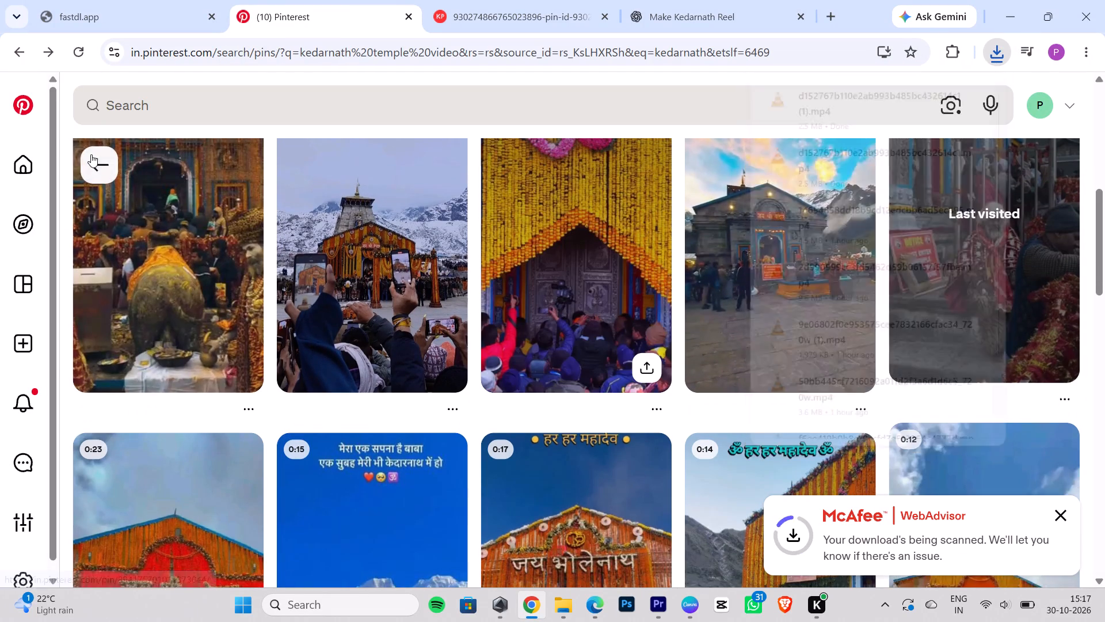
pyautogui.scroll(-3, 897, 340)
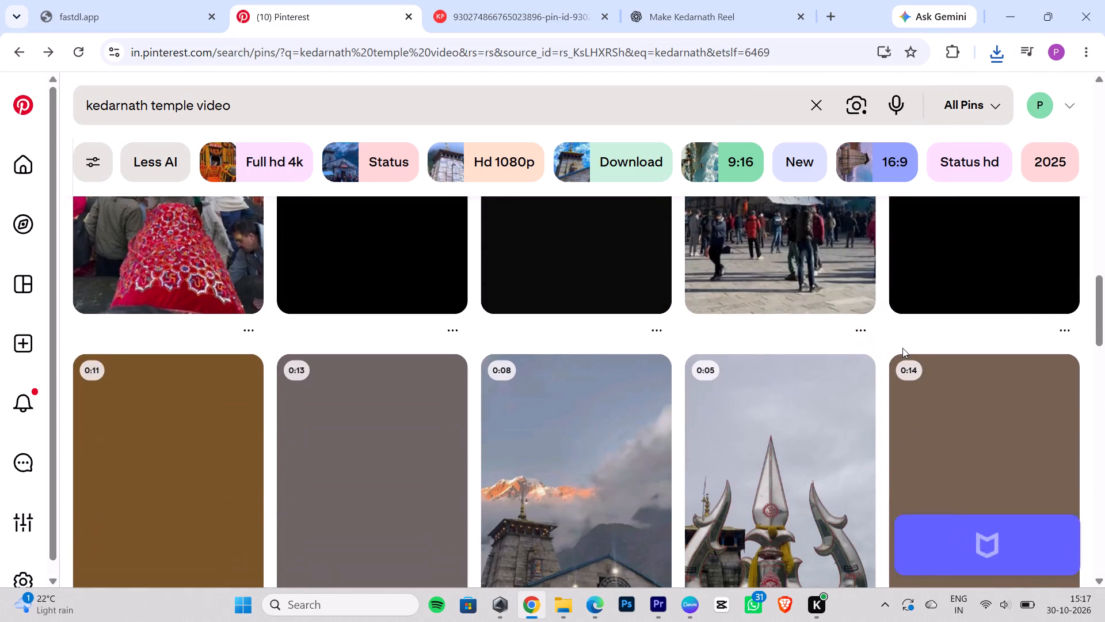
pyautogui.scroll(-3, 902, 348)
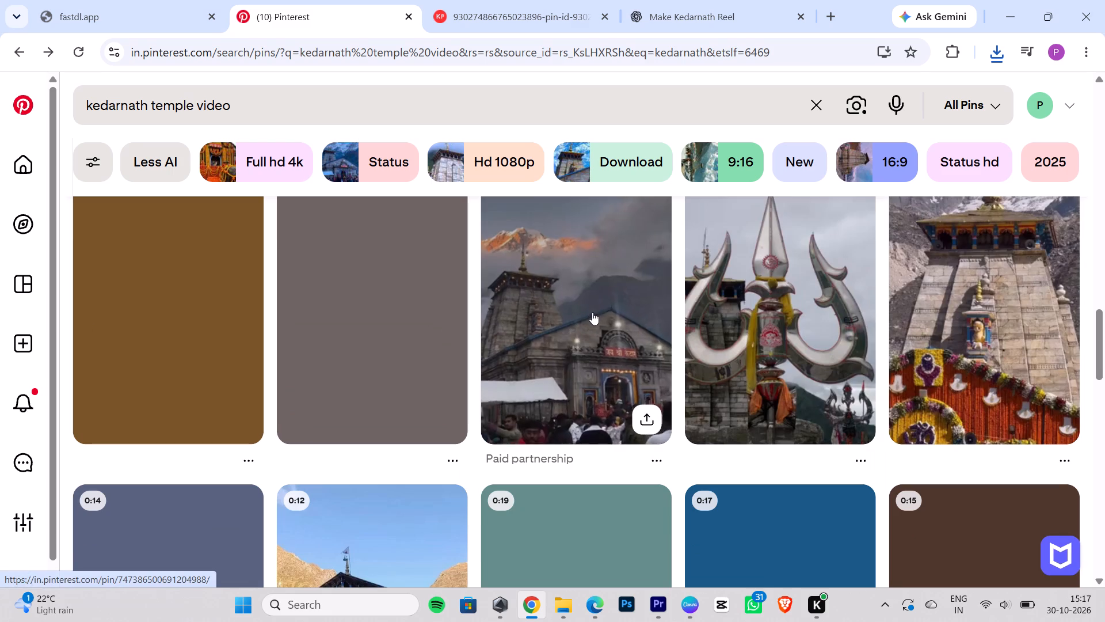
pyautogui.click(608, 308)
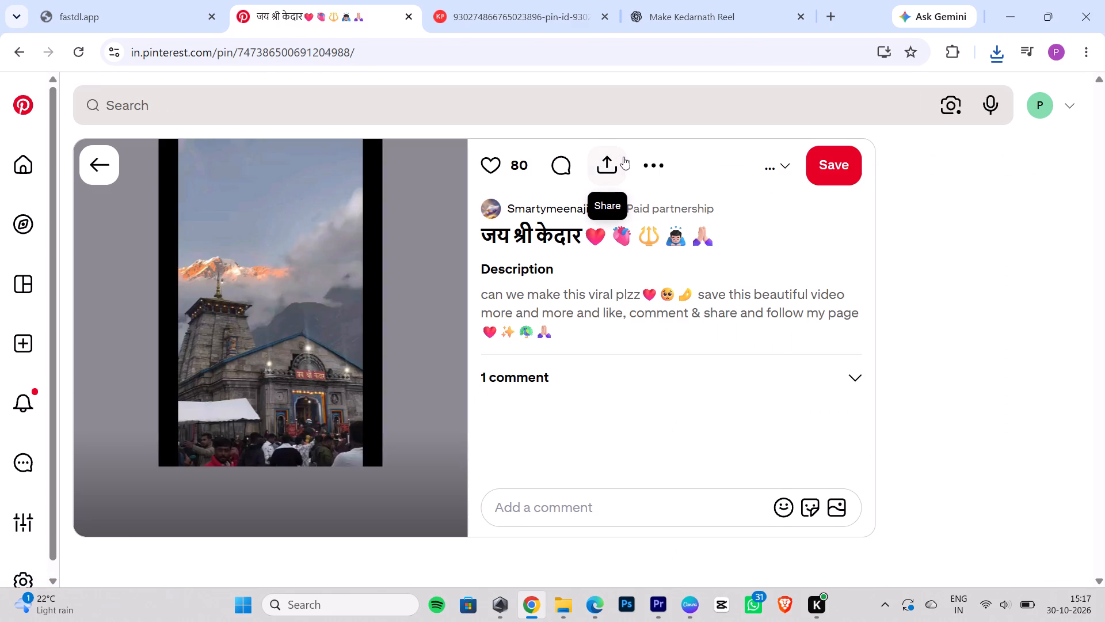
# Copy the share link of the opened जय श्री केदार pin.
pyautogui.click(622, 161)
pyautogui.tripleClick(490, 251)
pyautogui.click(490, 249)
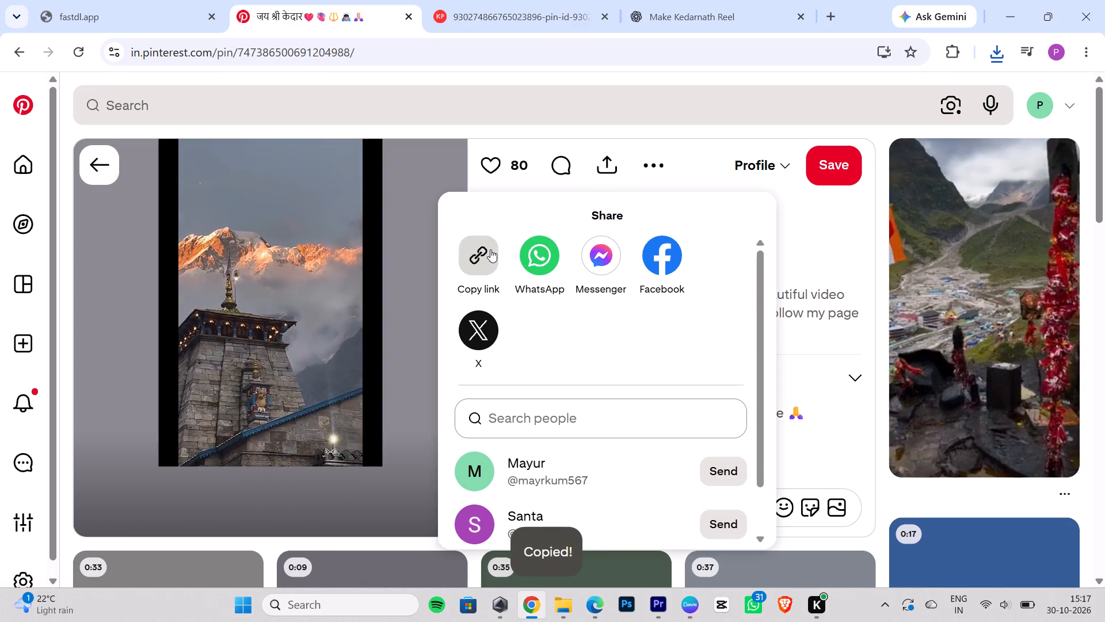
pyautogui.doubleClick(472, 268)
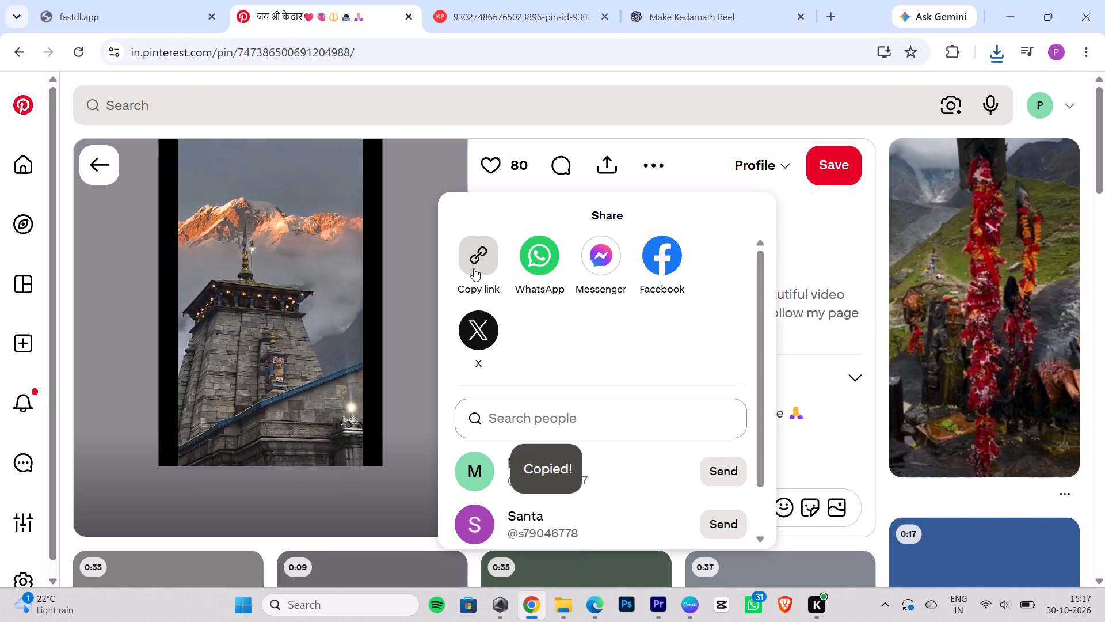
# Return to KlickPin's link entry page and submit the copied जय श्री केदार pin link for download.
pyautogui.click(474, 0)
pyautogui.click(15, 55)
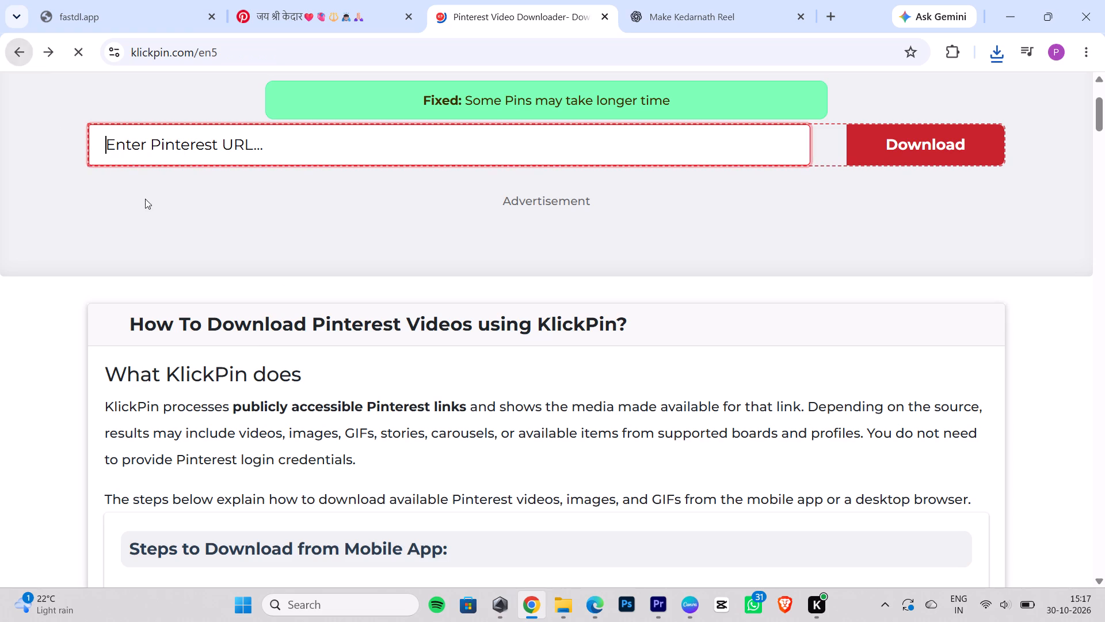
pyautogui.click(312, 150)
pyautogui.hotkey('ctrl', 'v')
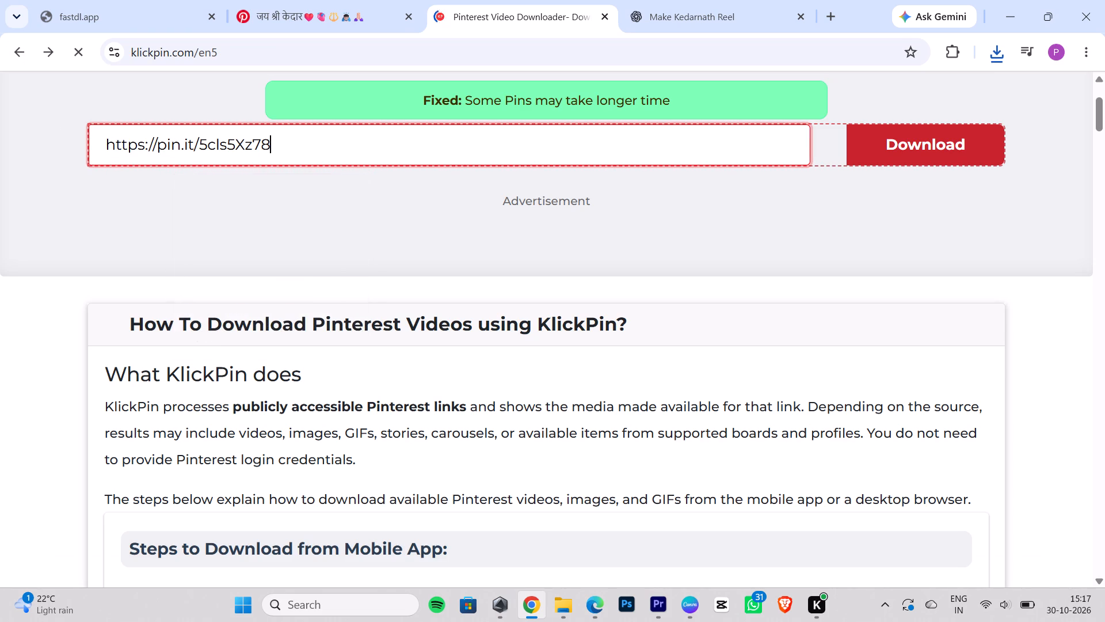
pyautogui.press('Return')
# Look through the pins related to the जय श्री केदार video on Pinterest, including the Mahadev pin with red garlands.
pyautogui.click(321, 26)
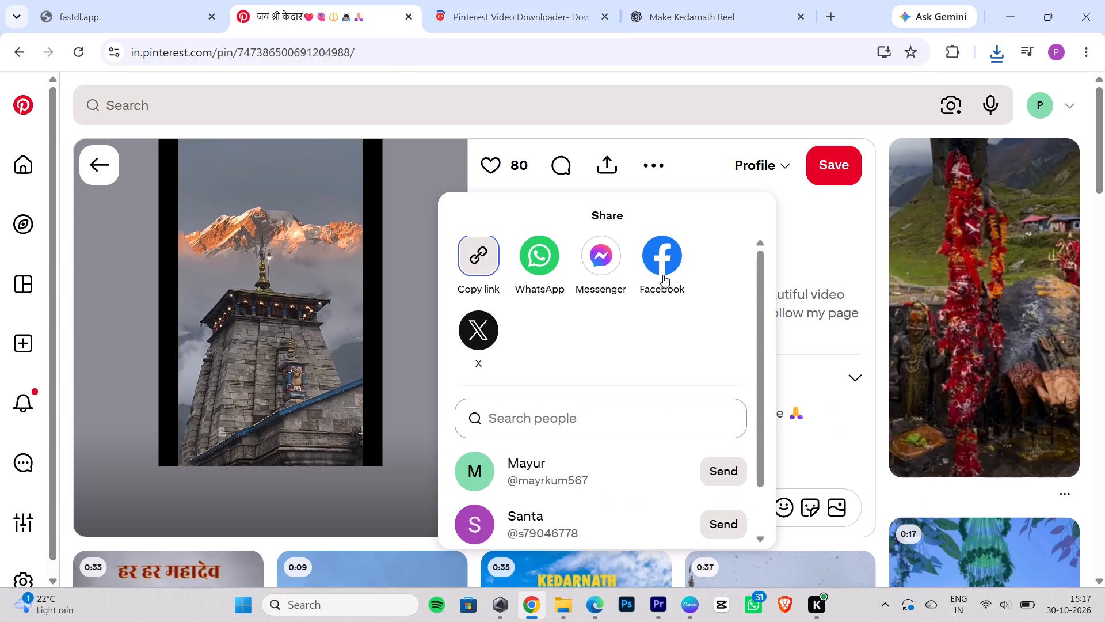
pyautogui.click(856, 443)
pyautogui.click(989, 344)
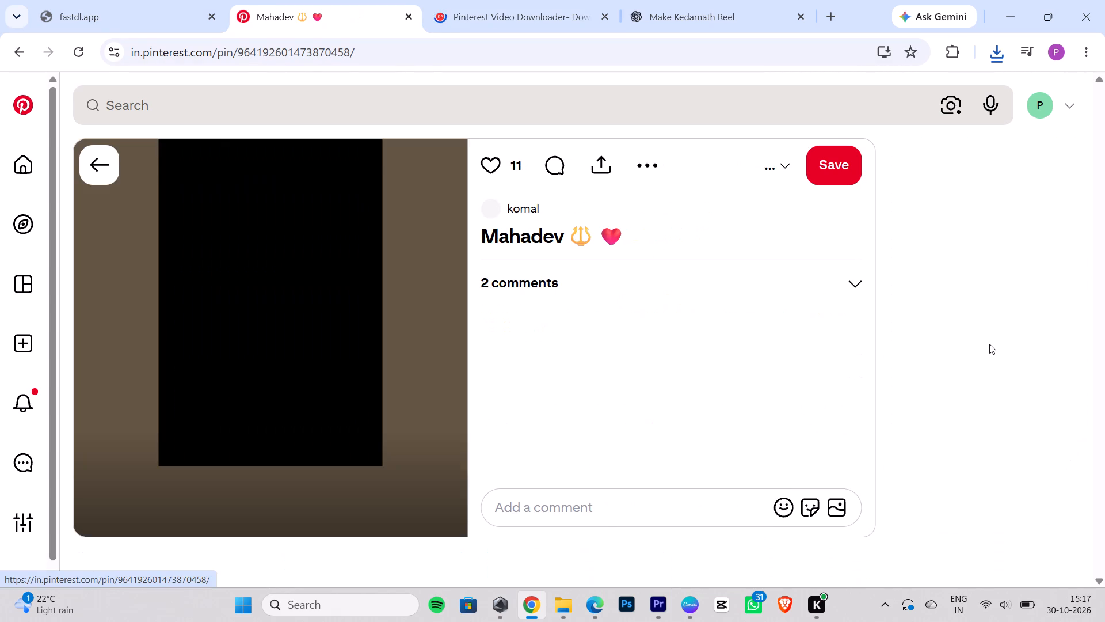
pyautogui.click(87, 161)
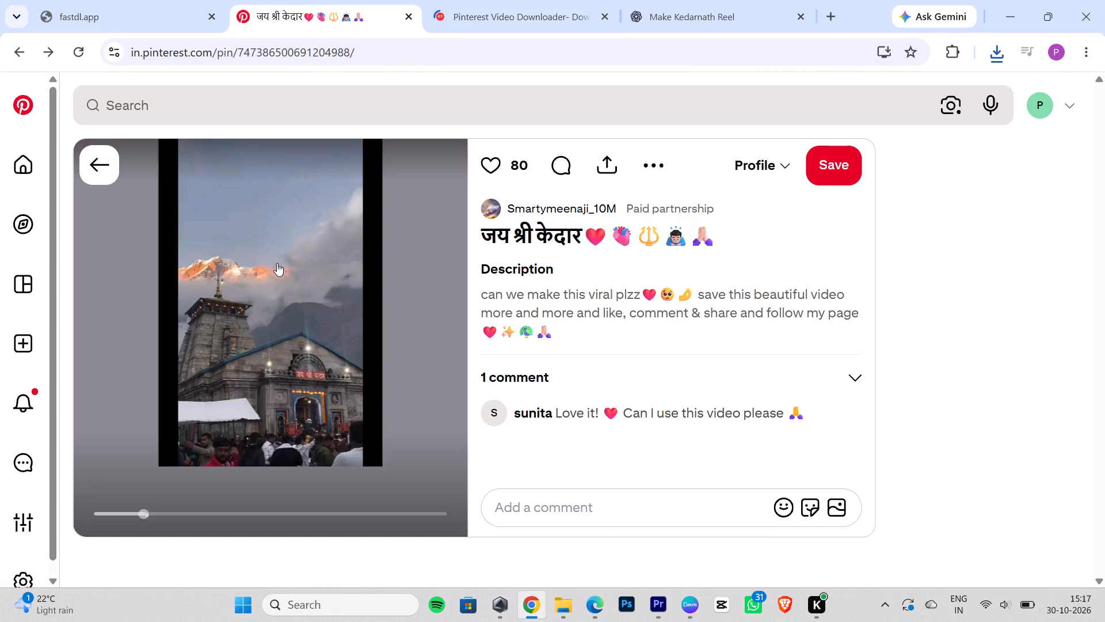
pyautogui.scroll(-5, 731, 419)
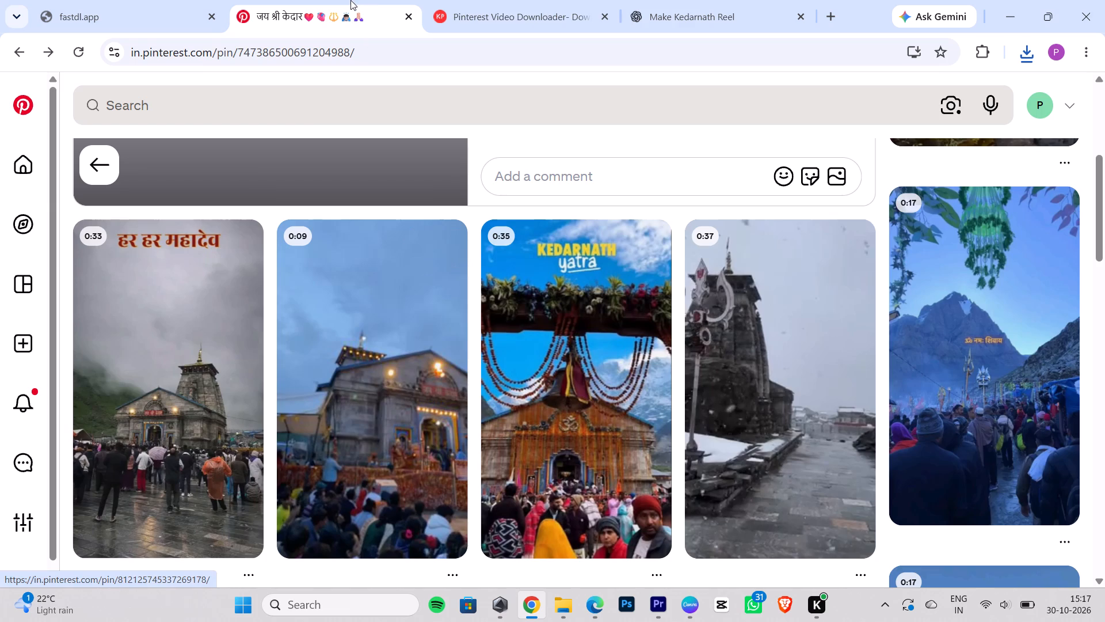
# Switch back to KlickPin and resubmit the जय श्री केदार pin link to load its download page.
pyautogui.click(471, 22)
pyautogui.press('Return')
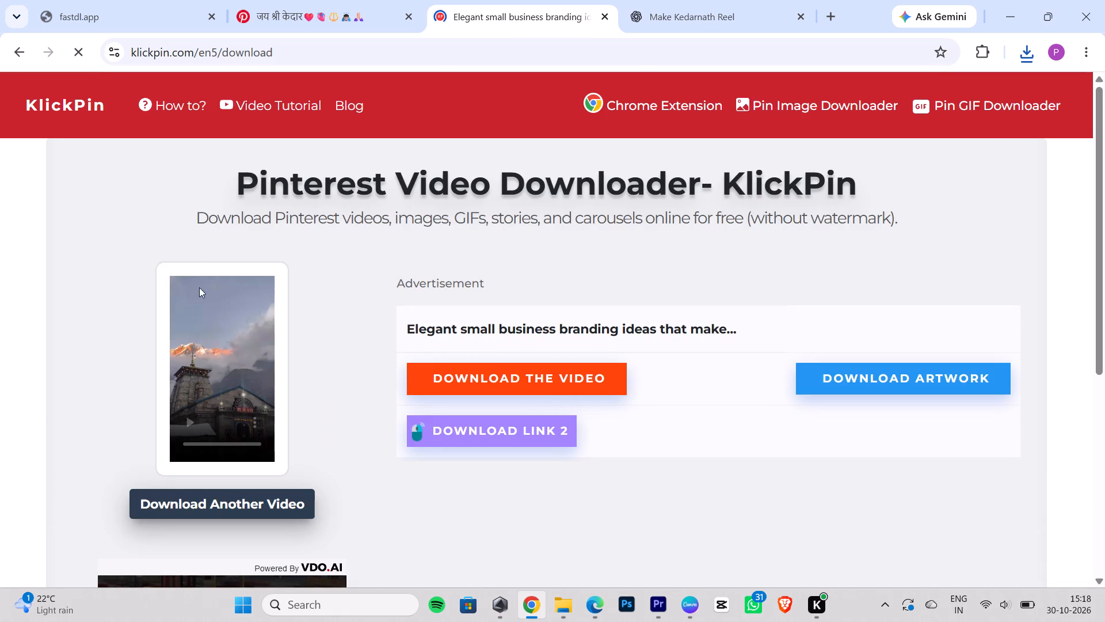
# Download the जय श्री केदार video from its KlickPin download page.
pyautogui.click(253, 232)
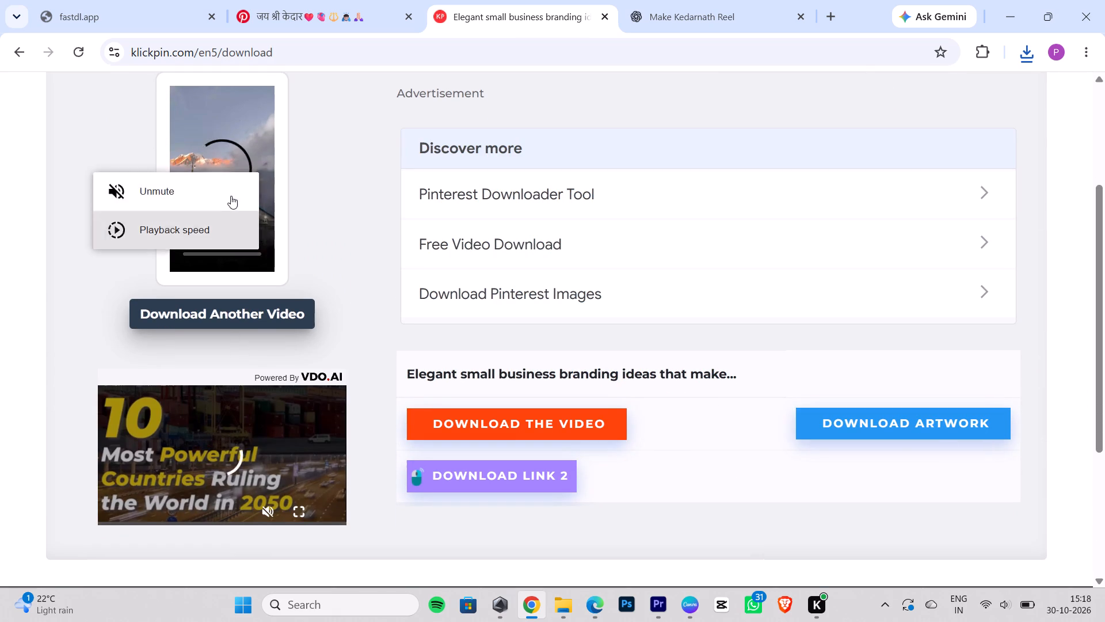
pyautogui.click(342, 192)
pyautogui.click(250, 227)
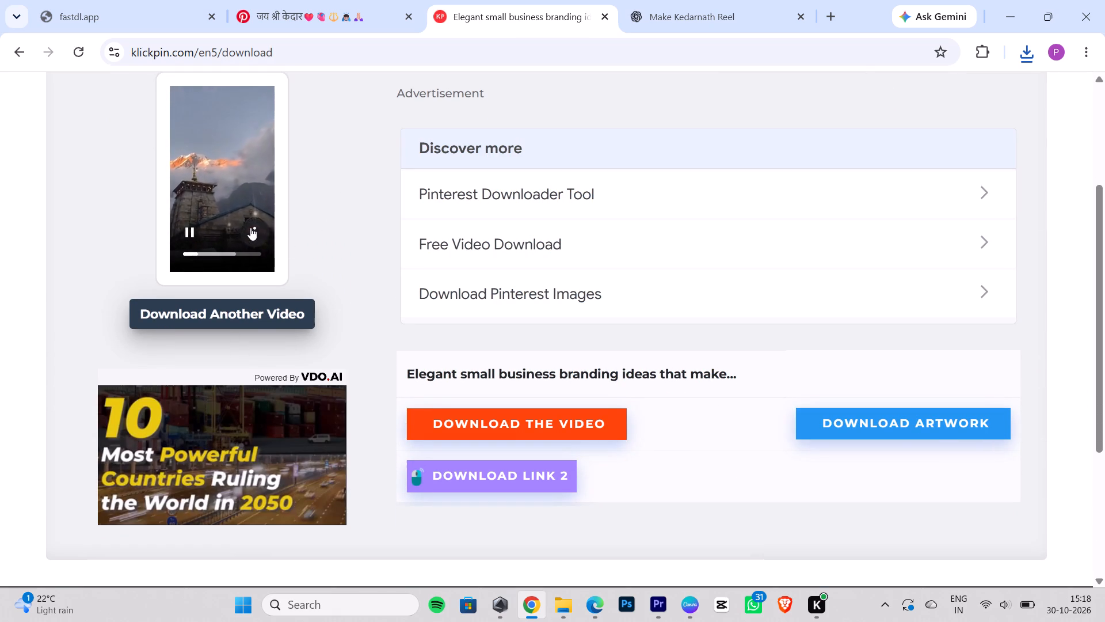
pyautogui.click(227, 108)
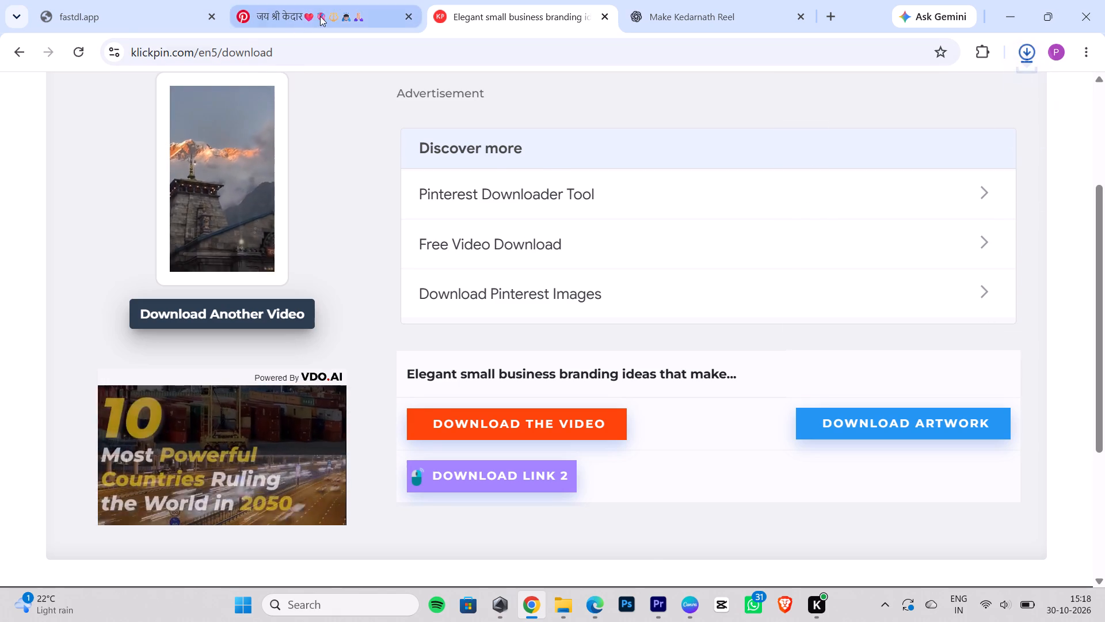
# Open the MAHADEV pin among the related pins on Pinterest and copy its share link.
pyautogui.click(320, 16)
pyautogui.scroll(4, 520, 328)
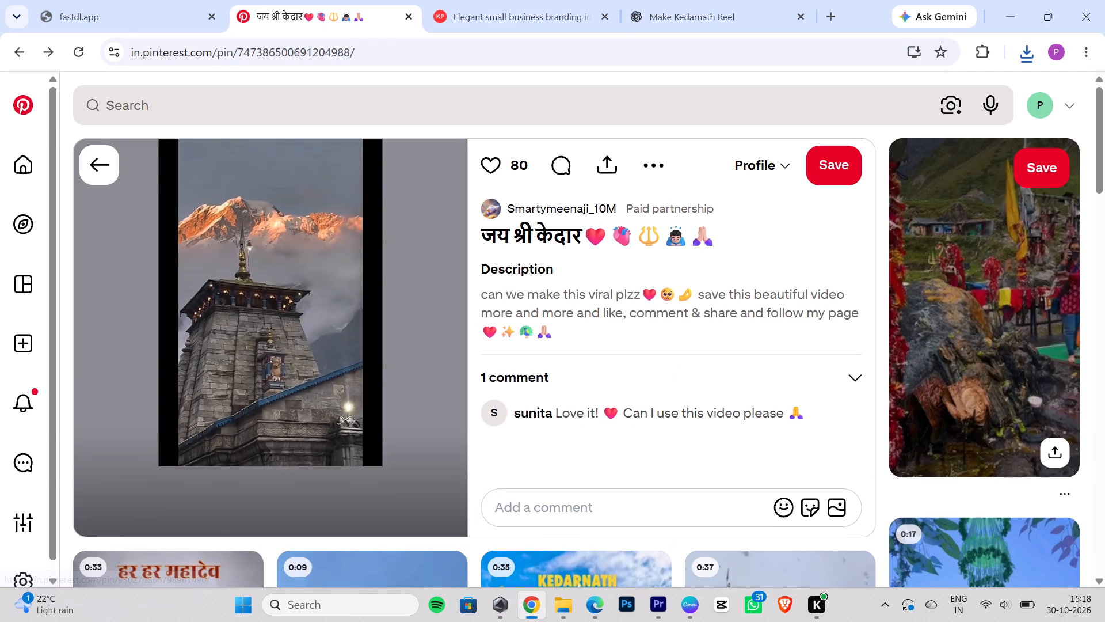
pyautogui.scroll(-2, 522, 329)
pyautogui.click(326, 454)
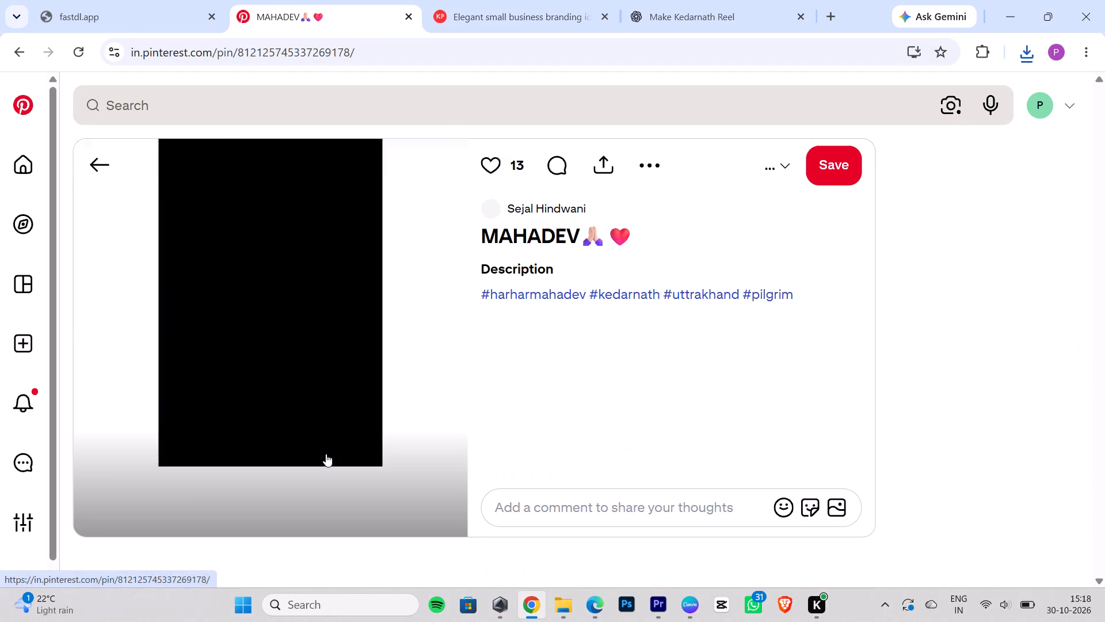
pyautogui.click(607, 168)
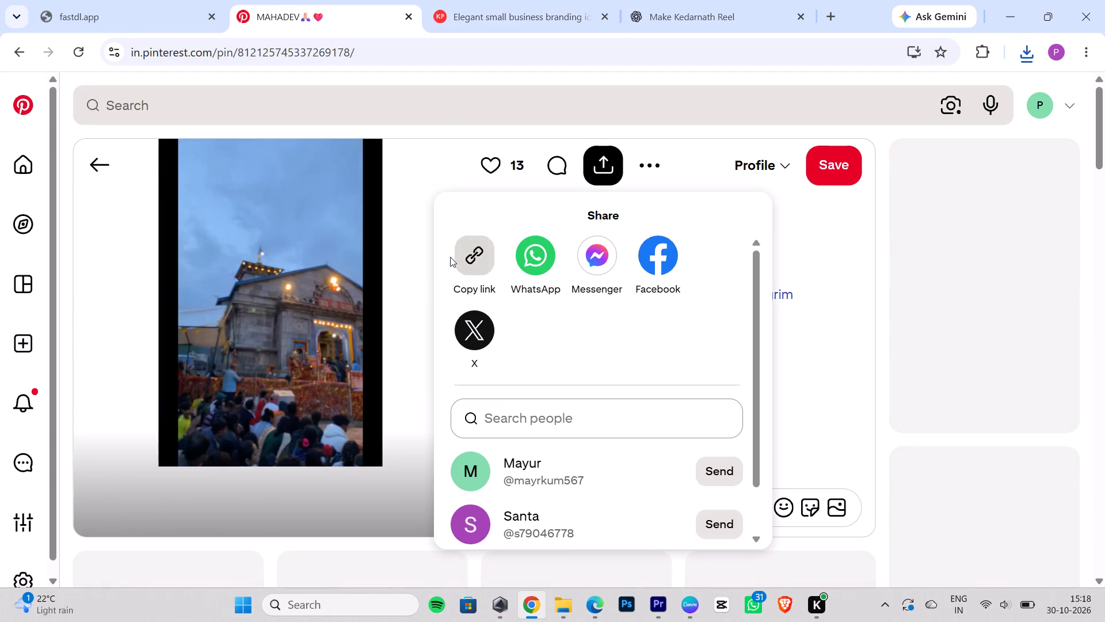
pyautogui.tripleClick(477, 254)
pyautogui.click(478, 254)
# Submit the copied MAHADEV pin link on KlickPin's link entry page and download the video.
pyautogui.click(468, 0)
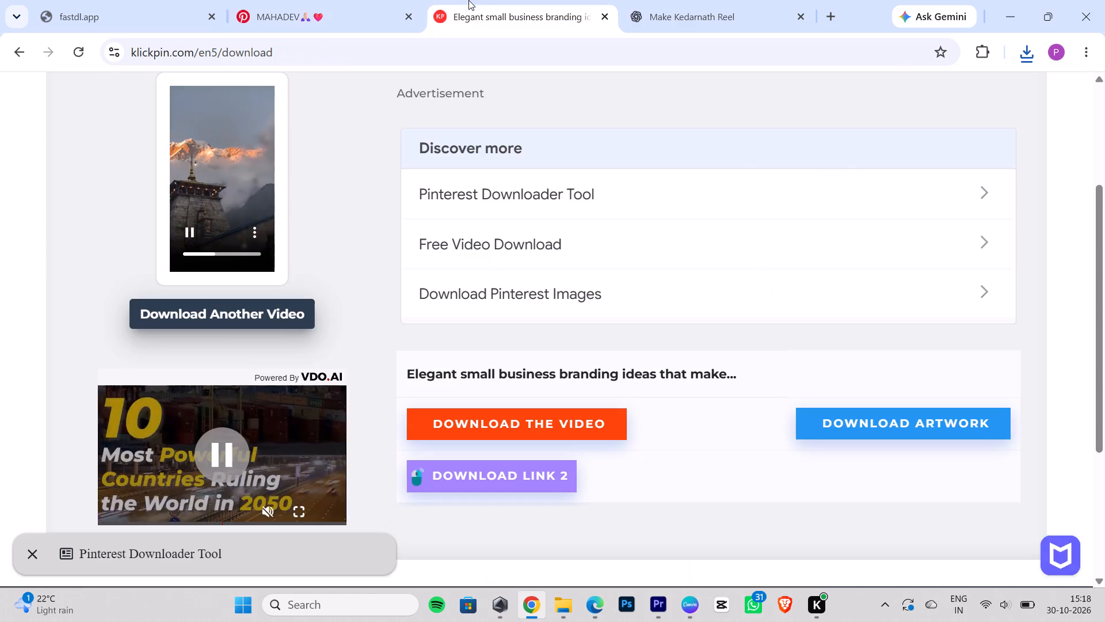
pyautogui.click(13, 48)
pyautogui.click(158, 141)
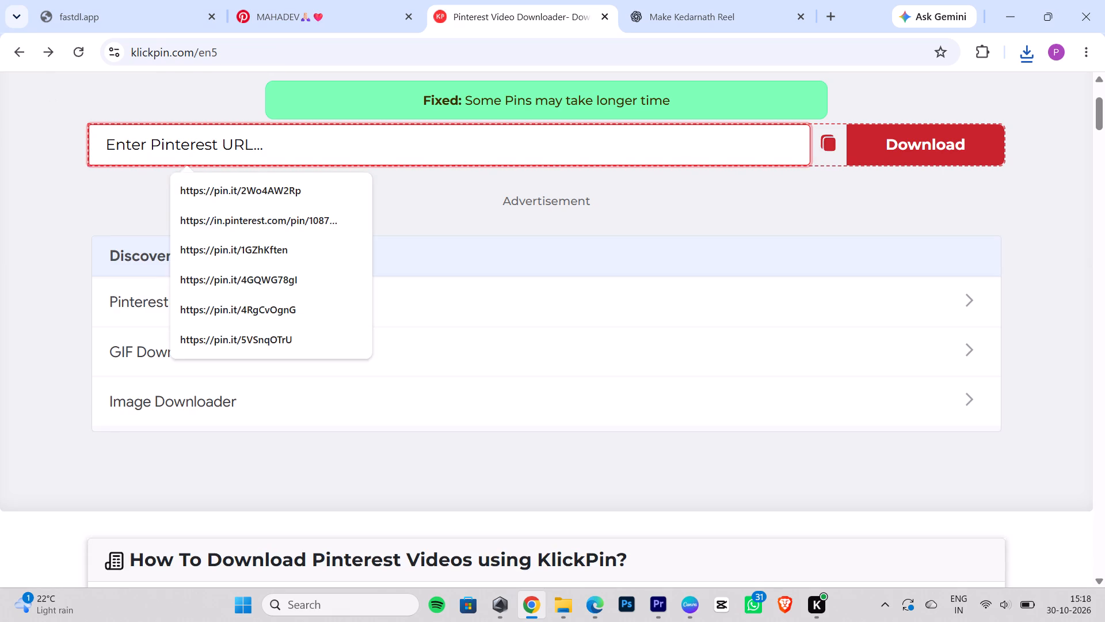
pyautogui.hotkey('ctrl', 'v')
pyautogui.press('Return')
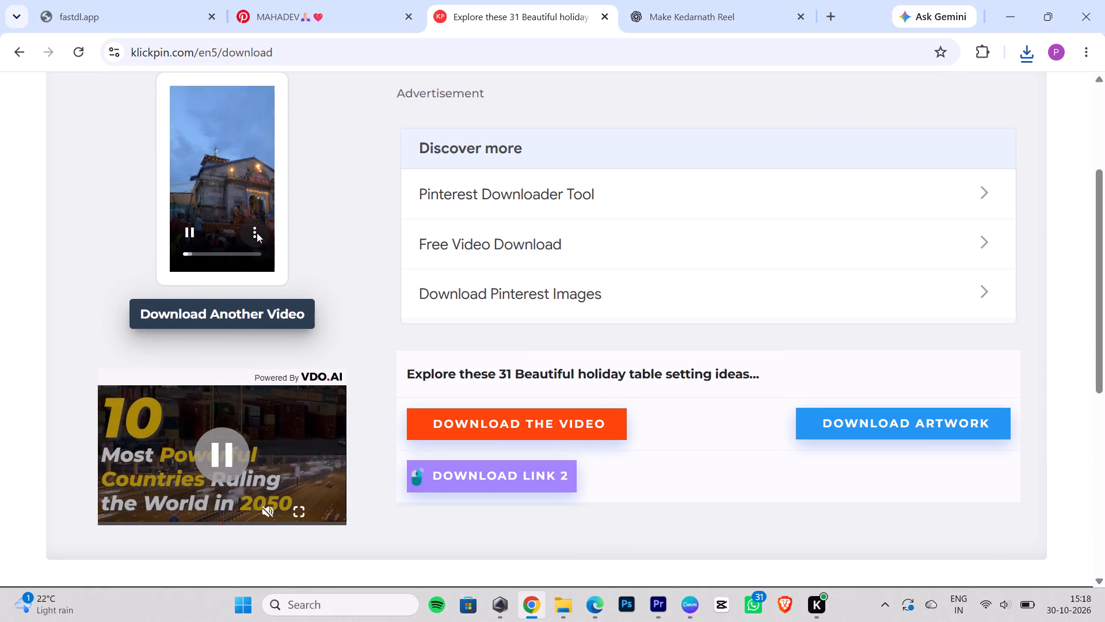
pyautogui.click(257, 233)
pyautogui.click(219, 125)
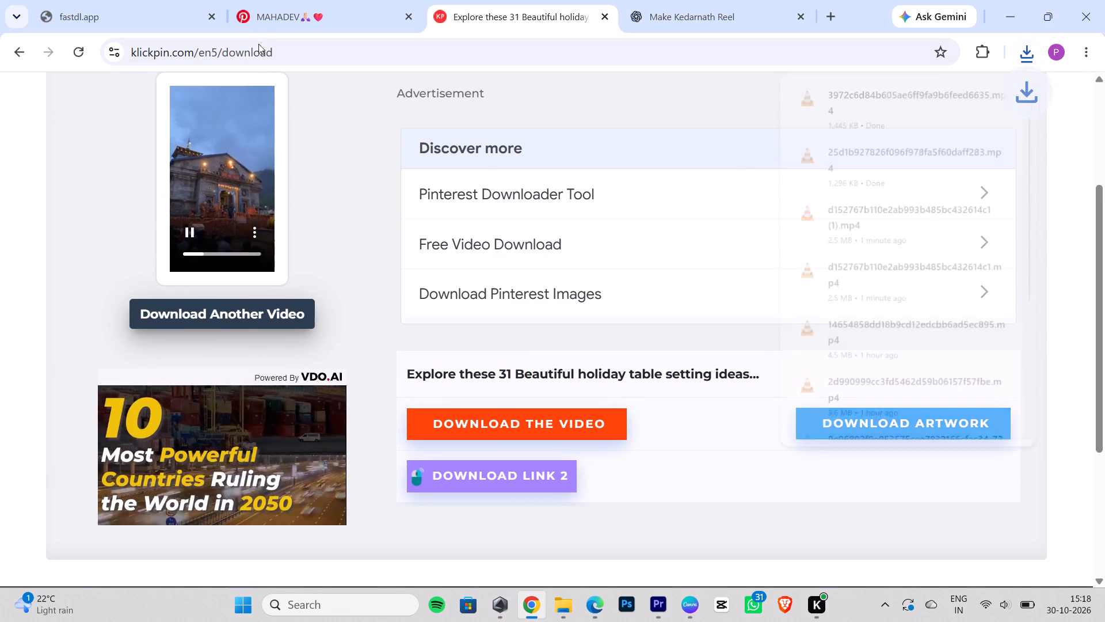
# Look through the pins related to the MAHADEV video on Pinterest, including the Har Har Mahadev pin with the temple crowd.
pyautogui.click(261, 26)
pyautogui.click(859, 426)
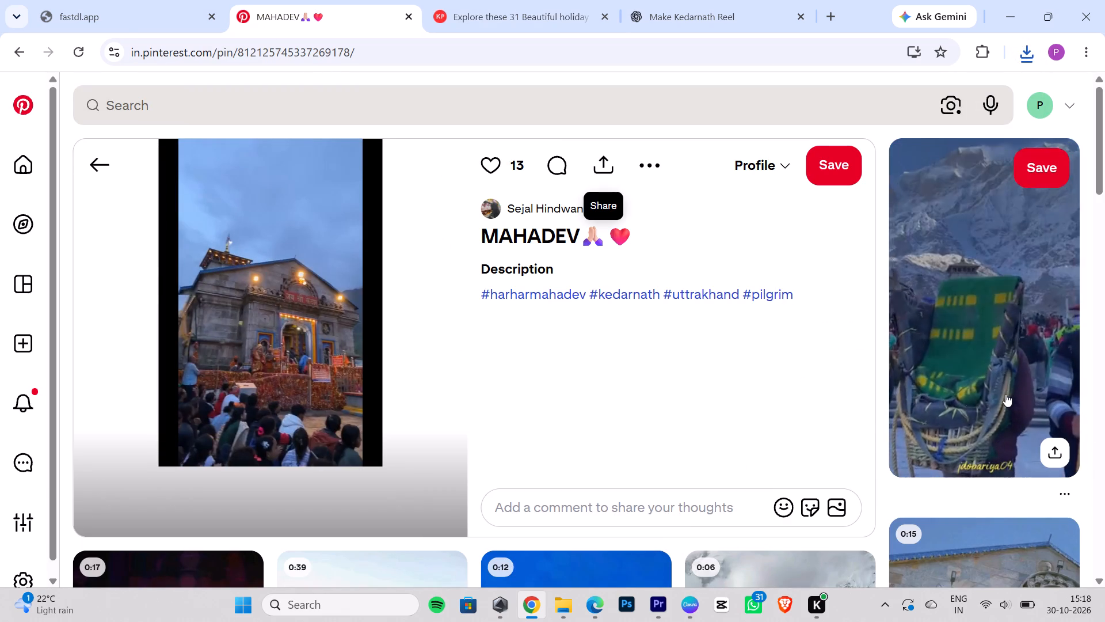
pyautogui.scroll(-3, 1008, 393)
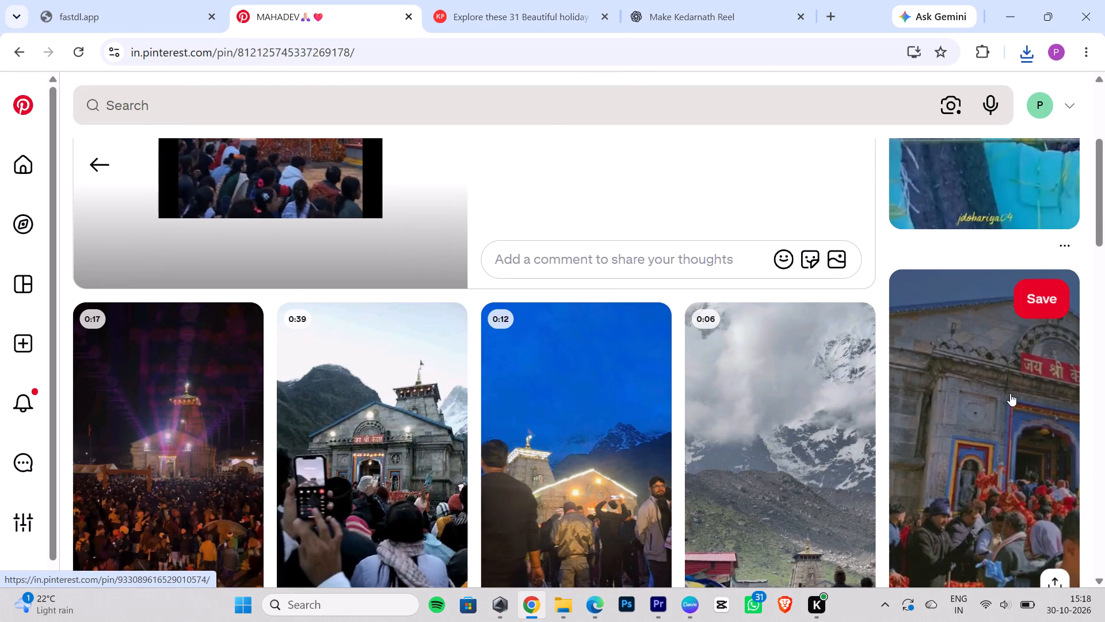
pyautogui.scroll(-1, 1010, 393)
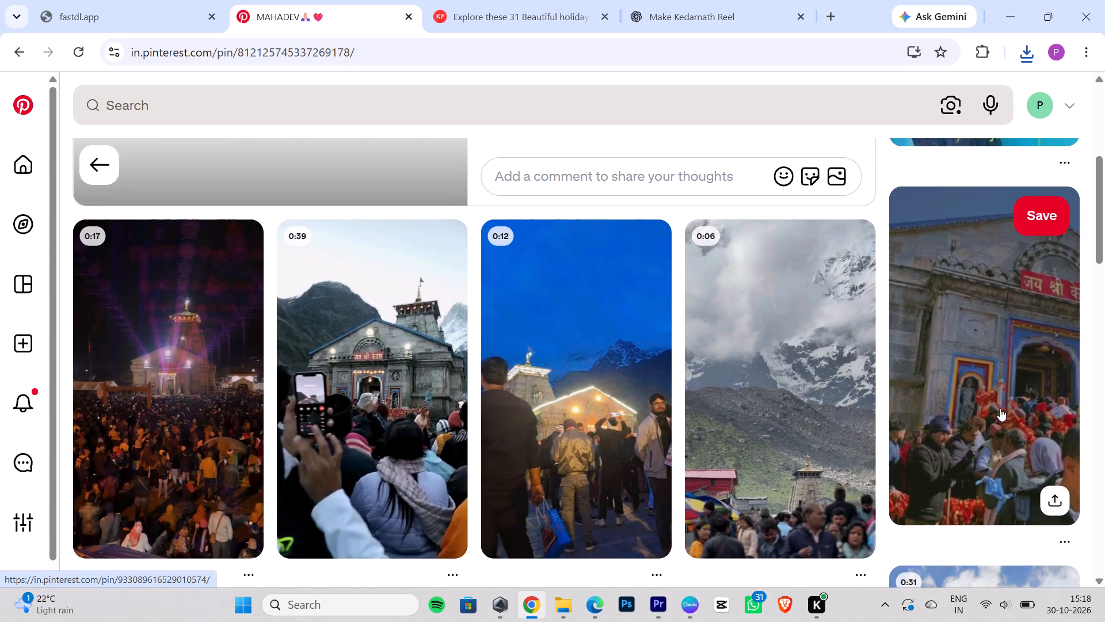
pyautogui.click(1004, 407)
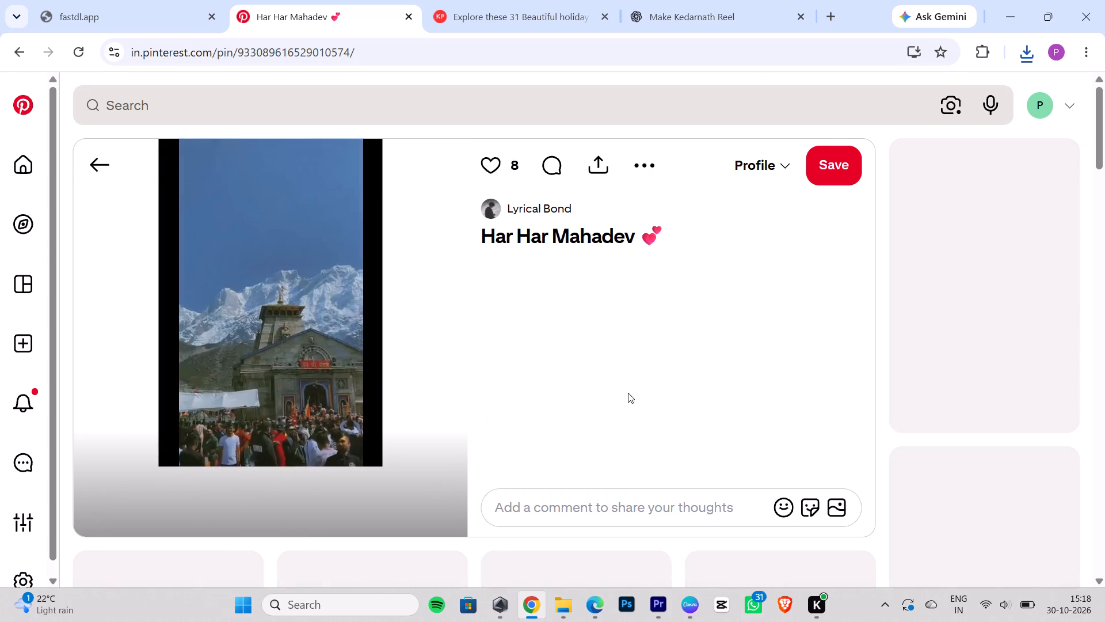
pyautogui.click(103, 162)
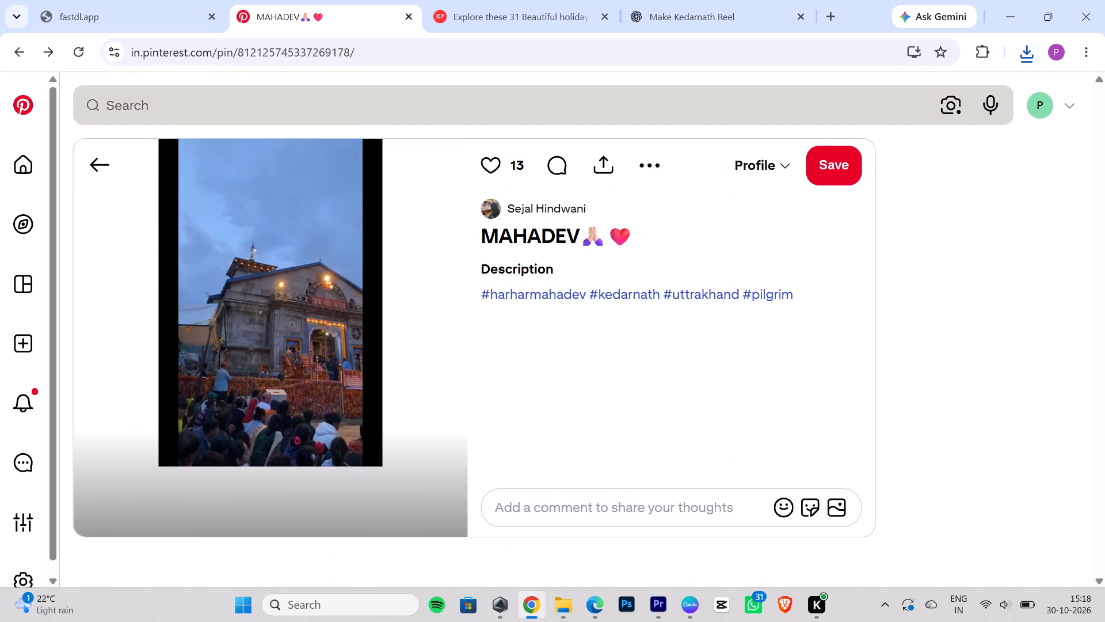
pyautogui.scroll(-5, 729, 119)
pyautogui.scroll(-5, 745, 294)
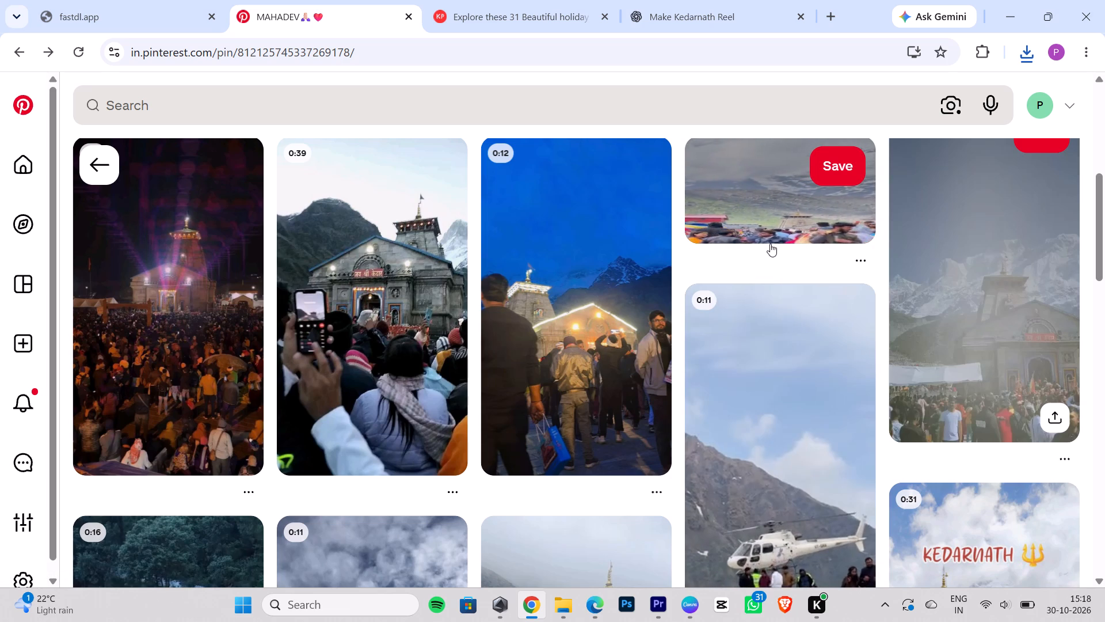
pyautogui.scroll(-2, 771, 286)
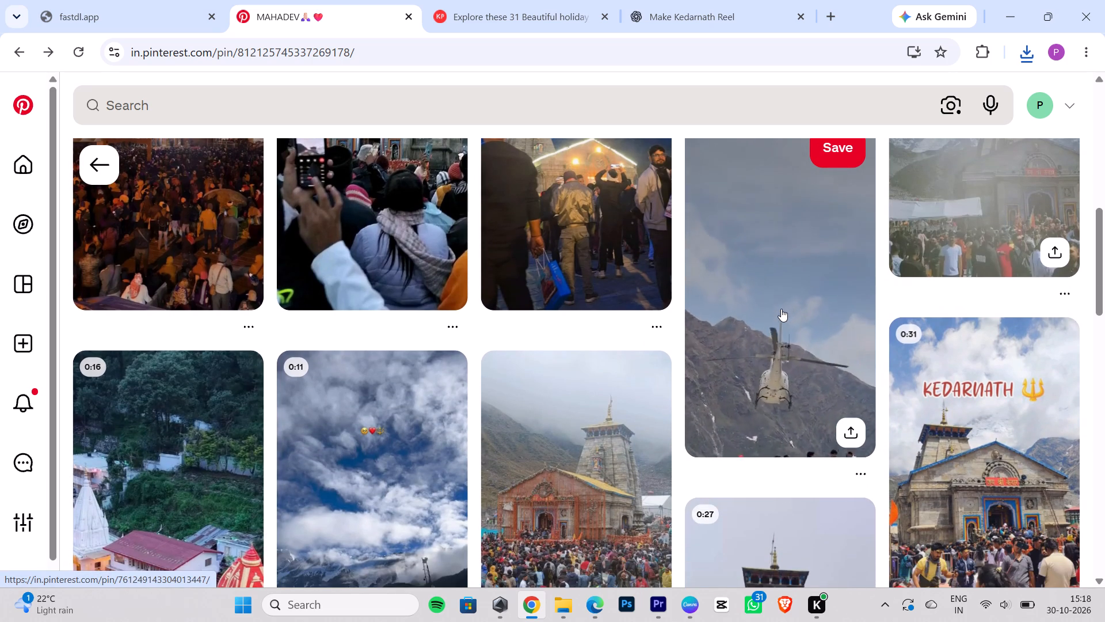
pyautogui.scroll(-2, 832, 316)
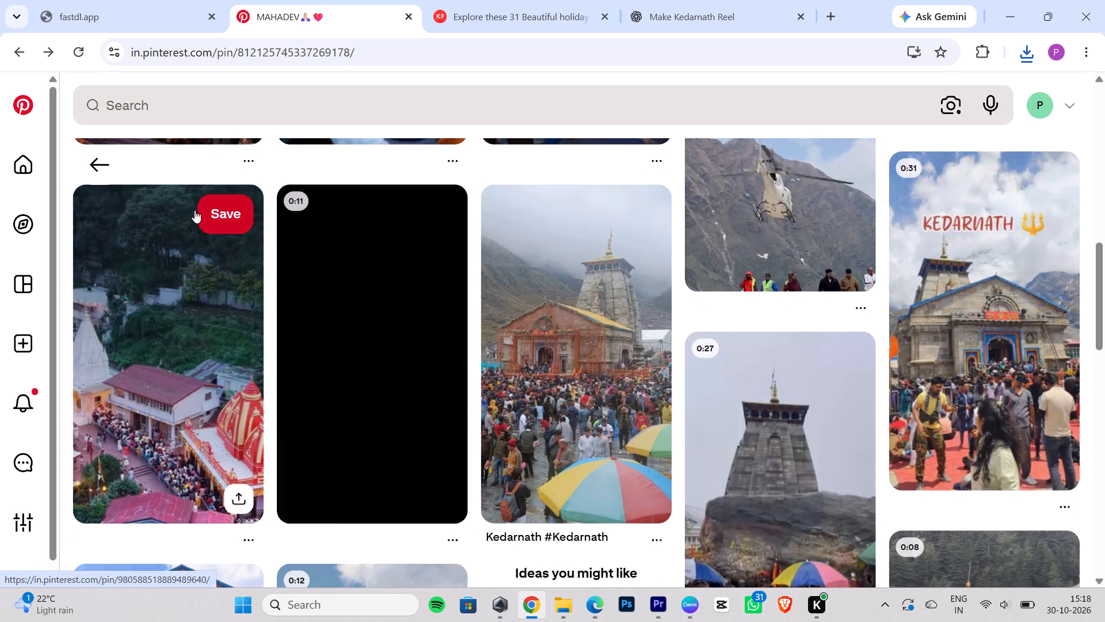
# Go back to the "kedarnath temple video" search results and look through them for another suitable temple clip.
pyautogui.click(103, 174)
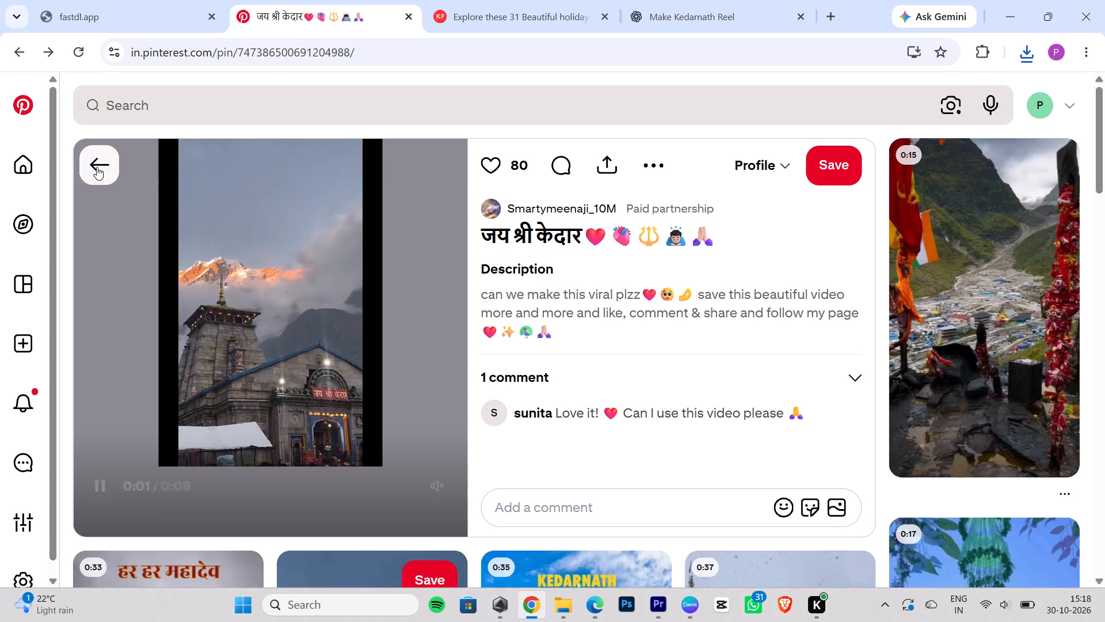
pyautogui.click(97, 167)
pyautogui.scroll(-3, 907, 383)
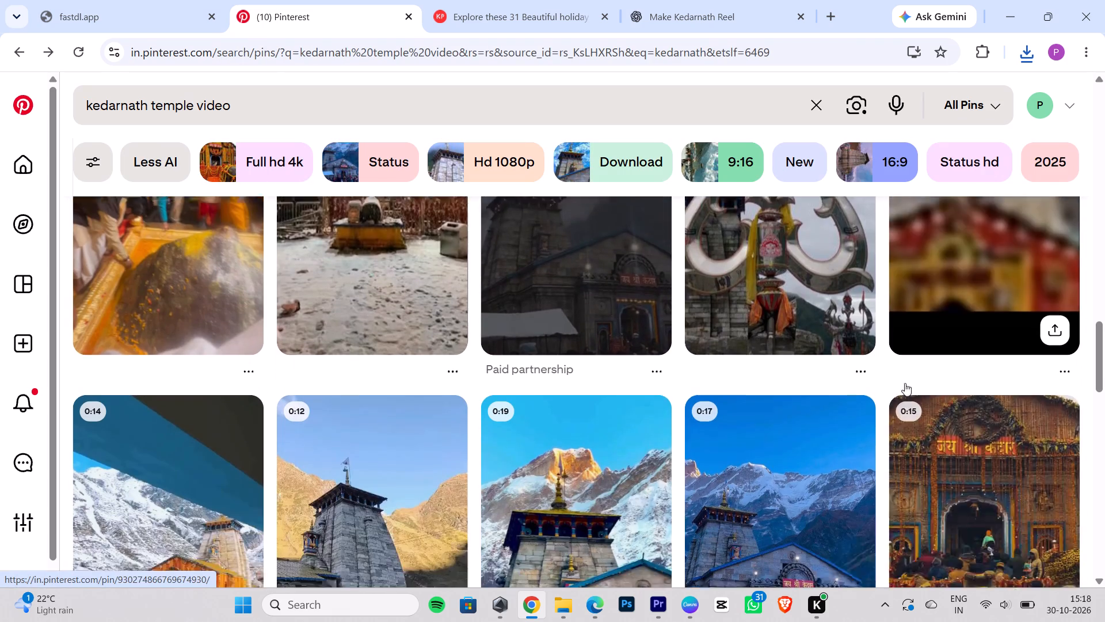
pyautogui.scroll(-2, 868, 354)
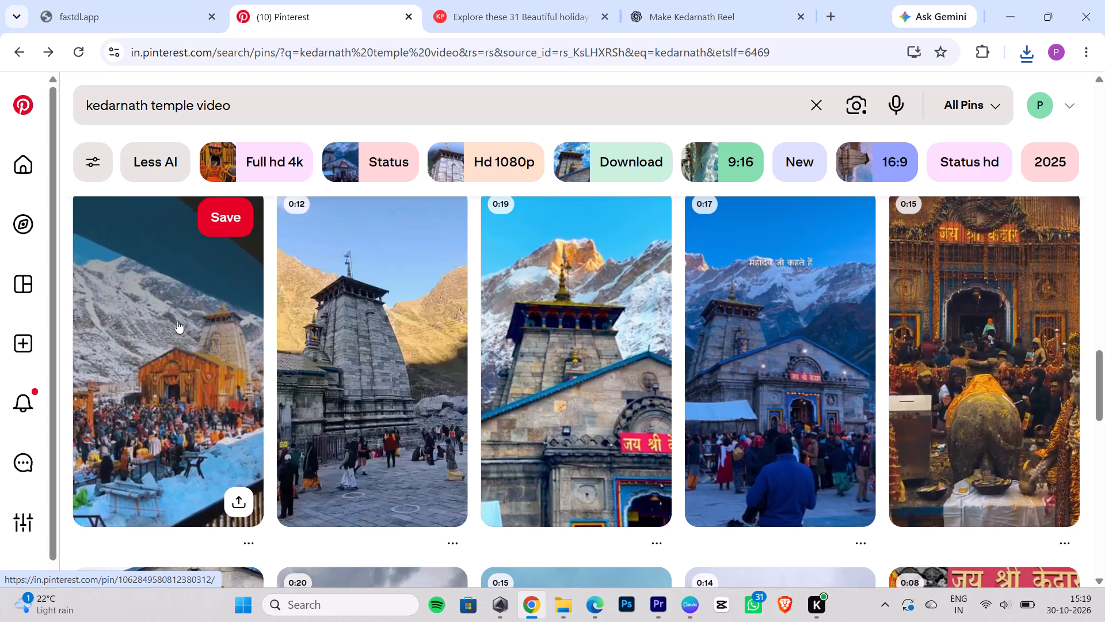
pyautogui.scroll(-3, 1104, 405)
pyautogui.scroll(-2, 867, 390)
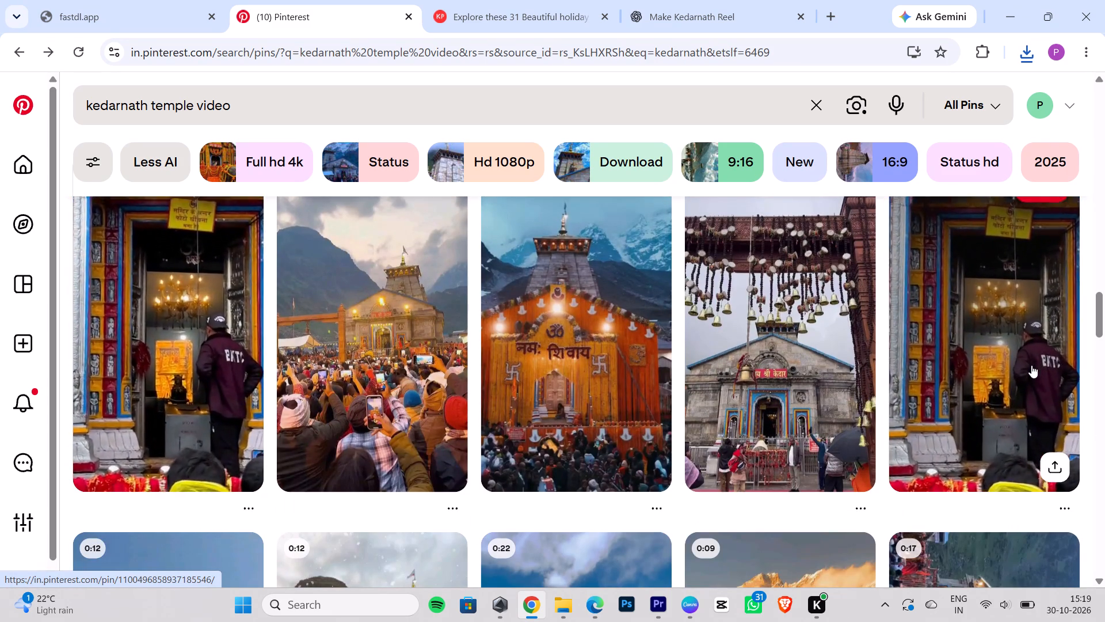
pyautogui.scroll(-3, 845, 349)
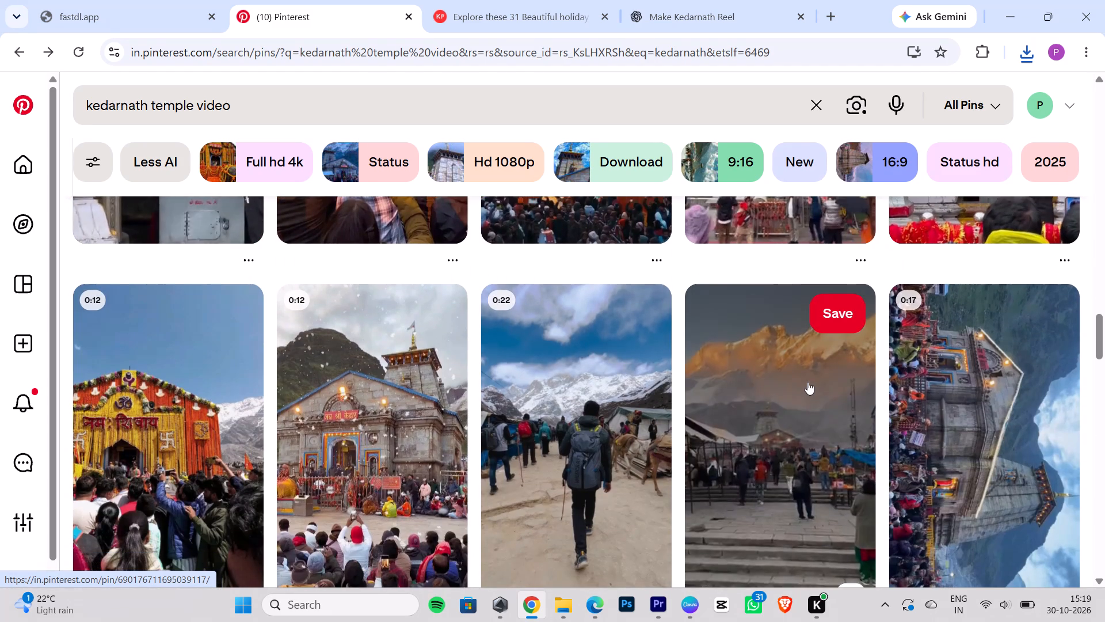
pyautogui.scroll(-7, 898, 347)
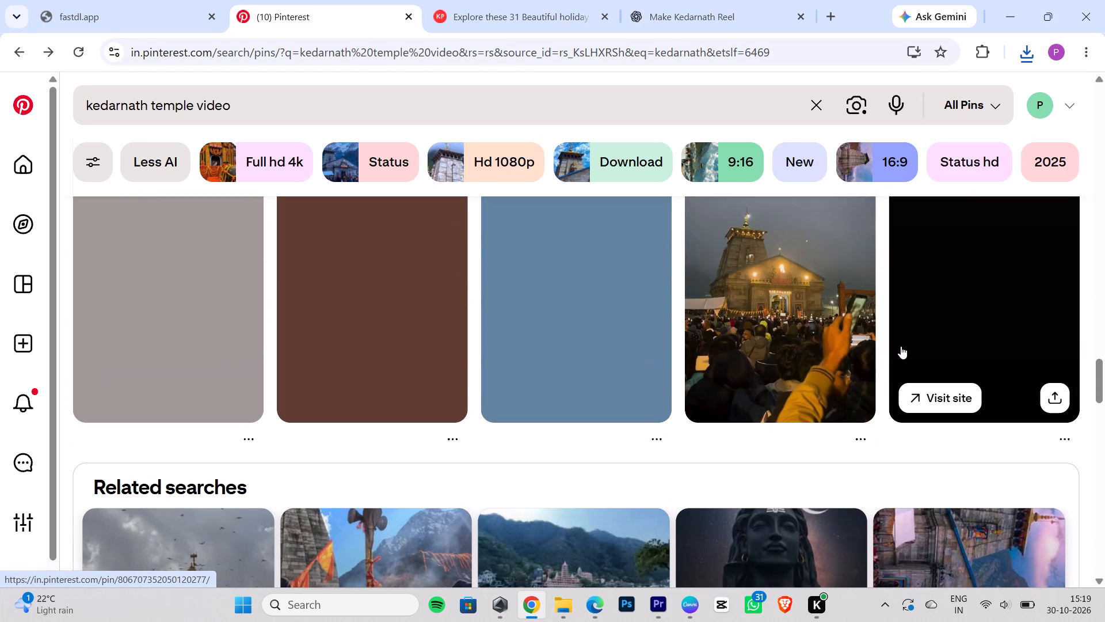
pyautogui.scroll(-4, 901, 346)
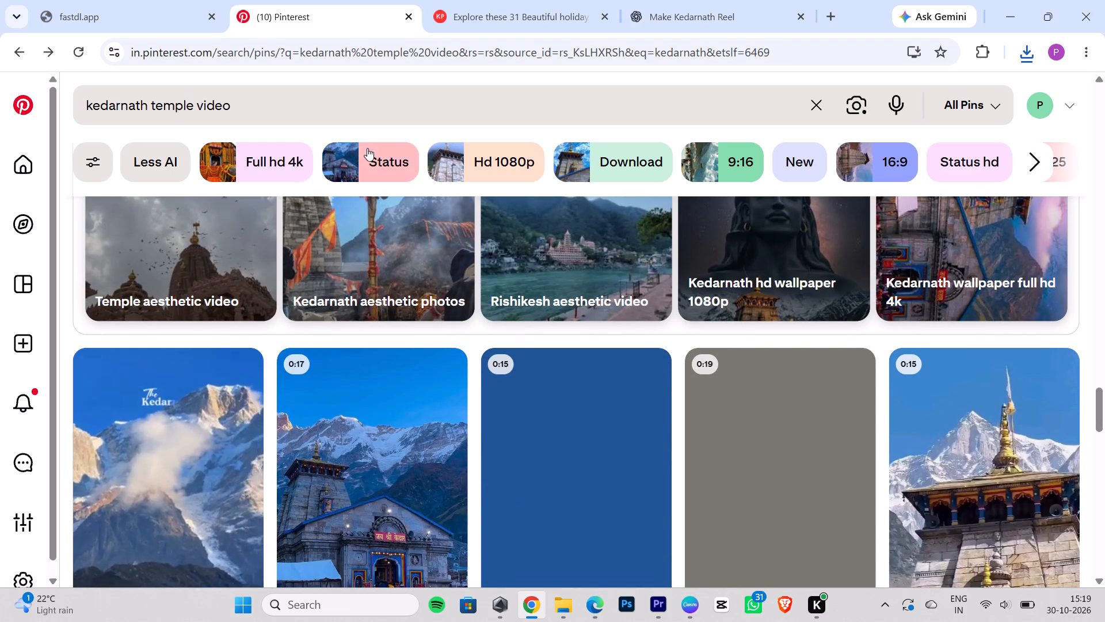
pyautogui.scroll(-2, 561, 305)
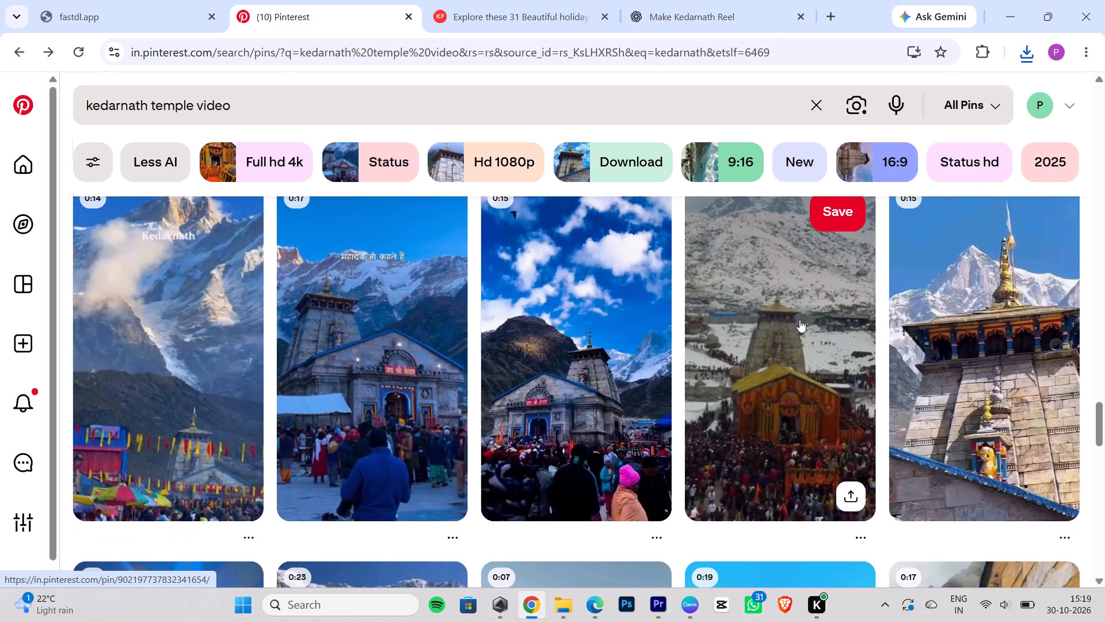
# Open the kedarnath pin of the orange-decorated temple below snowy slopes and copy its share link.
pyautogui.click(799, 320)
pyautogui.click(612, 166)
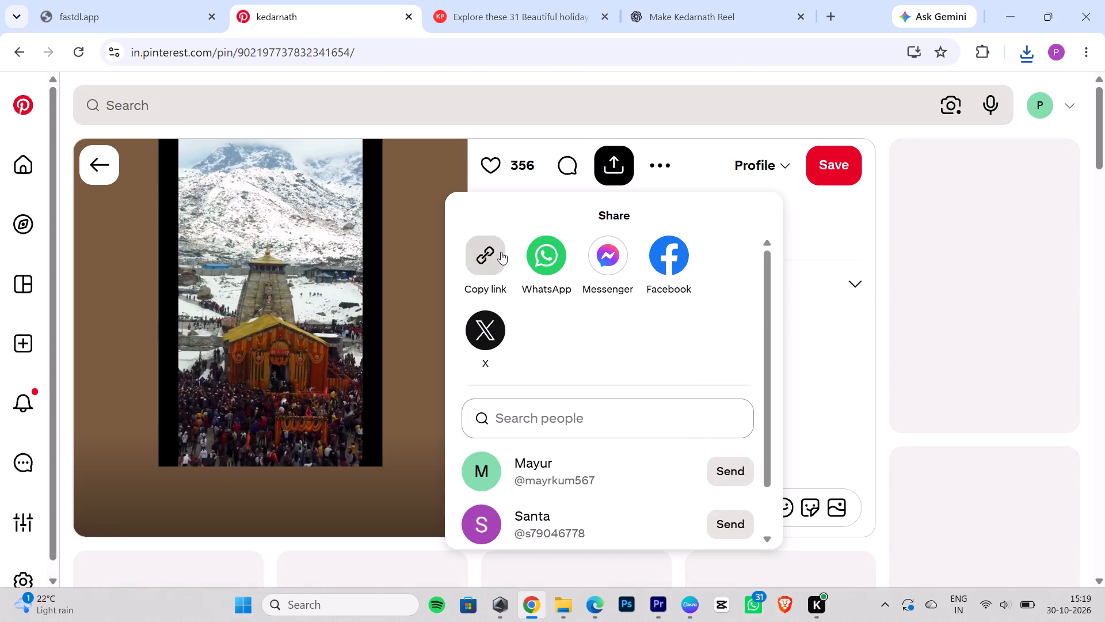
pyautogui.tripleClick(501, 252)
pyautogui.tripleClick(501, 252)
# Download the MAHADEV video again from KlickPin and check the recent download history.
pyautogui.click(508, 0)
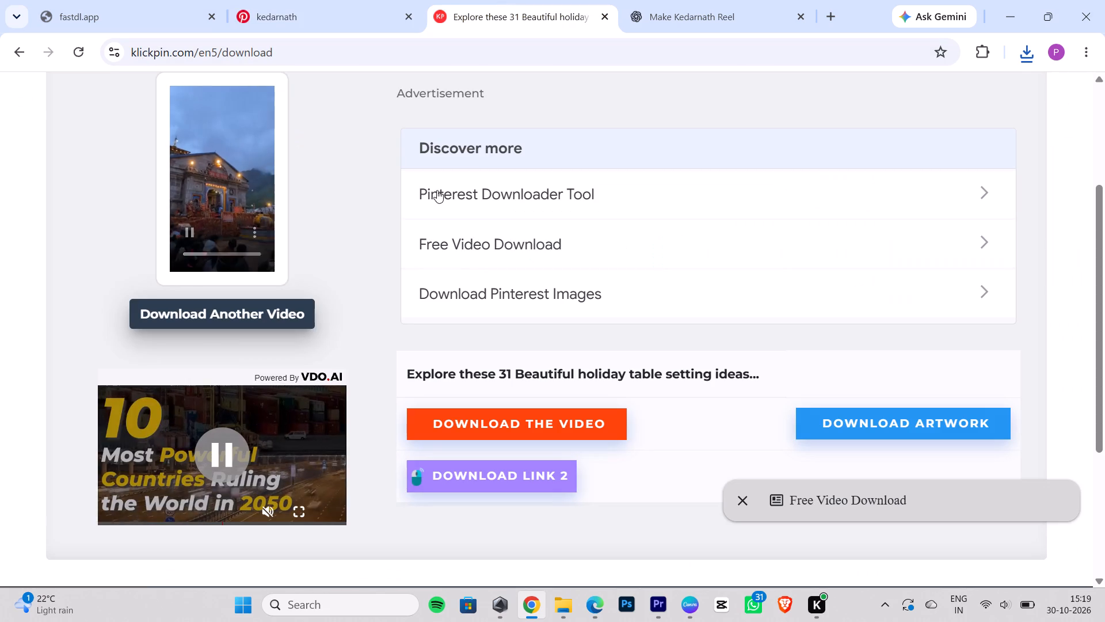
pyautogui.click(262, 222)
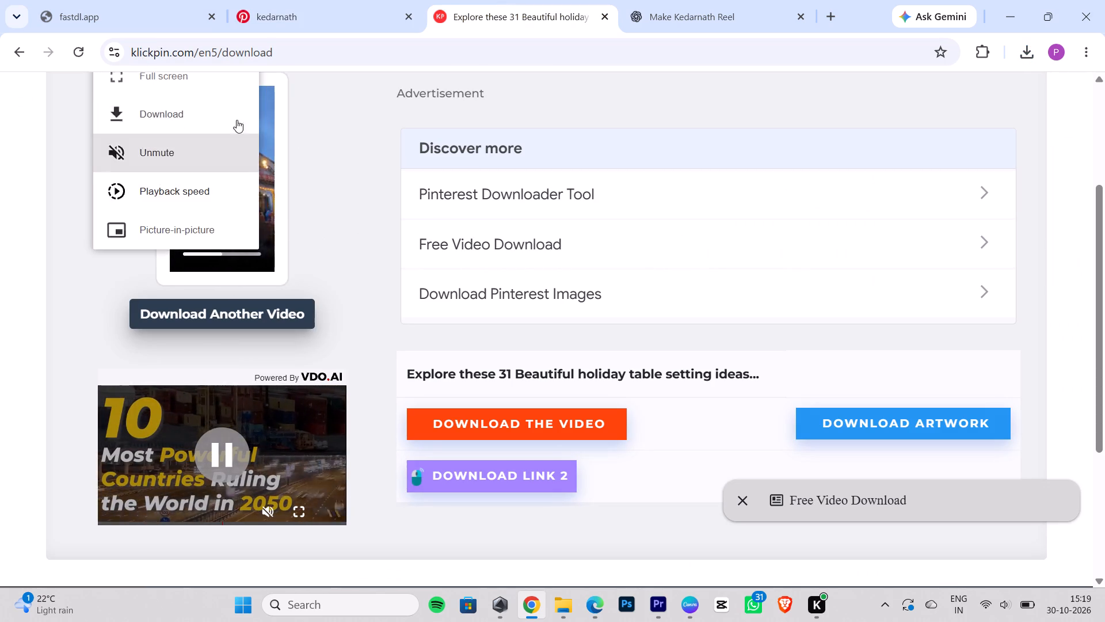
pyautogui.click(234, 113)
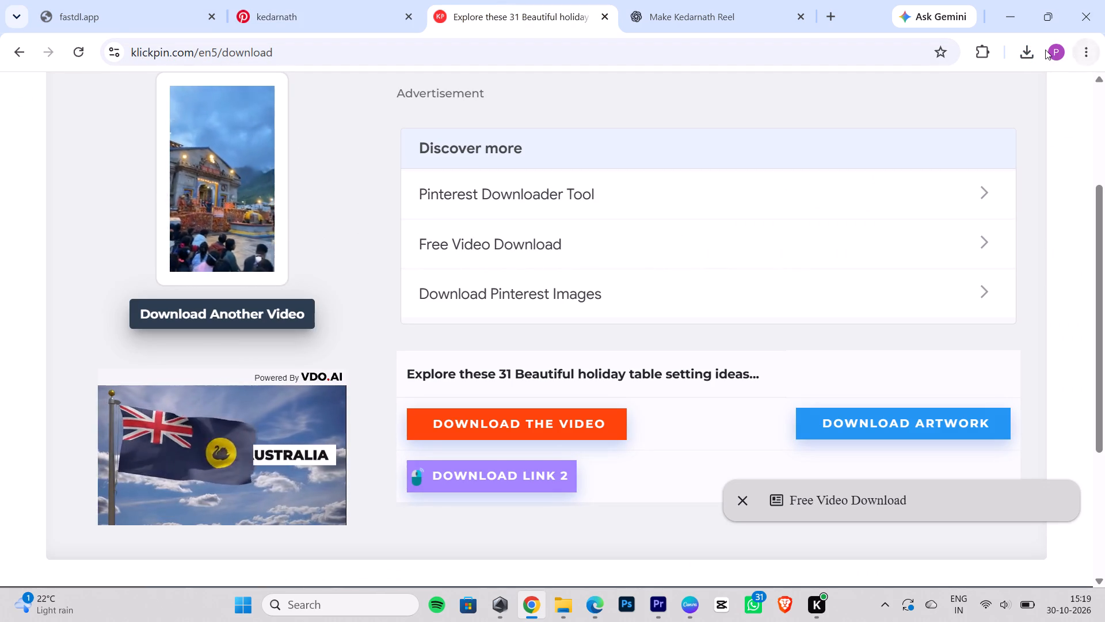
pyautogui.click(1008, 51)
pyautogui.click(1024, 51)
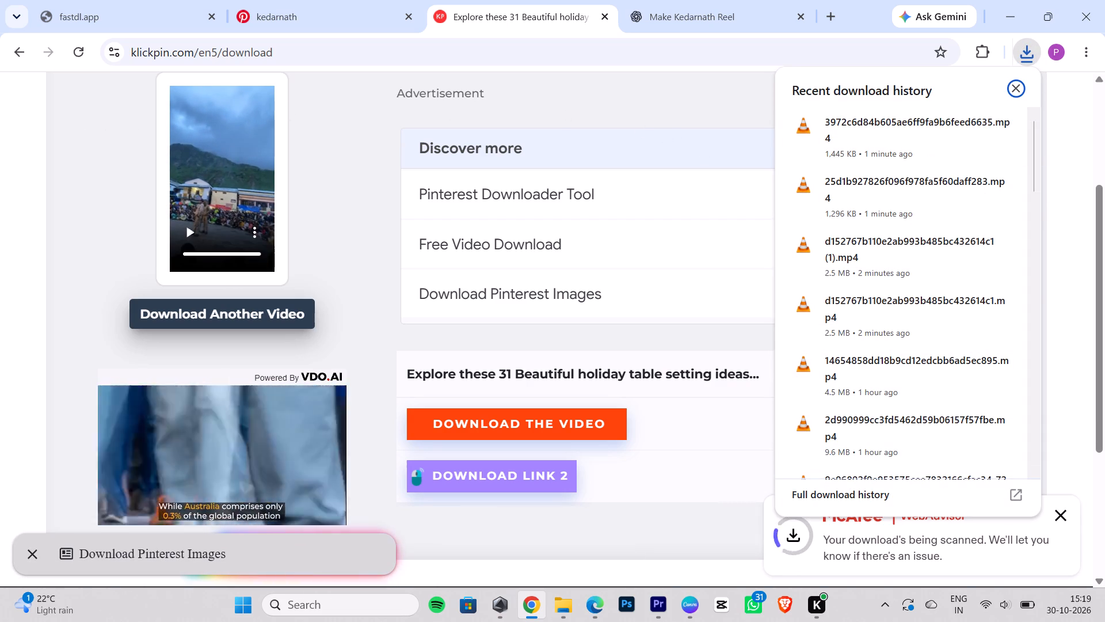
# Return from the MAHADEV download page to KlickPin's link entry page.
pyautogui.click(18, 52)
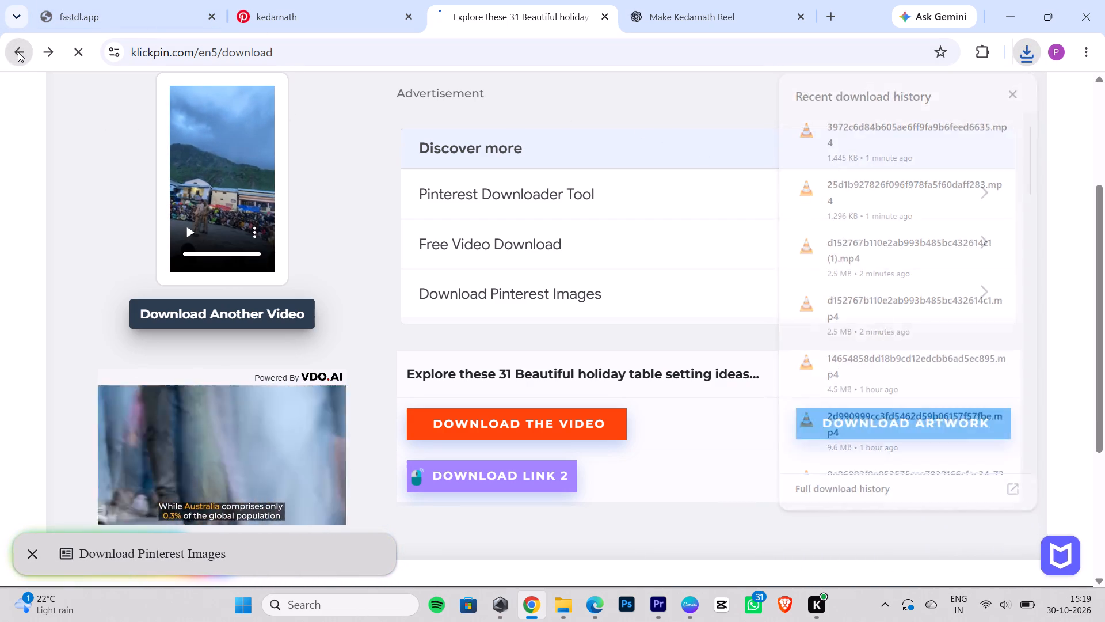
# Submit the copied kedarnath pin link to KlickPin and download the video of the orange-decorated temple below snowy slopes.
pyautogui.click(157, 138)
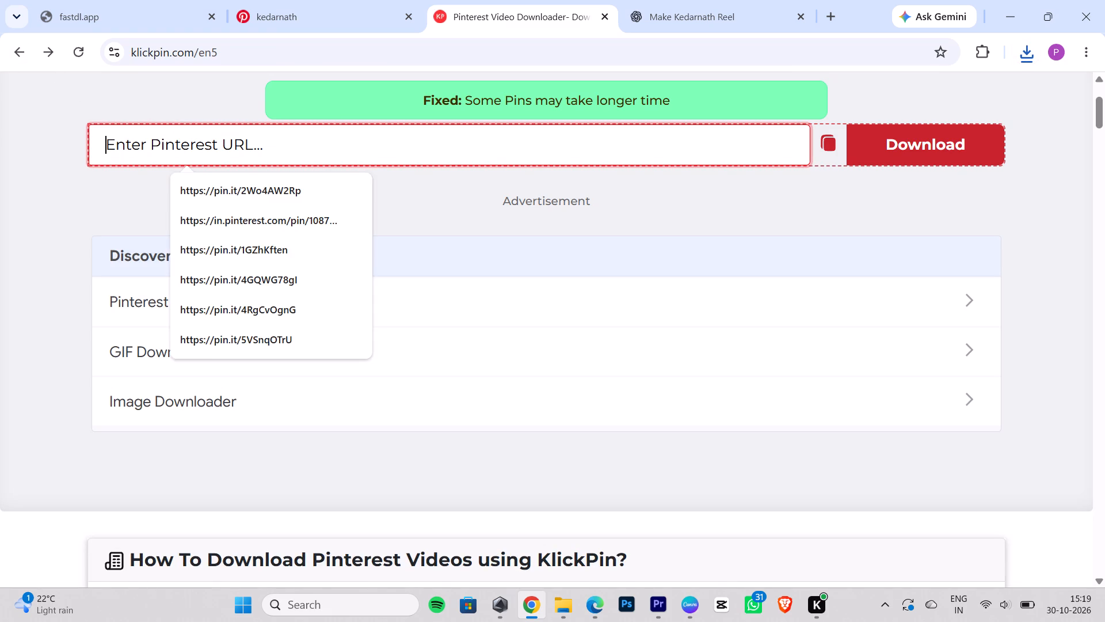
pyautogui.hotkey('ctrl', 'v')
pyautogui.press('Return')
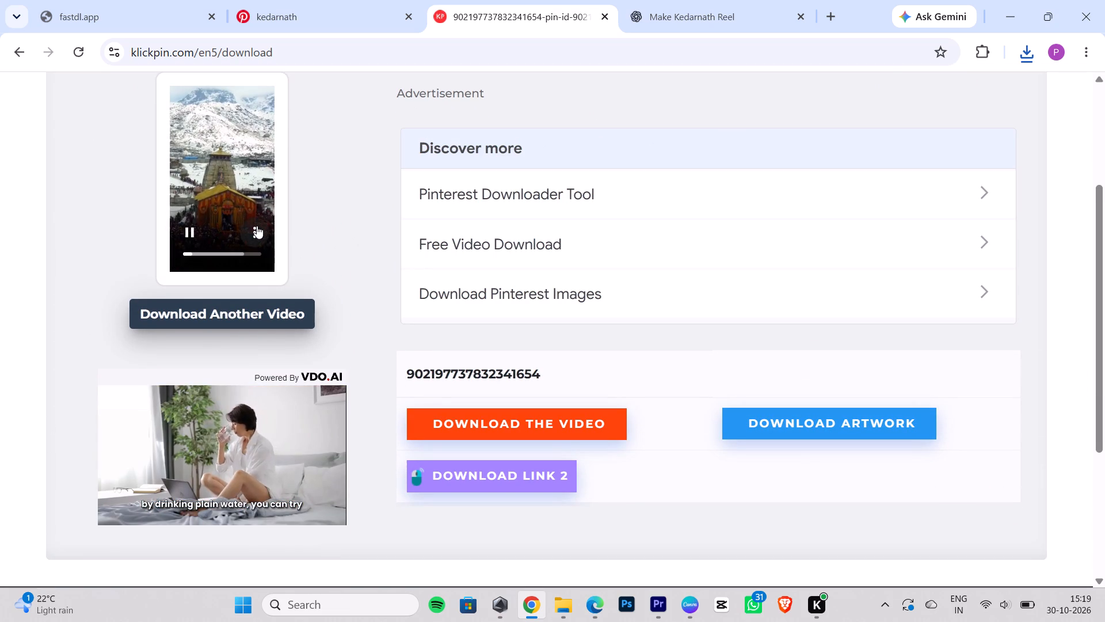
pyautogui.click(257, 226)
pyautogui.click(222, 109)
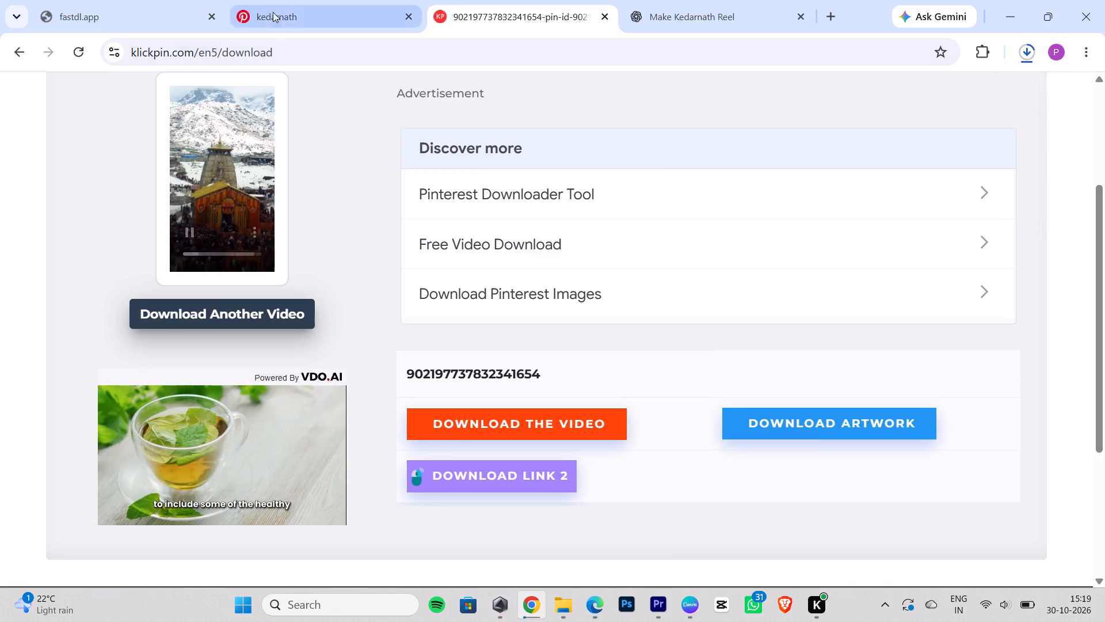
# Return to Pinterest, browse on from the bell-framed snowy temple pin, and open the 0:26 clip of the yellow-draped statue below green mountains.
pyautogui.click(275, 8)
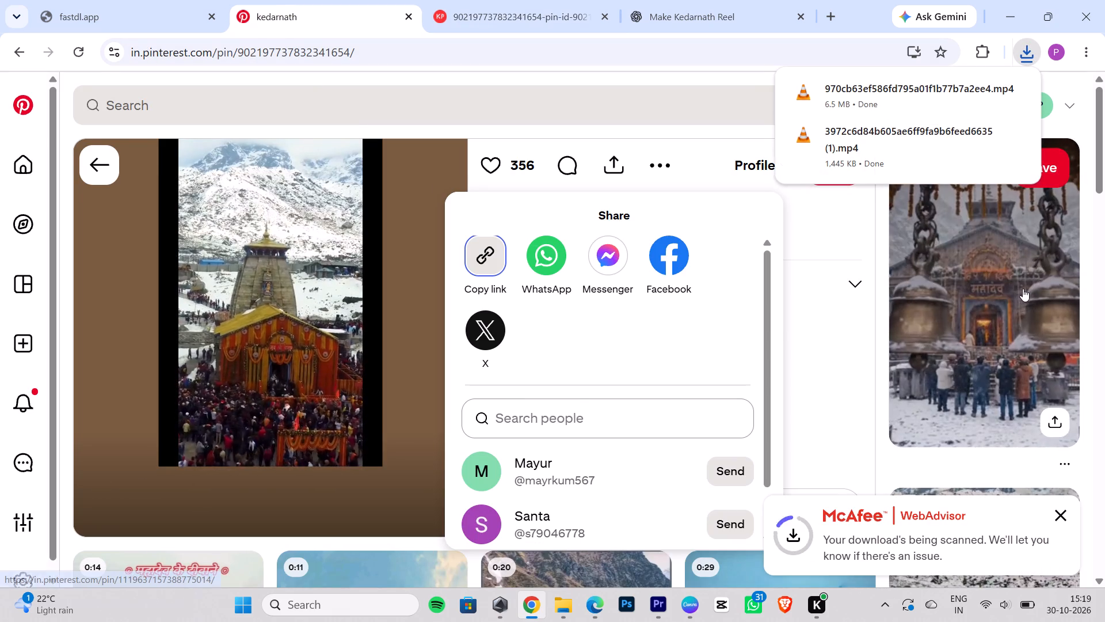
pyautogui.click(1023, 289)
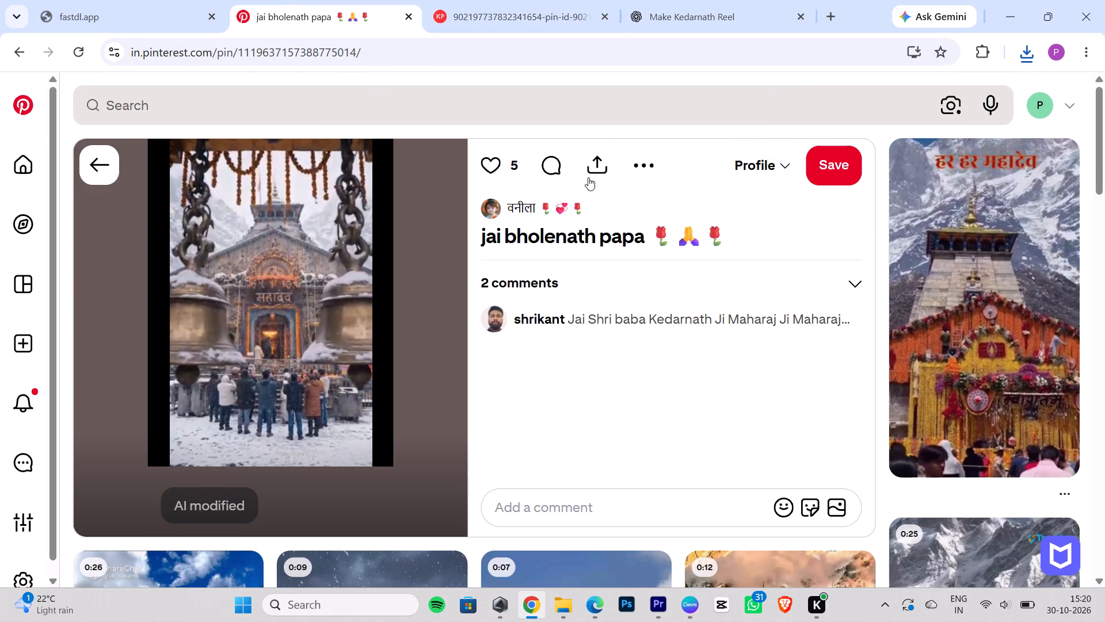
pyautogui.scroll(-3, 708, 367)
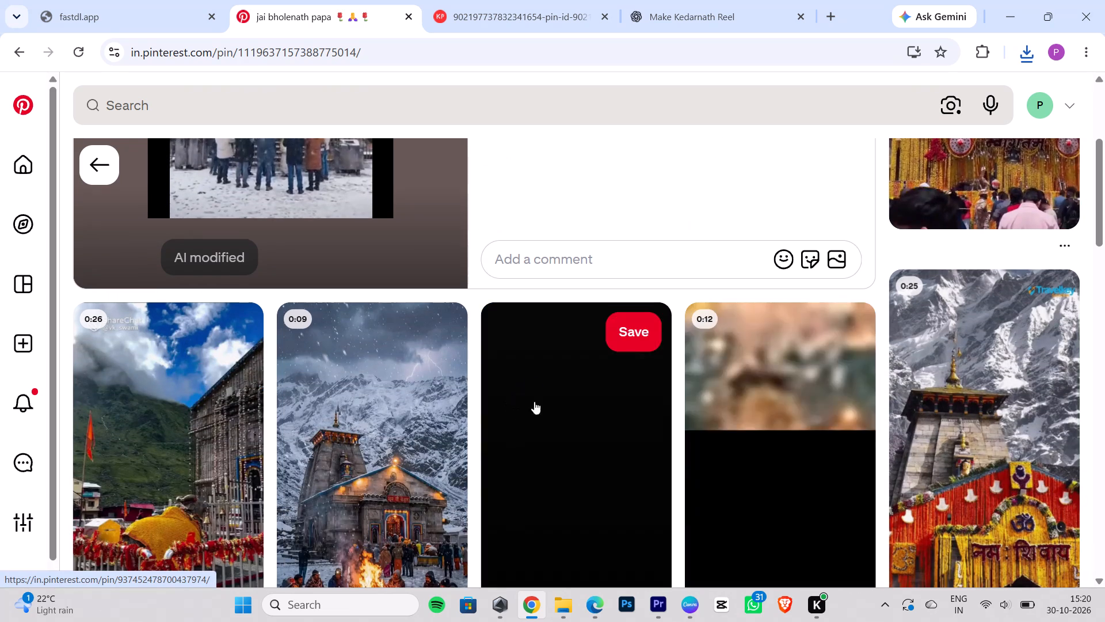
pyautogui.scroll(-1, 587, 390)
pyautogui.click(212, 400)
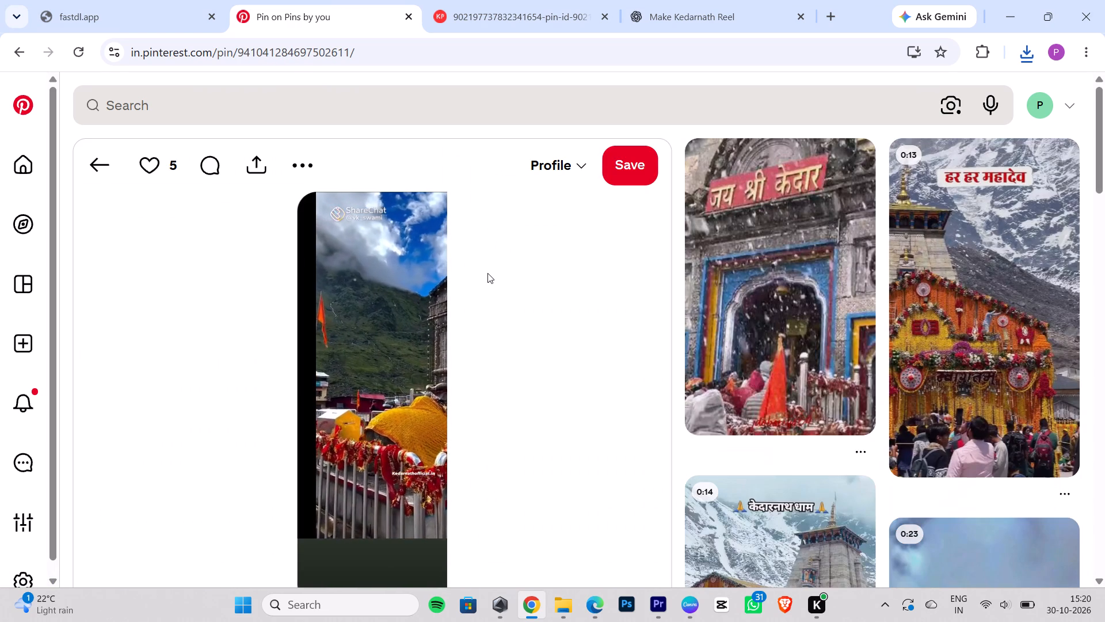
# Open the kedarnath mandir UK pin on Pinterest and skim through its snow-covered temple video.
pyautogui.click(738, 344)
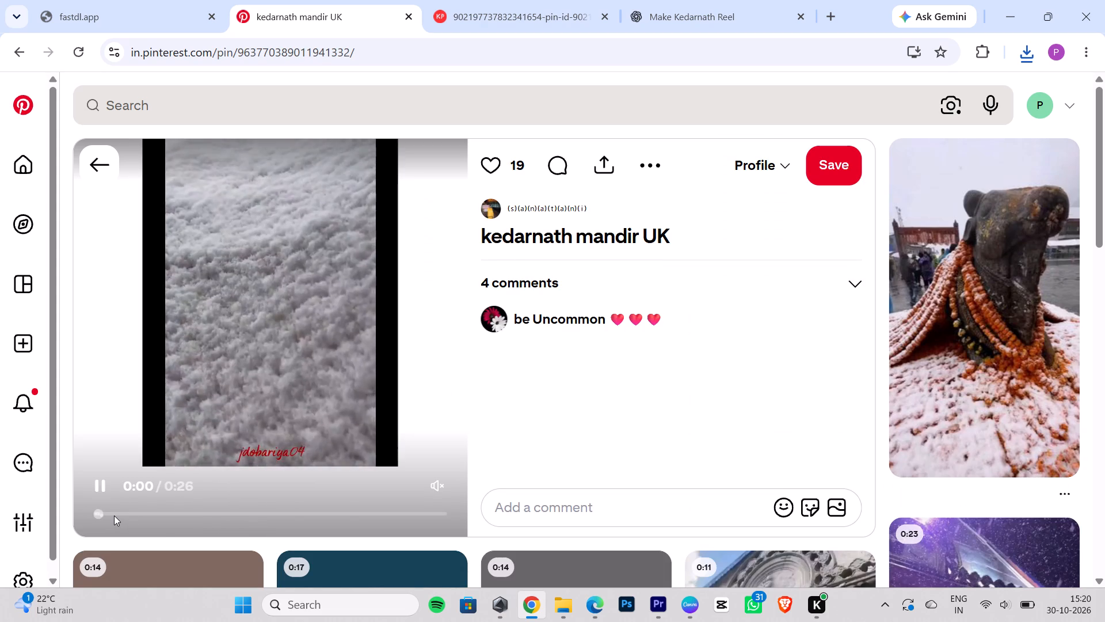
pyautogui.click(114, 515)
pyautogui.moveTo(121, 510); pyautogui.dragTo(127, 511)
pyautogui.moveTo(131, 511); pyautogui.dragTo(167, 511)
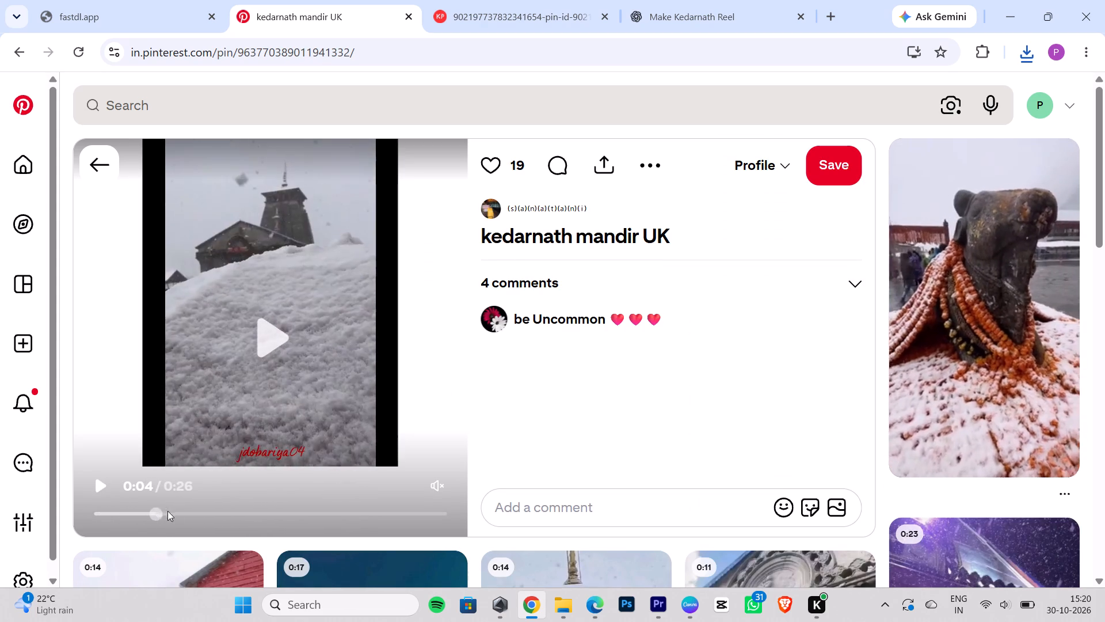
pyautogui.moveTo(167, 511); pyautogui.dragTo(355, 503)
# Open the Kedarnath Temple pin showing the garlanded Nandi statue in snow and copy its share link.
pyautogui.click(1010, 297)
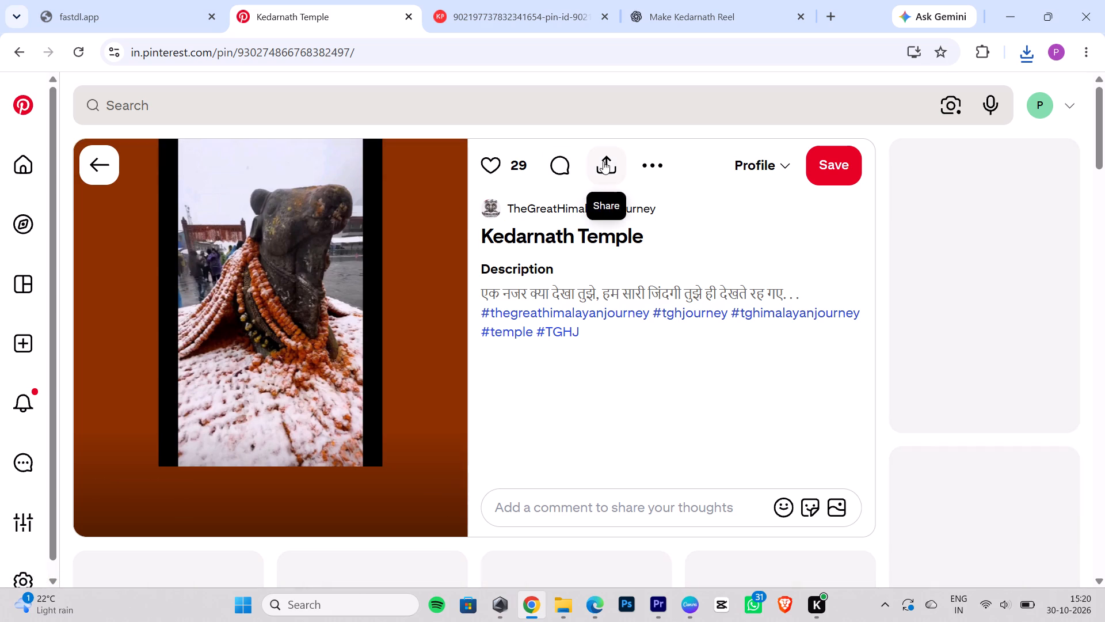
pyautogui.click(605, 161)
pyautogui.tripleClick(462, 262)
pyautogui.moveTo(462, 262); pyautogui.dragTo(467, 241)
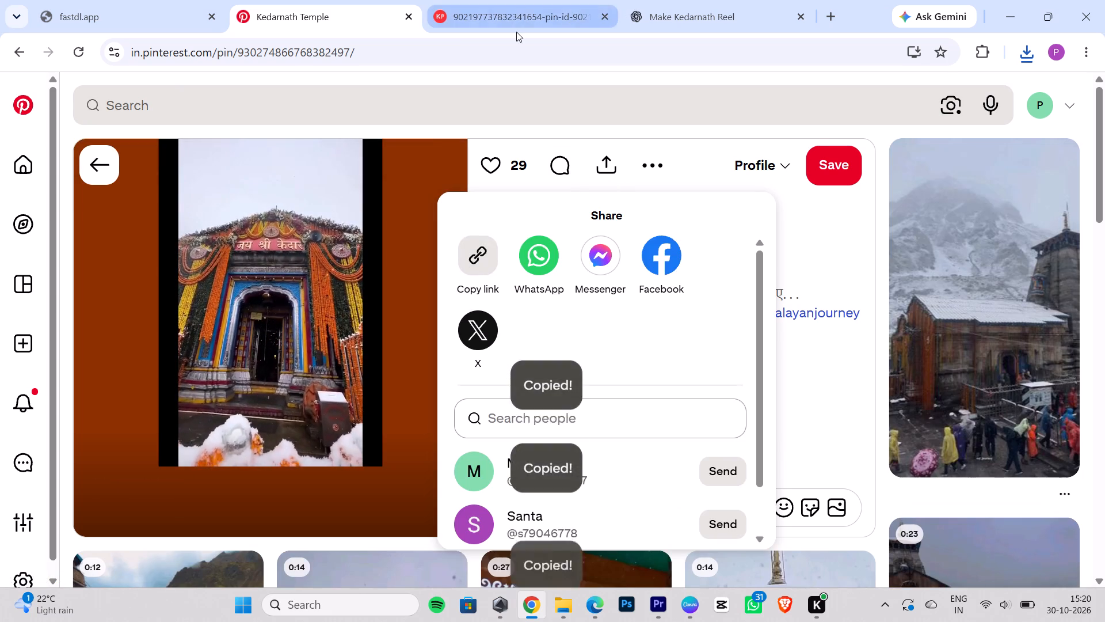
pyautogui.click(516, 32)
pyautogui.click(256, 231)
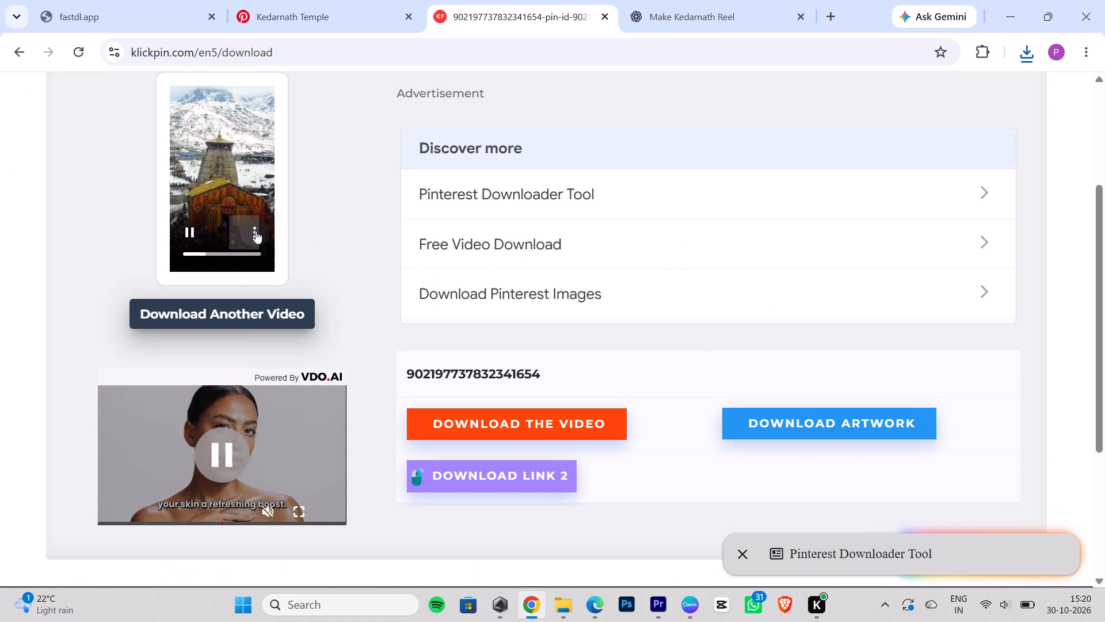
pyautogui.click(224, 121)
pyautogui.click(8, 43)
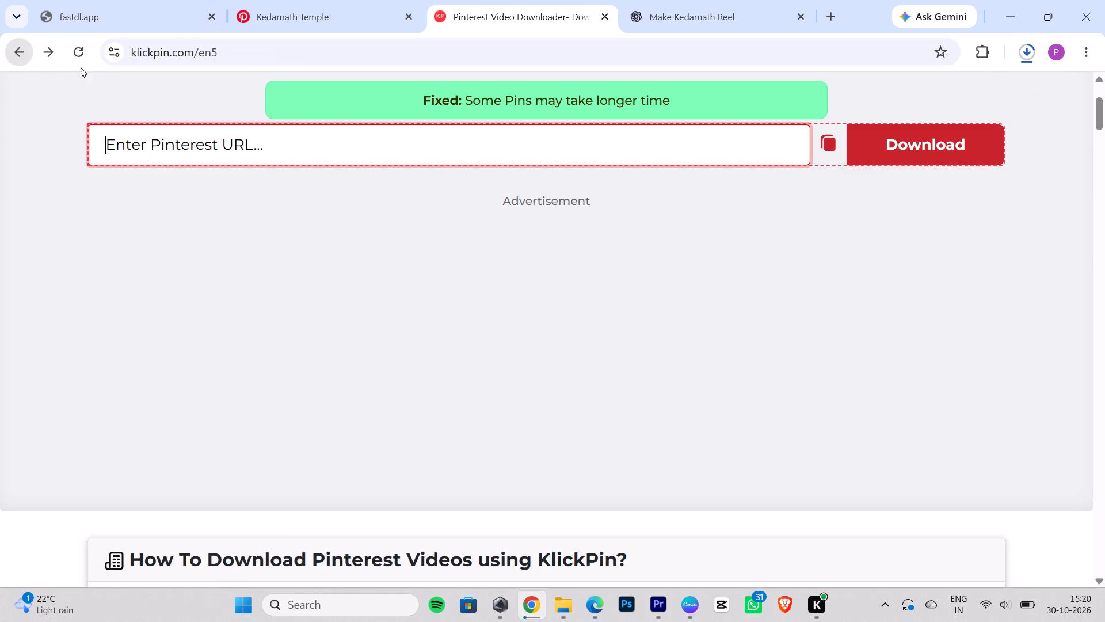
pyautogui.click(287, 146)
pyautogui.hotkey('ctrl', 'v')
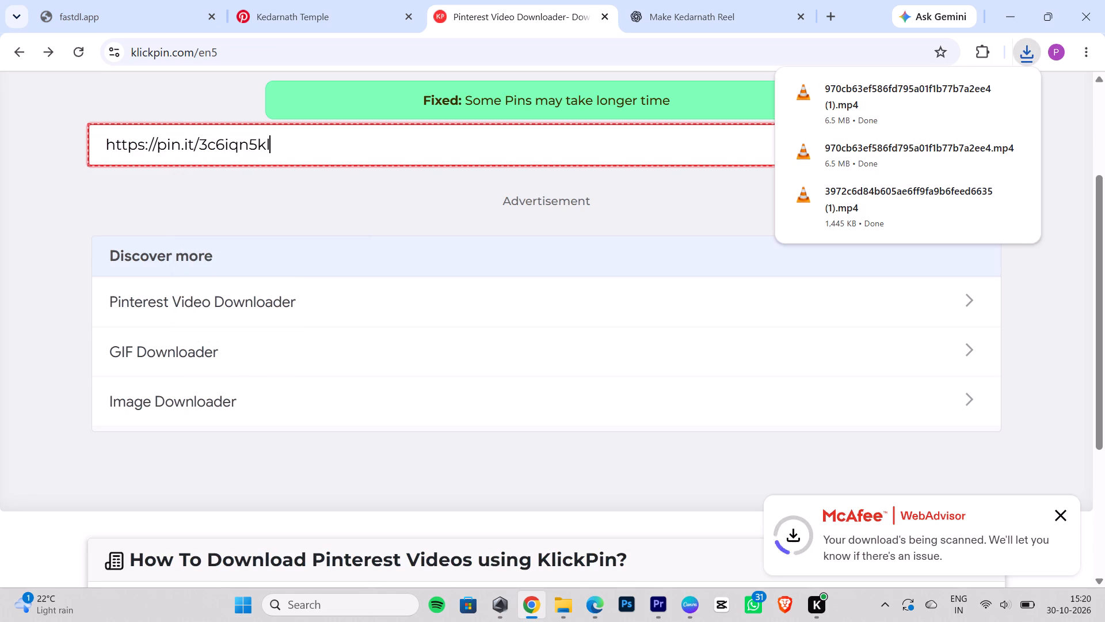
pyautogui.press('Return')
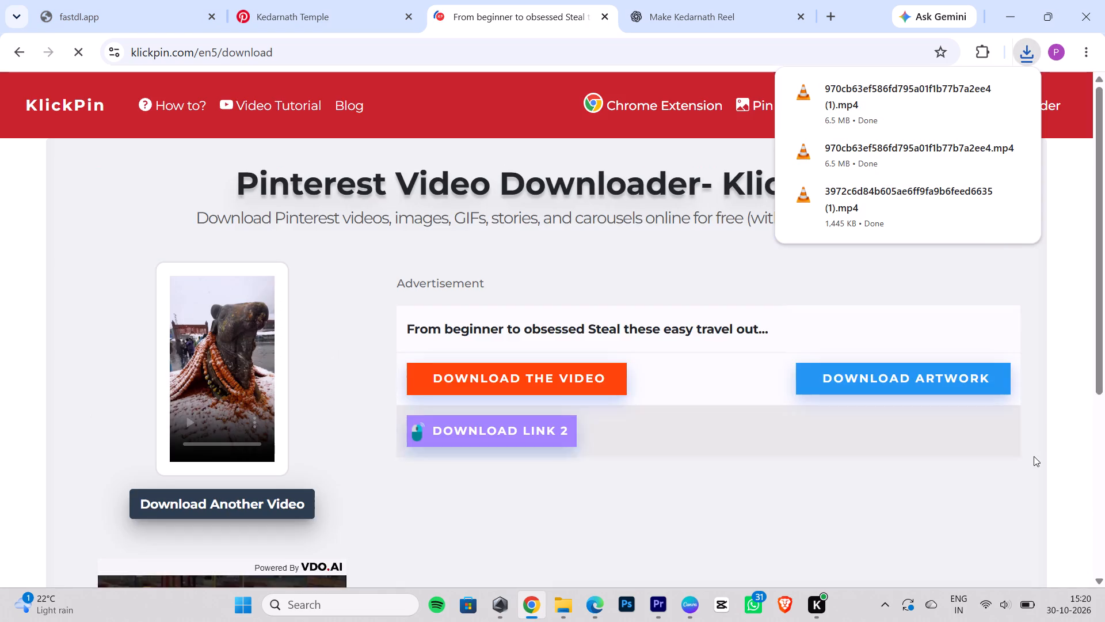
pyautogui.click(1080, 597)
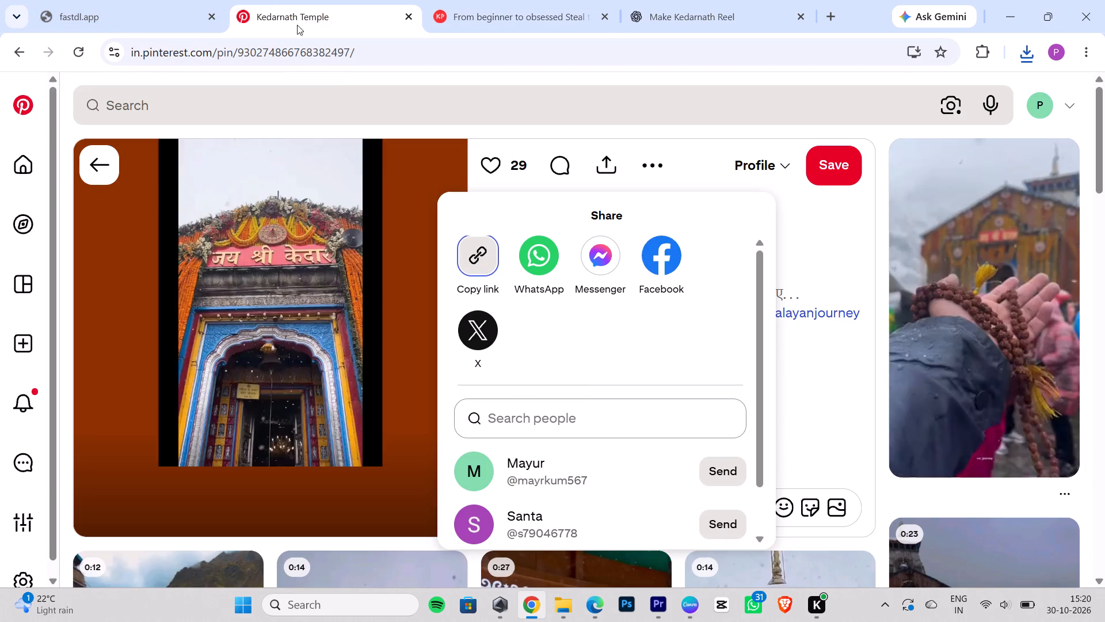
pyautogui.click(825, 382)
pyautogui.scroll(-4, 939, 325)
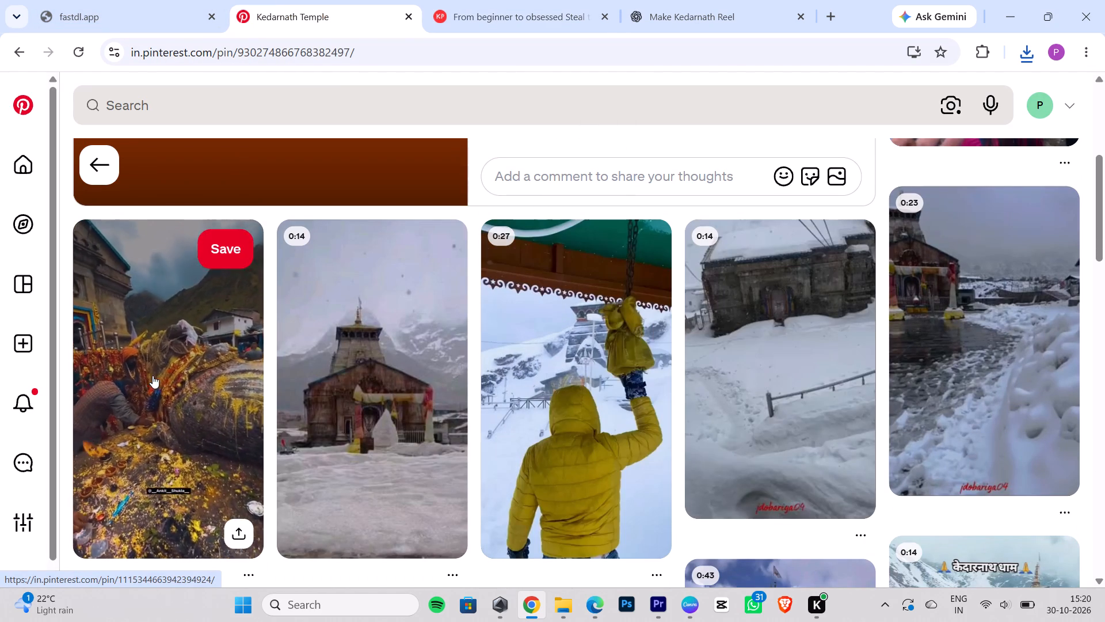
pyautogui.scroll(-5, 640, 352)
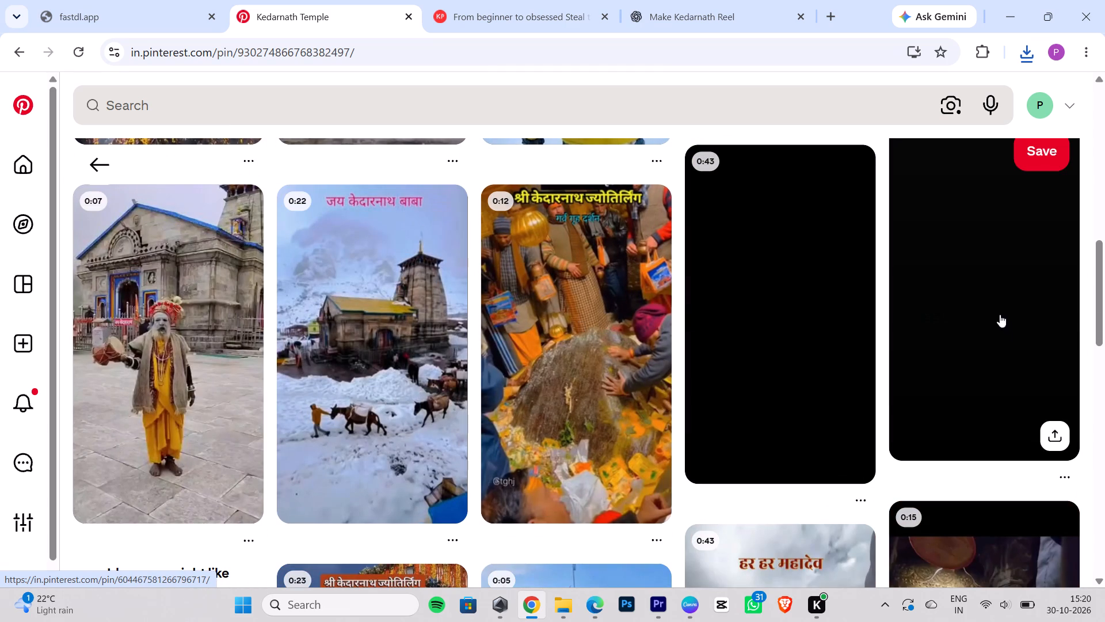
pyautogui.scroll(-5, 1013, 363)
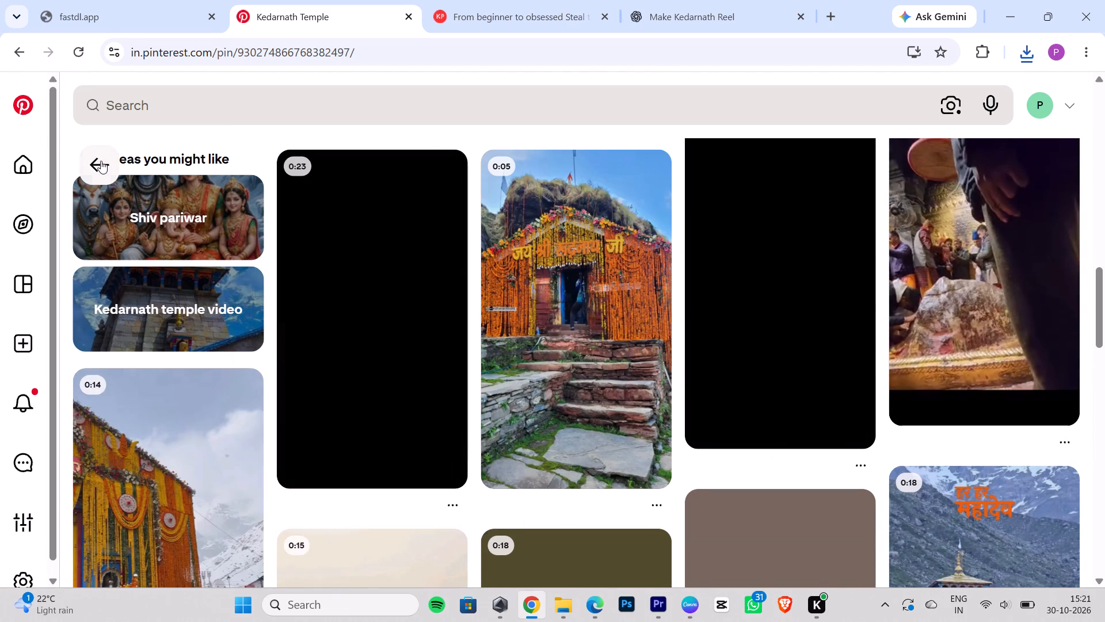
pyautogui.click(101, 161)
pyautogui.scroll(-4, 853, 323)
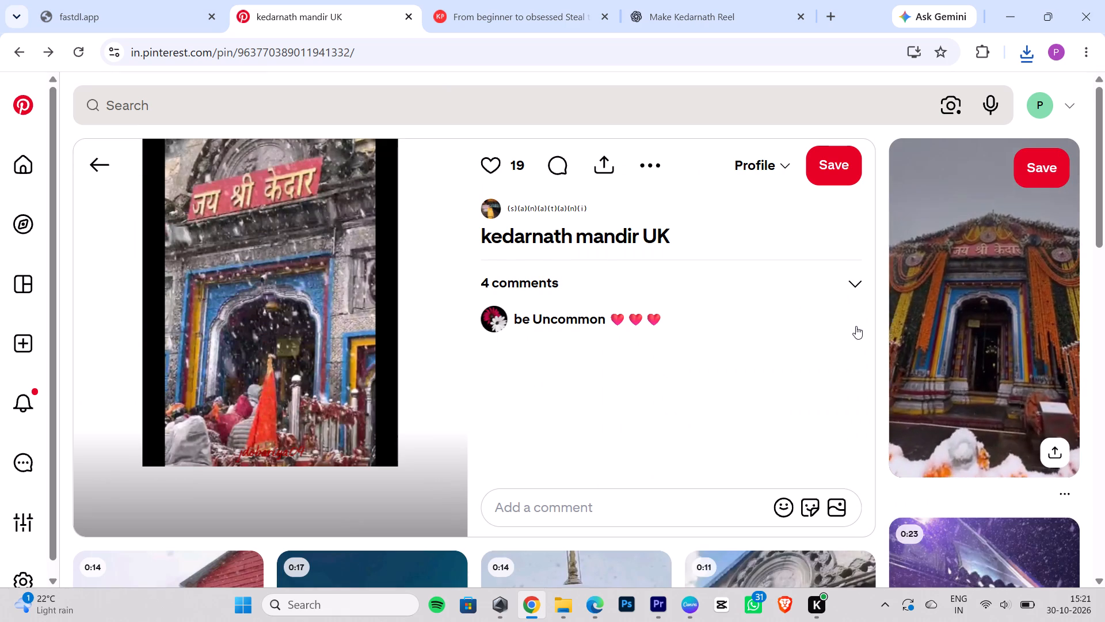
pyautogui.scroll(-4, 1016, 297)
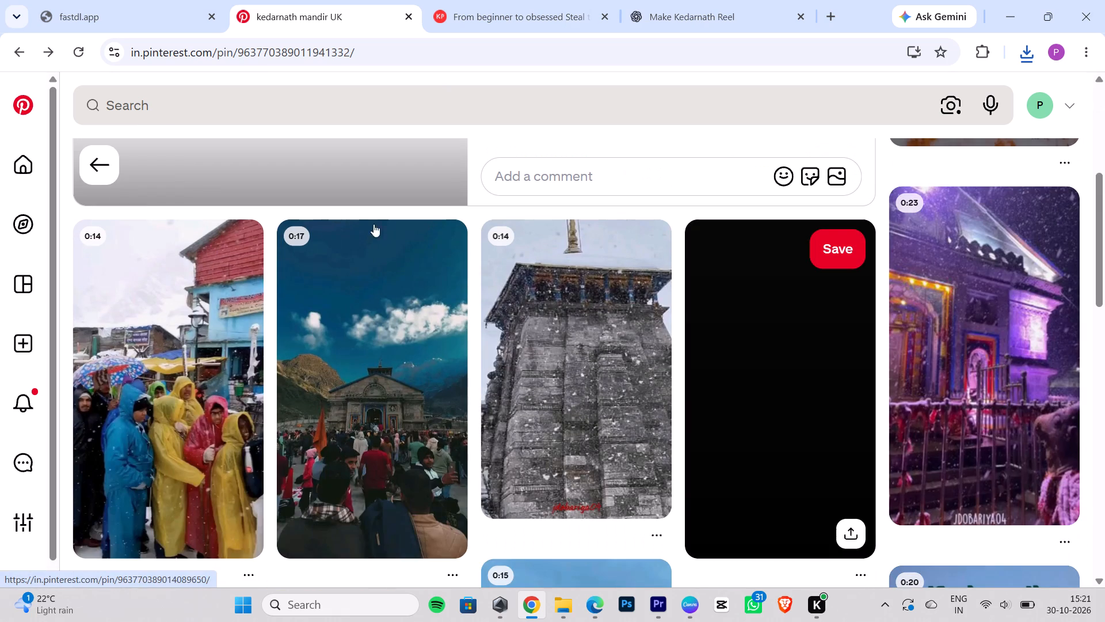
pyautogui.click(581, 353)
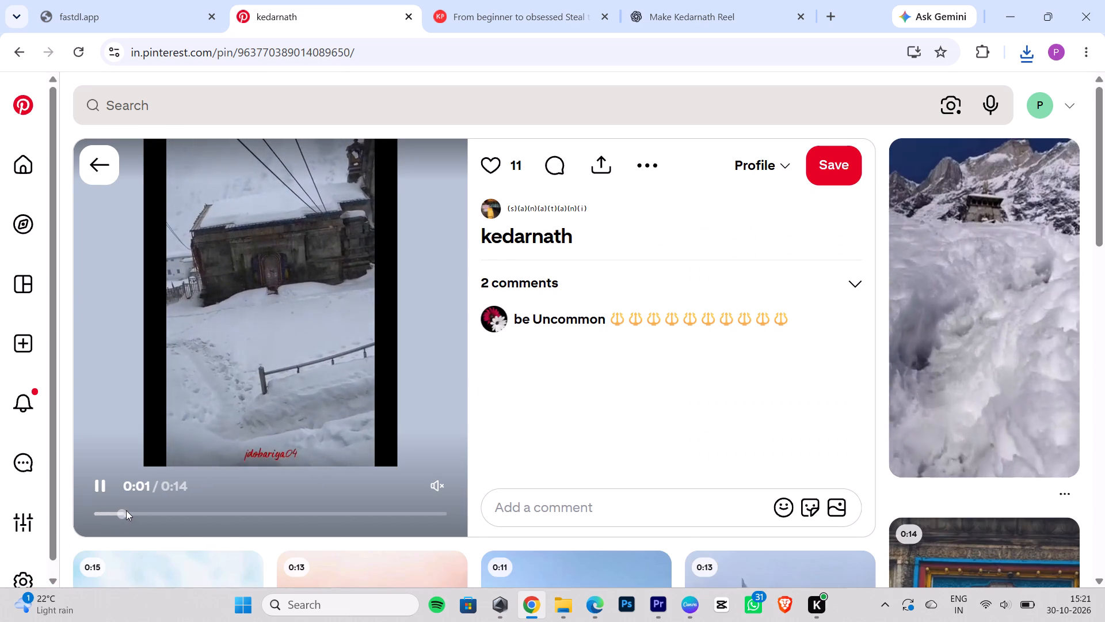
# Go back to the kedarnath temple video search results, open the #Kedarnath pin of the stone temple tower and copy its share link.
pyautogui.click(102, 155)
pyautogui.click(102, 155)
pyautogui.click(102, 155)
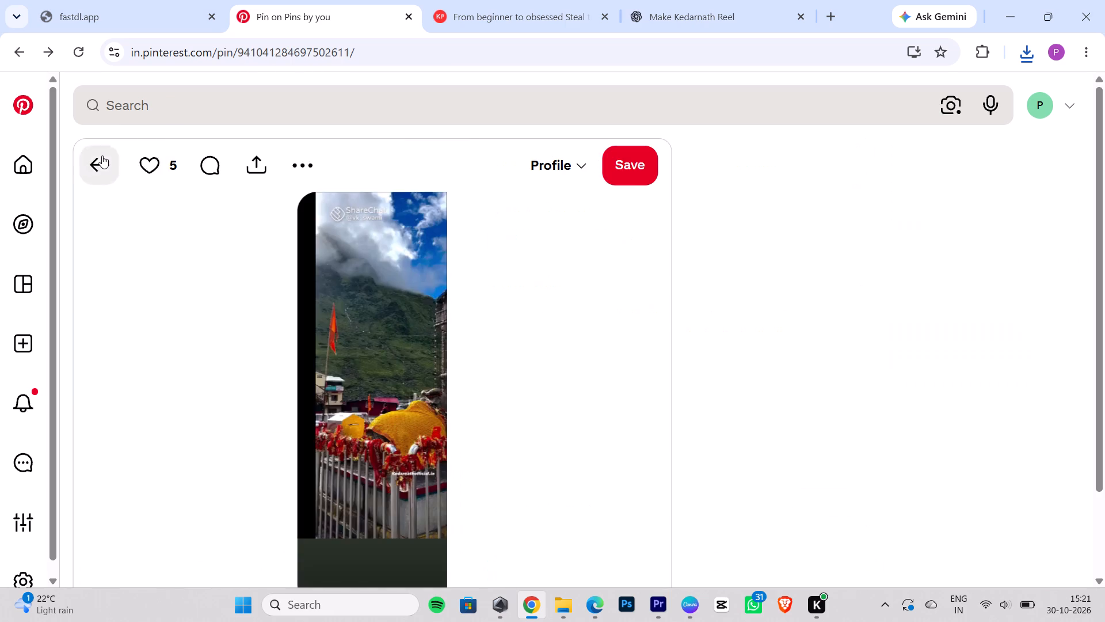
pyautogui.click(102, 155)
pyautogui.tripleClick(102, 155)
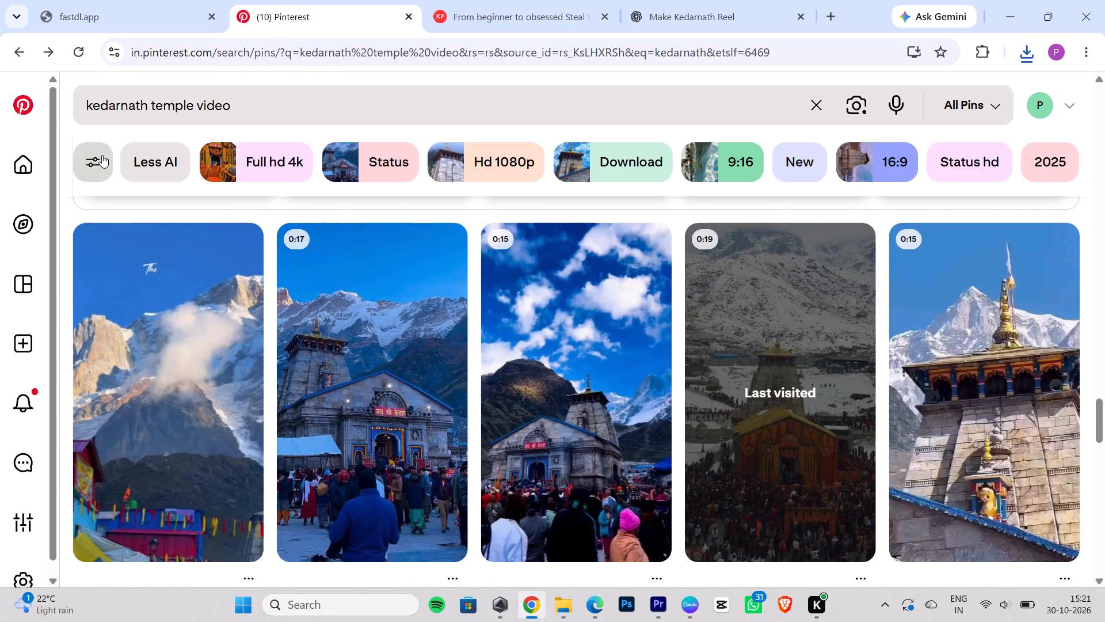
pyautogui.scroll(-4, 908, 385)
pyautogui.scroll(4, 991, 319)
pyautogui.click(1011, 392)
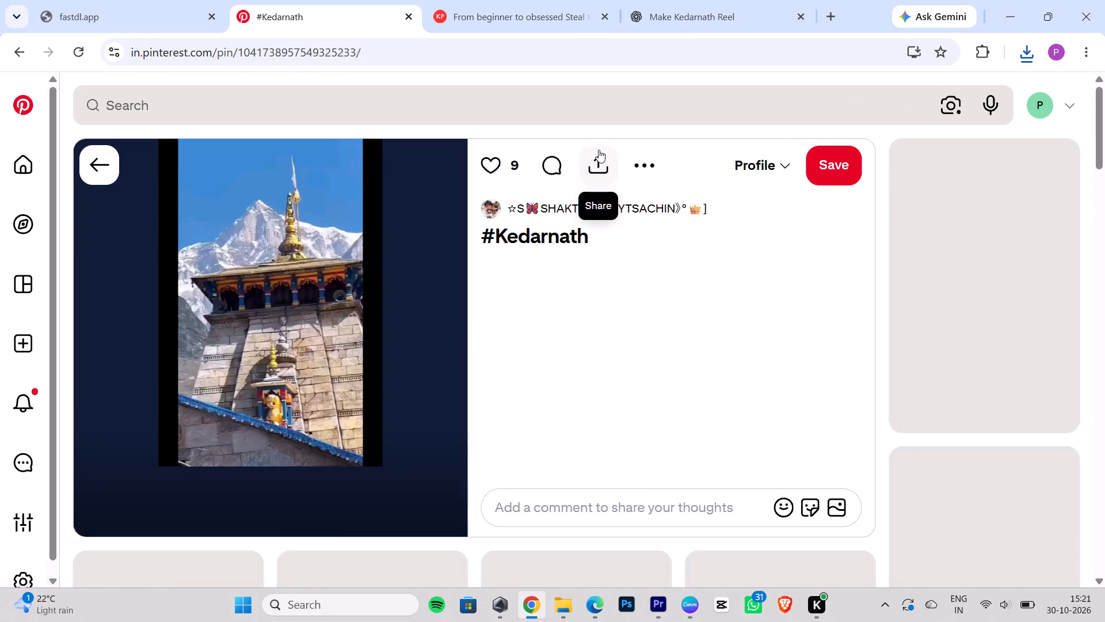
pyautogui.click(599, 150)
pyautogui.tripleClick(465, 252)
# Replace the link on KlickPin with the copied #Kedarnath pin link, submit it and download the temple tower video.
pyautogui.click(520, 0)
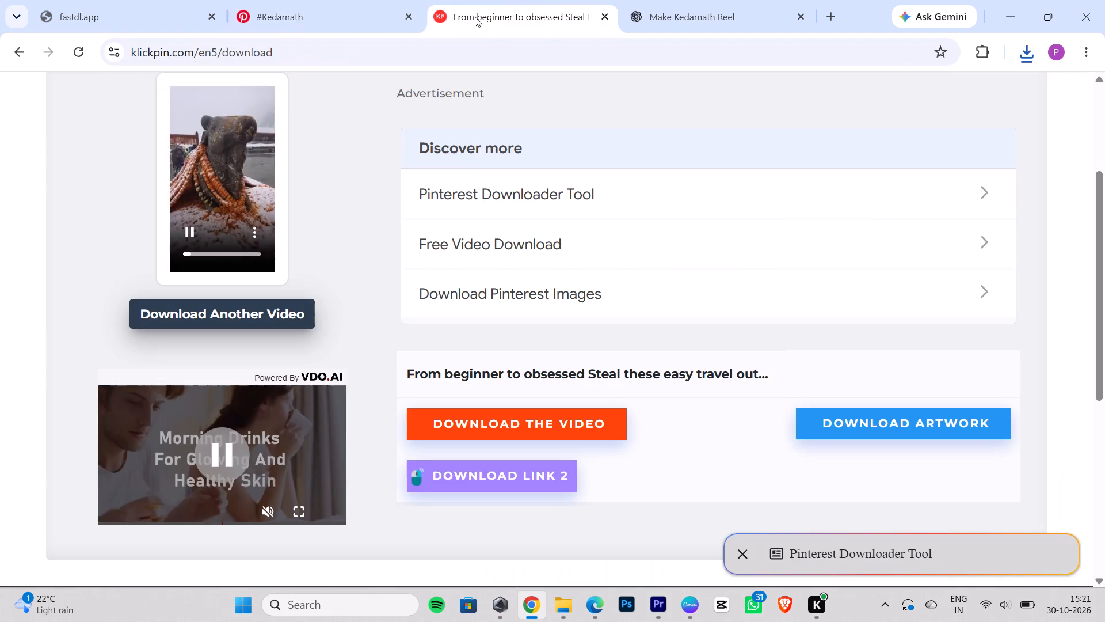
pyautogui.click(29, 46)
pyautogui.moveTo(375, 144); pyautogui.dragTo(0, 117)
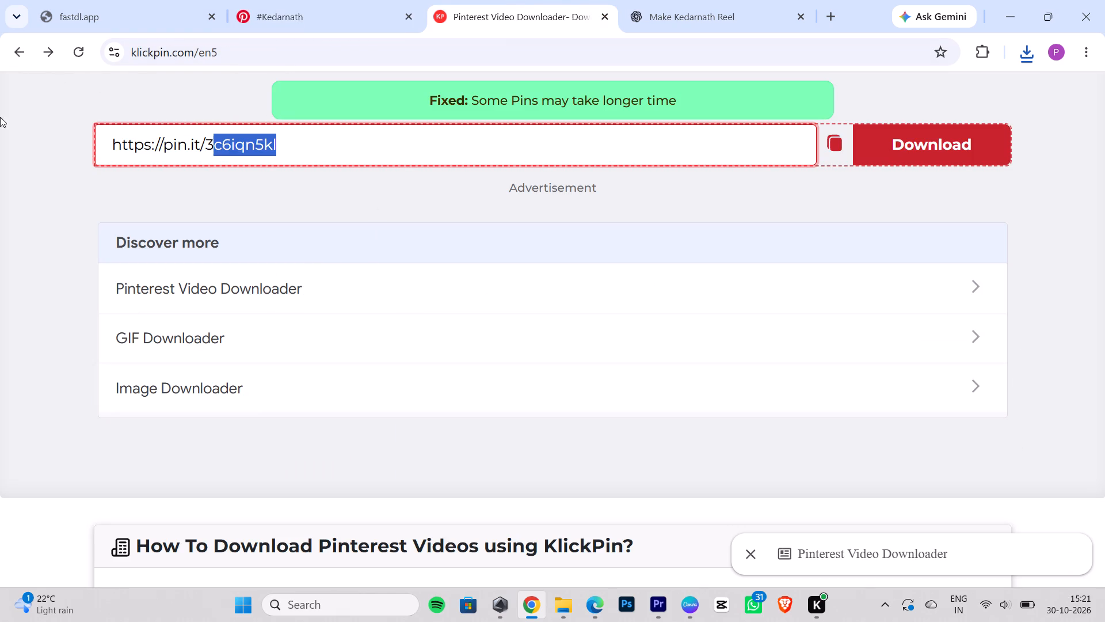
pyautogui.moveTo(0, 117); pyautogui.dragTo(0, 116)
pyautogui.press('BackSpace')
pyautogui.hotkey('ctrl', 'v')
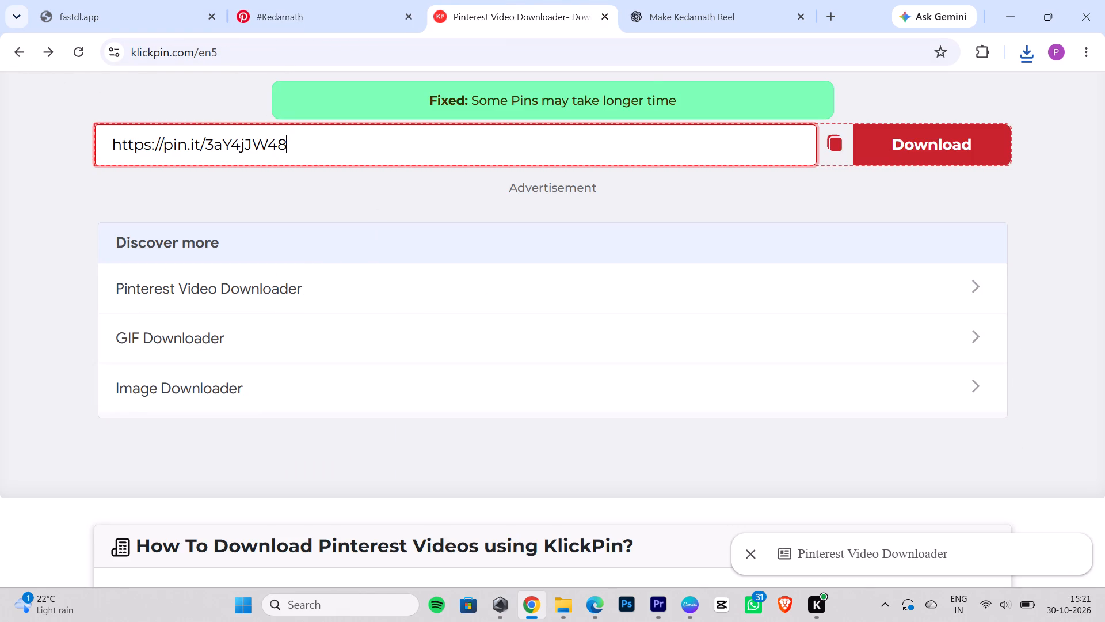
pyautogui.press('Return')
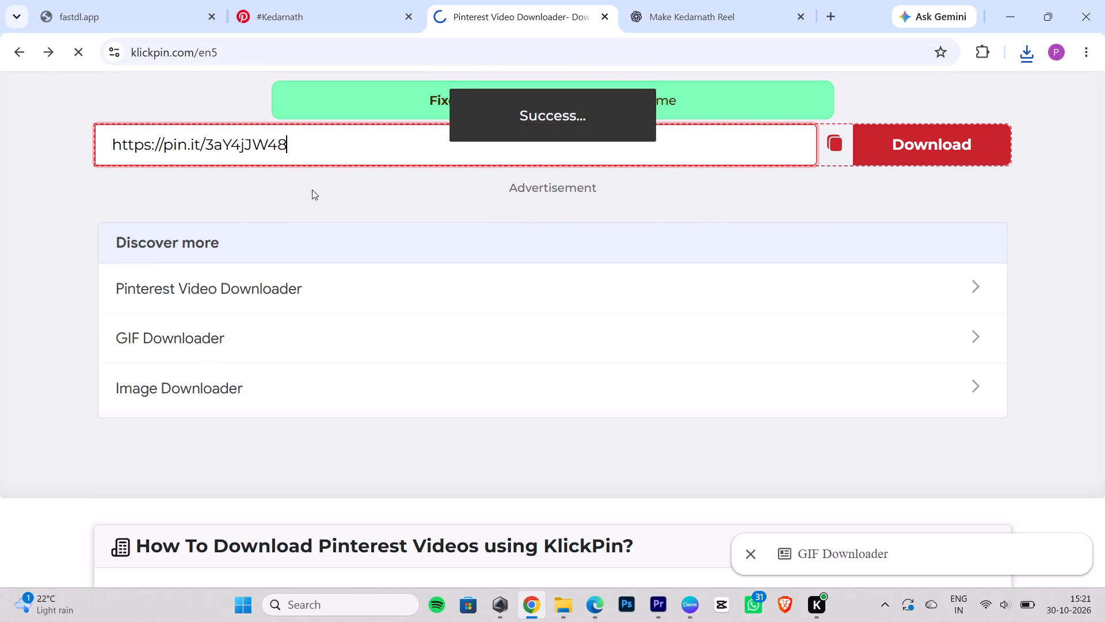
pyautogui.click(312, 189)
pyautogui.click(252, 227)
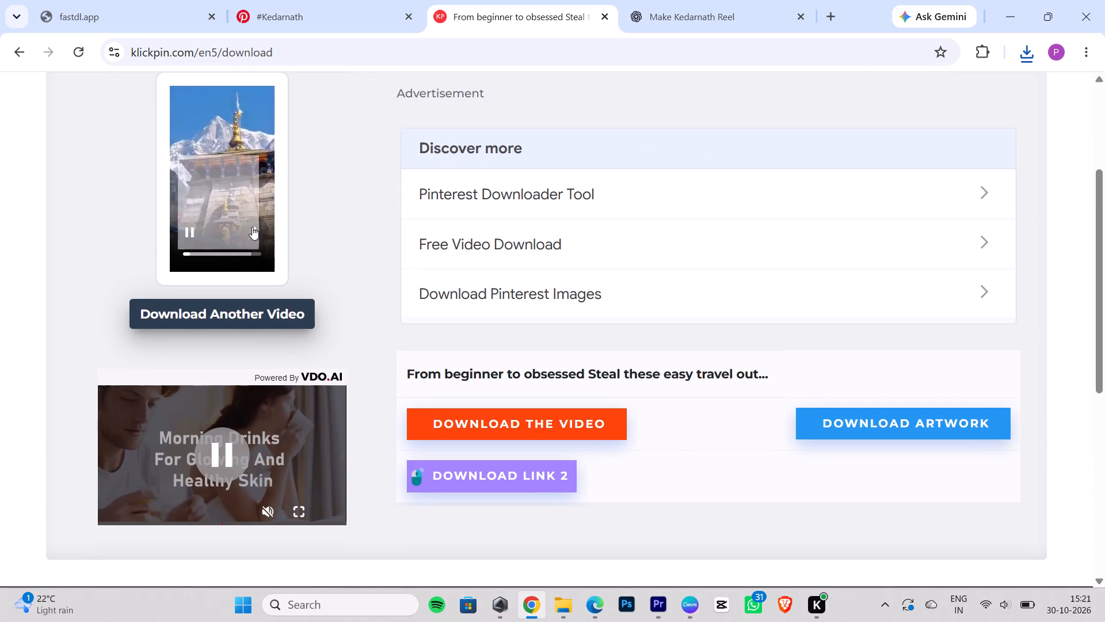
pyautogui.click(202, 102)
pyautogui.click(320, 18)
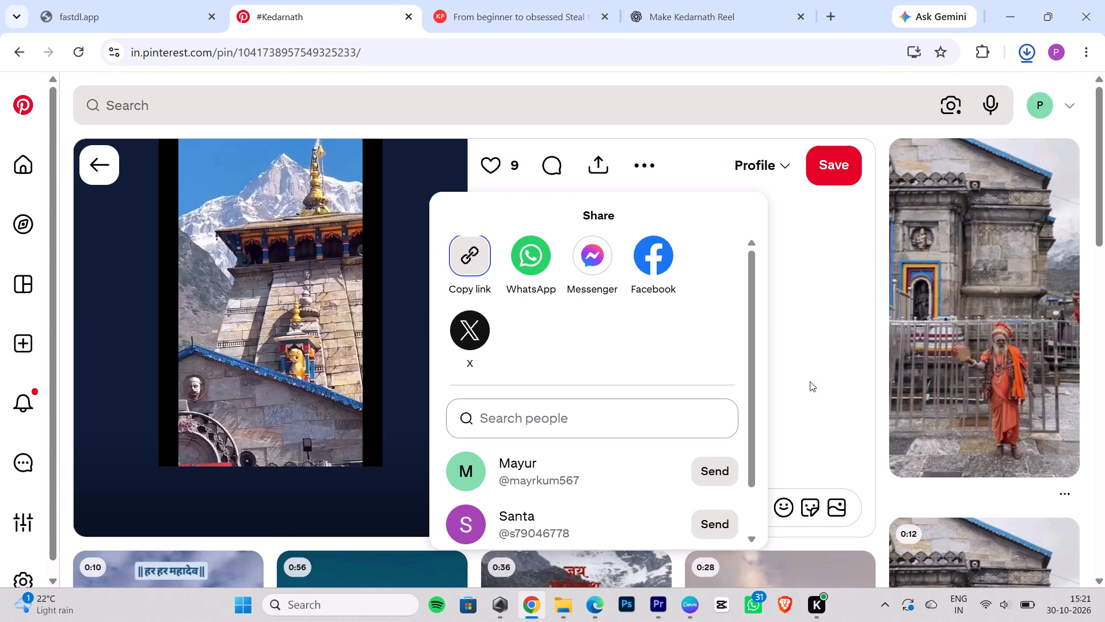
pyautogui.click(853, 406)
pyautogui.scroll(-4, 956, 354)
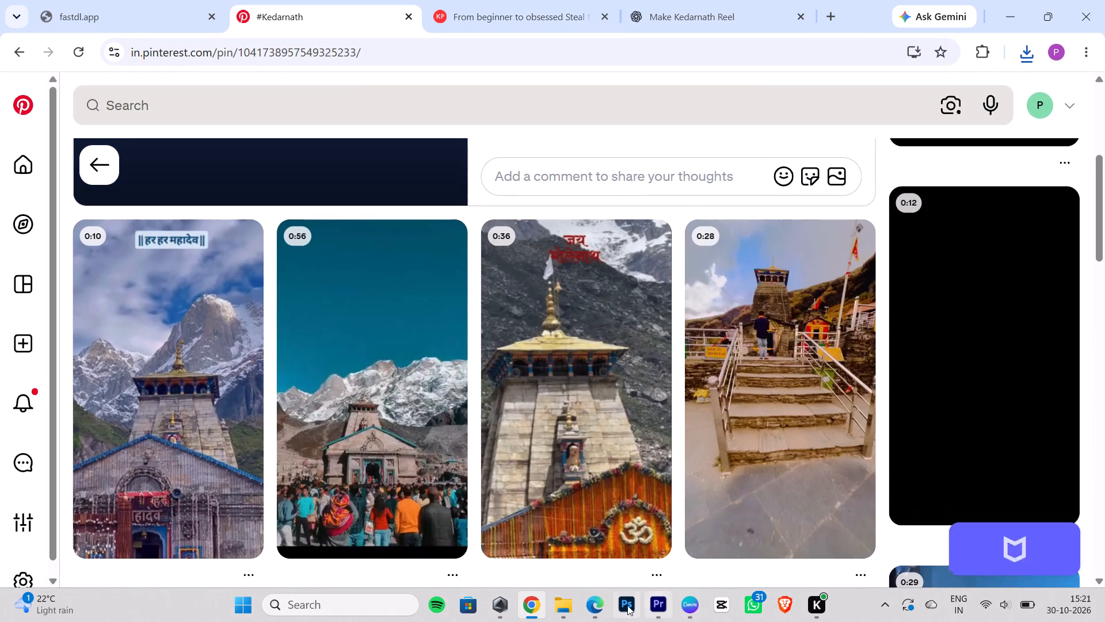
# Switch to Premiere Pro and import the nine newest Kedarnath videos from Downloads, from 13697fdb3fc30c4af0f7fd22c157bb69 (1) through d152767b110e2ab993b485bc432614c1.
pyautogui.click(656, 605)
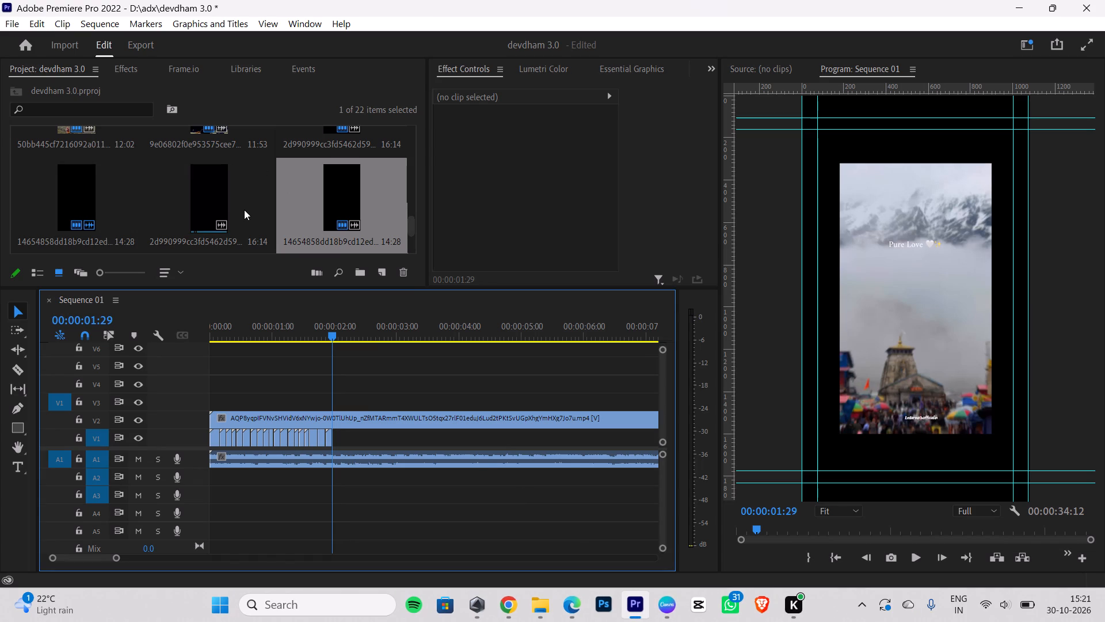
pyautogui.hotkey('ctrl', 'i')
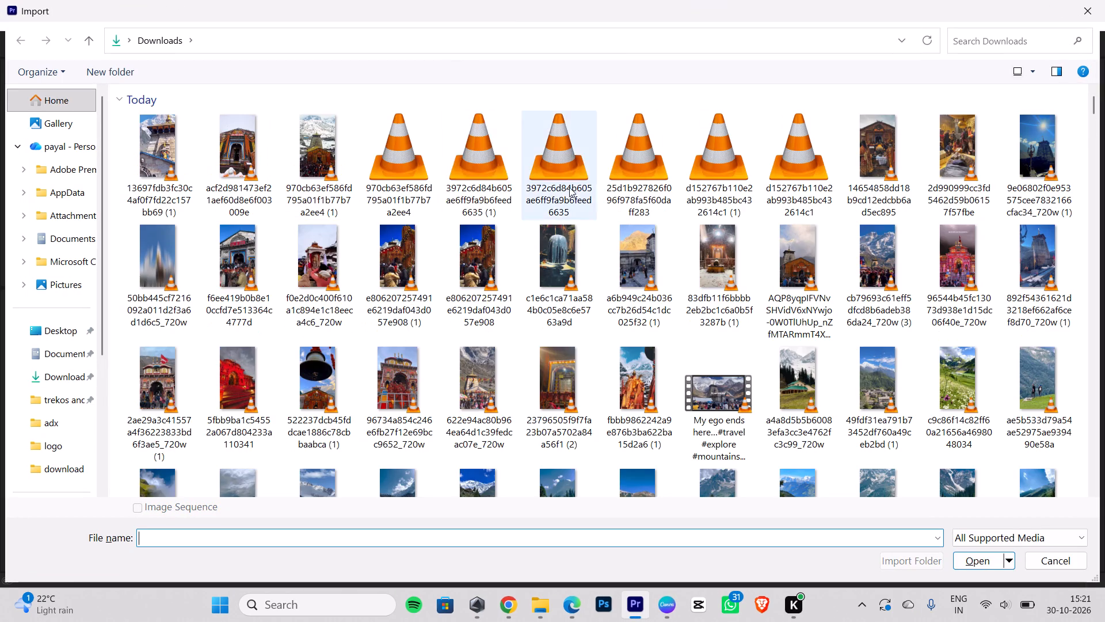
pyautogui.click(786, 168)
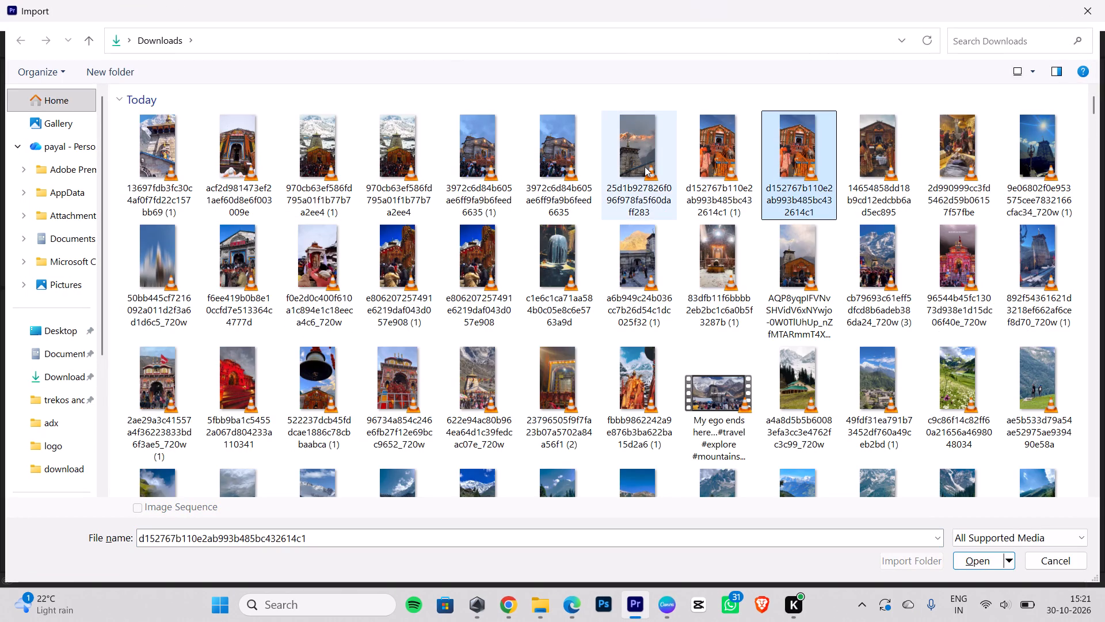
pyautogui.keyDown('shift'); pyautogui.click(645, 166); pyautogui.keyUp('shift')
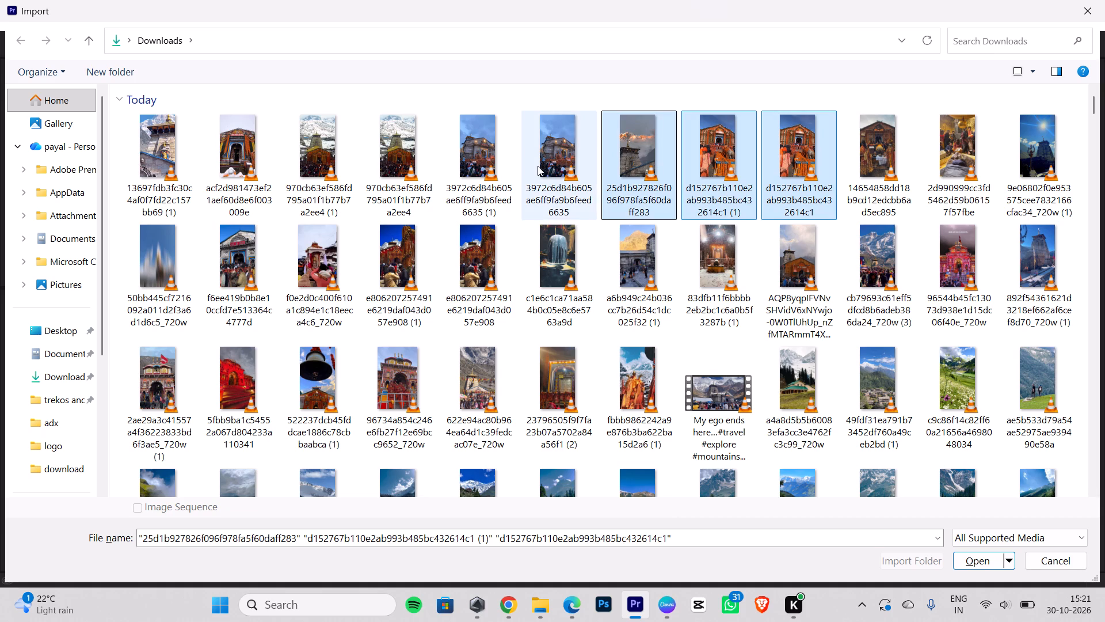
pyautogui.keyDown('shift'); pyautogui.click(468, 150); pyautogui.keyUp('shift')
pyautogui.keyDown('shift'); pyautogui.moveTo(338, 157); pyautogui.dragTo(333, 158); pyautogui.keyUp('shift')
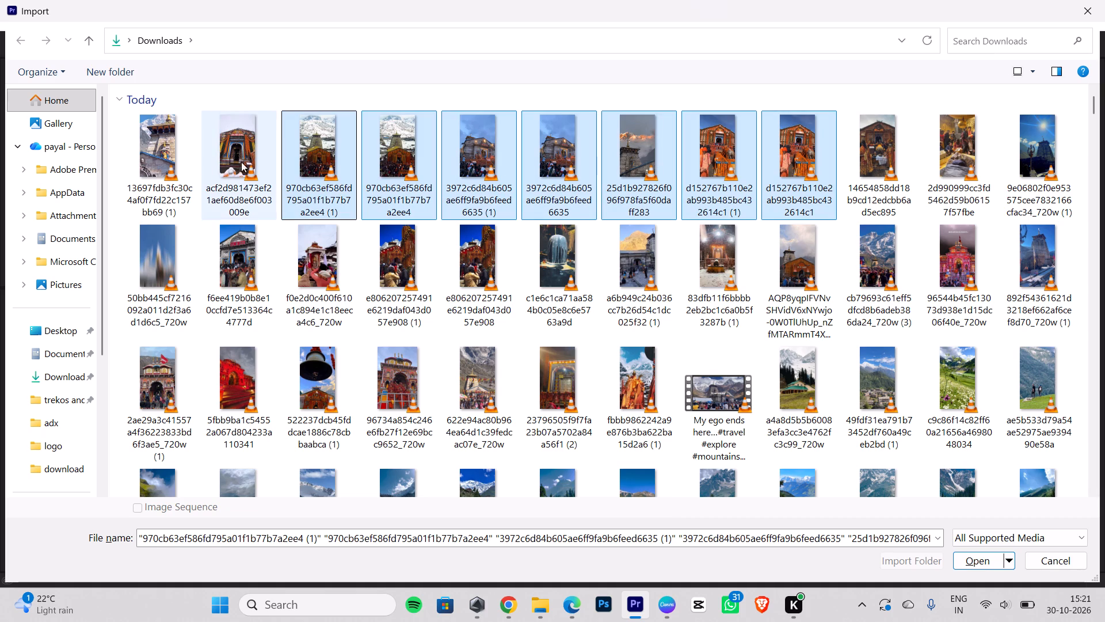
pyautogui.keyDown('shift'); pyautogui.click(198, 162); pyautogui.keyUp('shift')
pyautogui.keyDown('shift'); pyautogui.click(165, 166); pyautogui.keyUp('shift')
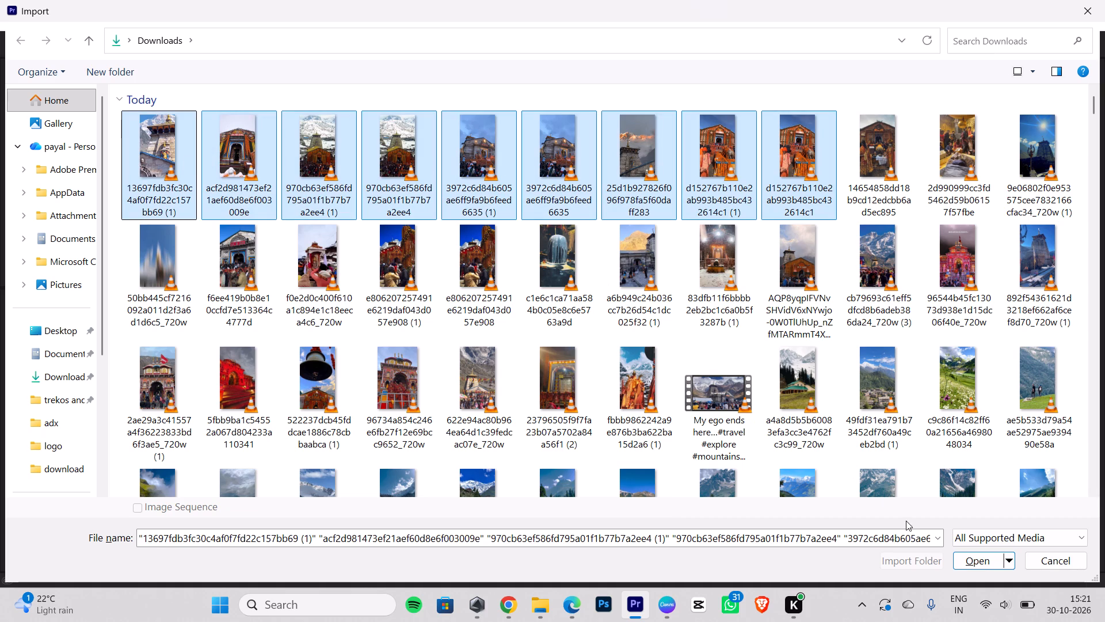
pyautogui.click(973, 558)
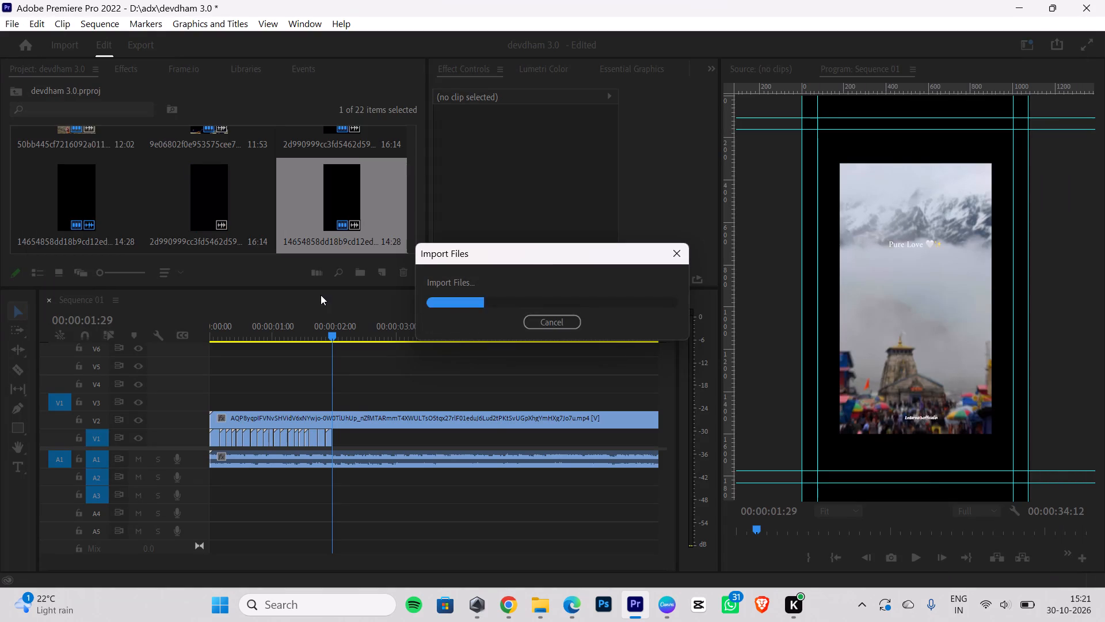
# Place the imported acf2d981473ef21aef60d8e6f003009e clip on V4 at about 00:00:02:21 and delete its linked audio.
pyautogui.moveTo(73, 189); pyautogui.dragTo(355, 295)
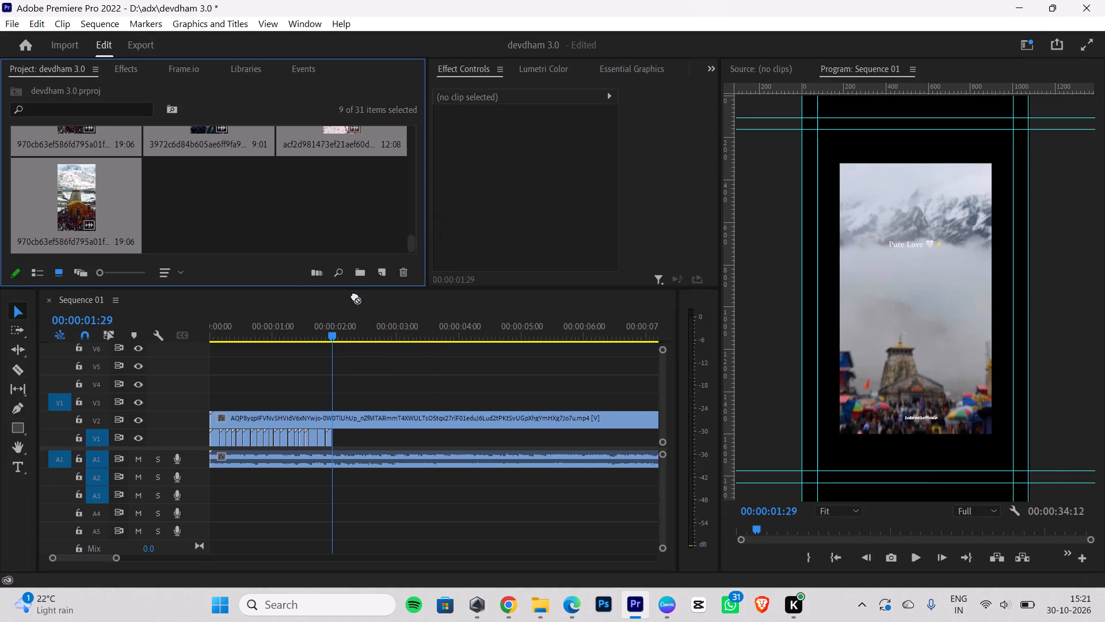
pyautogui.moveTo(355, 295); pyautogui.dragTo(180, 149)
pyautogui.moveTo(180, 149); pyautogui.dragTo(178, 147)
pyautogui.click(232, 194)
pyautogui.moveTo(55, 195); pyautogui.dragTo(62, 203)
pyautogui.scroll(1, 288, 209)
pyautogui.moveTo(345, 184); pyautogui.dragTo(378, 377)
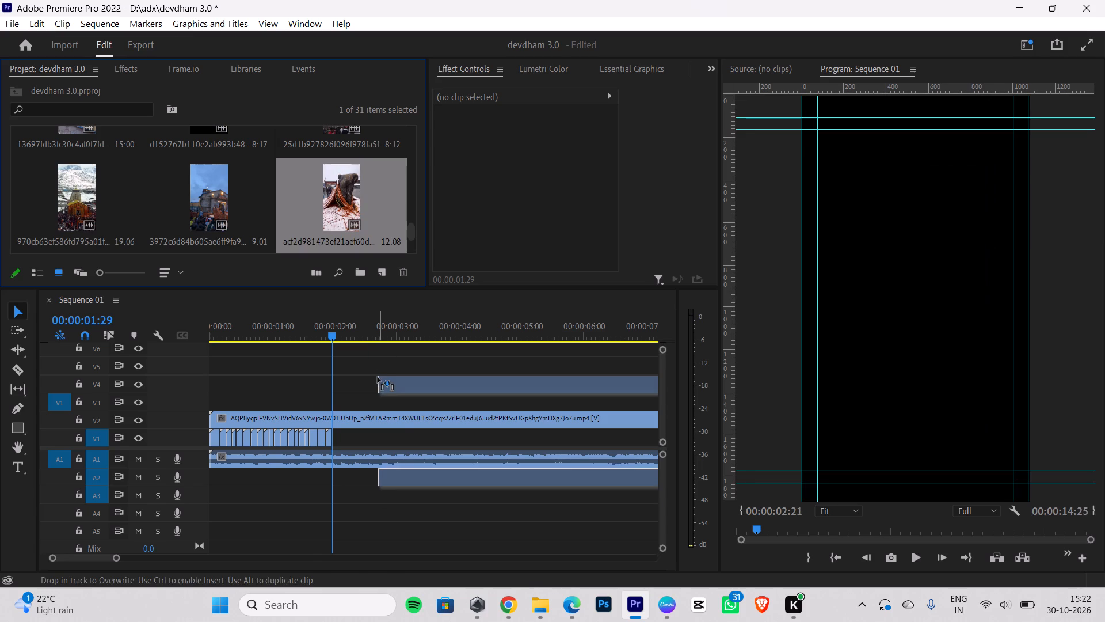
pyautogui.moveTo(378, 377); pyautogui.dragTo(377, 376)
pyautogui.click(413, 487)
pyautogui.click(416, 480)
pyautogui.press('BackSpace')
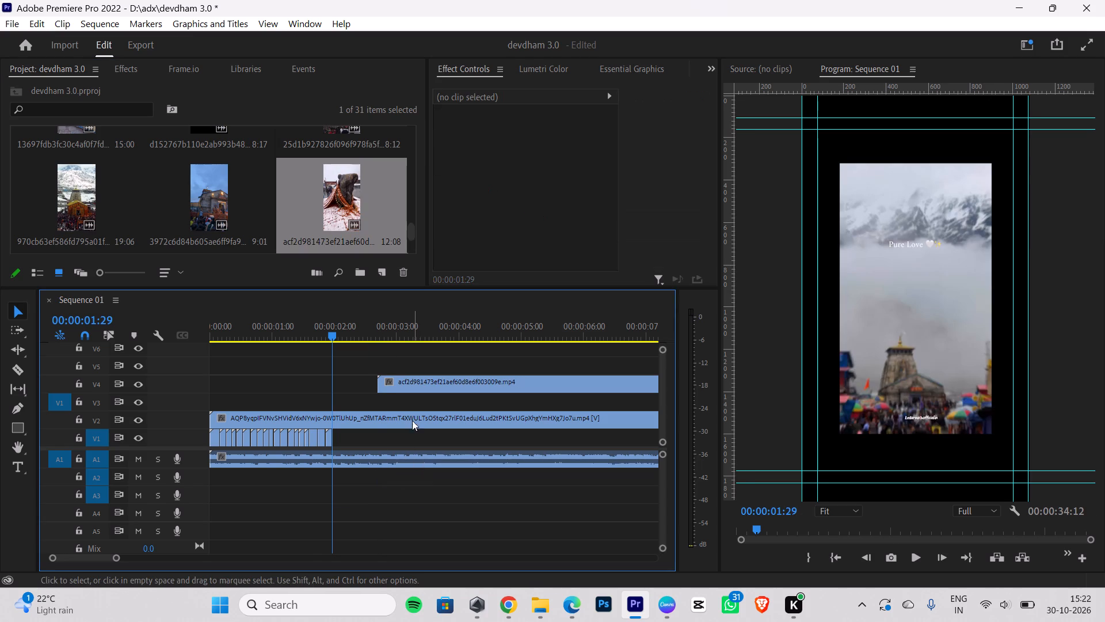
# Move the acf2d981473ef21aef60d8e6f003009e clip to the end of the V1 montage at 00:00:01:29 and scale it to the frame size.
pyautogui.moveTo(414, 384); pyautogui.dragTo(363, 432)
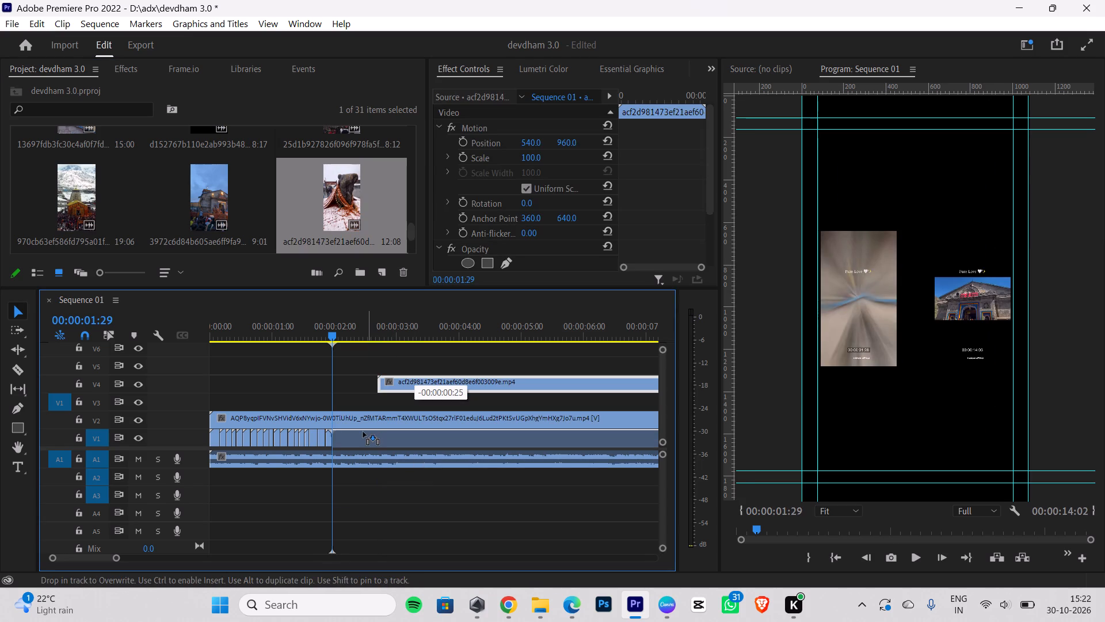
pyautogui.moveTo(363, 432); pyautogui.dragTo(374, 432)
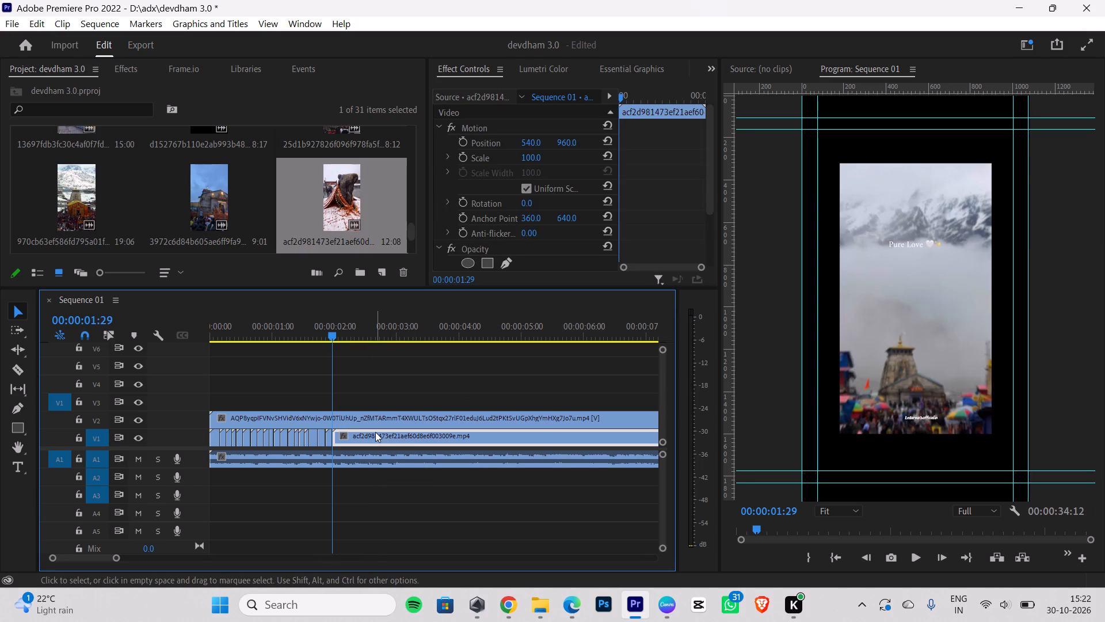
pyautogui.rightClick(411, 439)
pyautogui.click(505, 549)
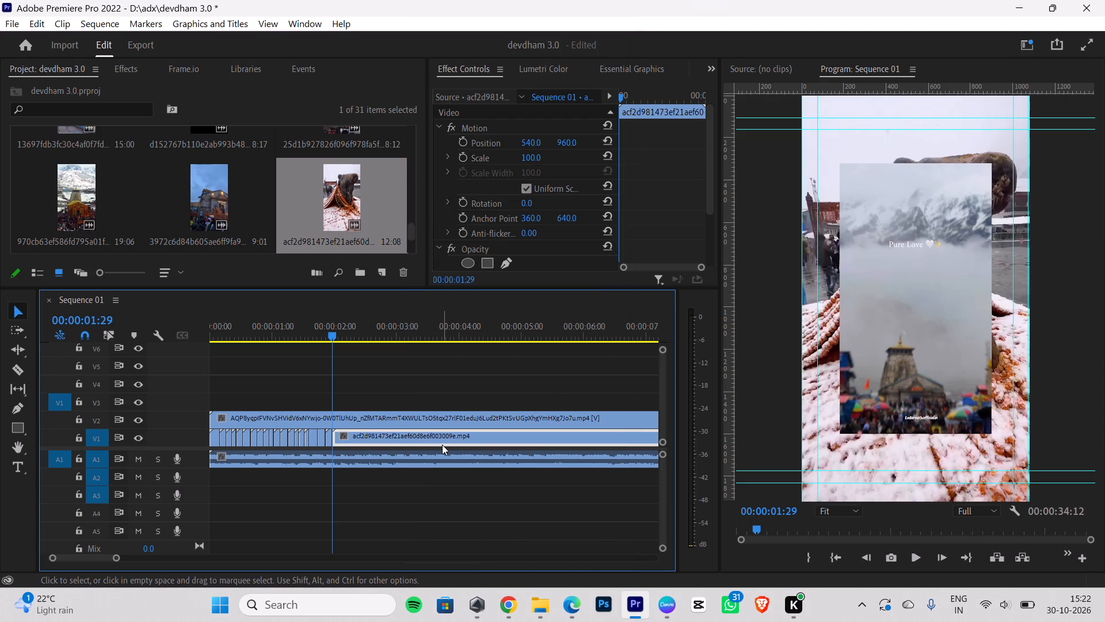
# Examine the frames around the last V1 cuts, between 00:00:01:26 and 00:00:02:02, against the overlay reference.
pyautogui.press('Right')
pyautogui.press('Right')
pyautogui.press('Right')
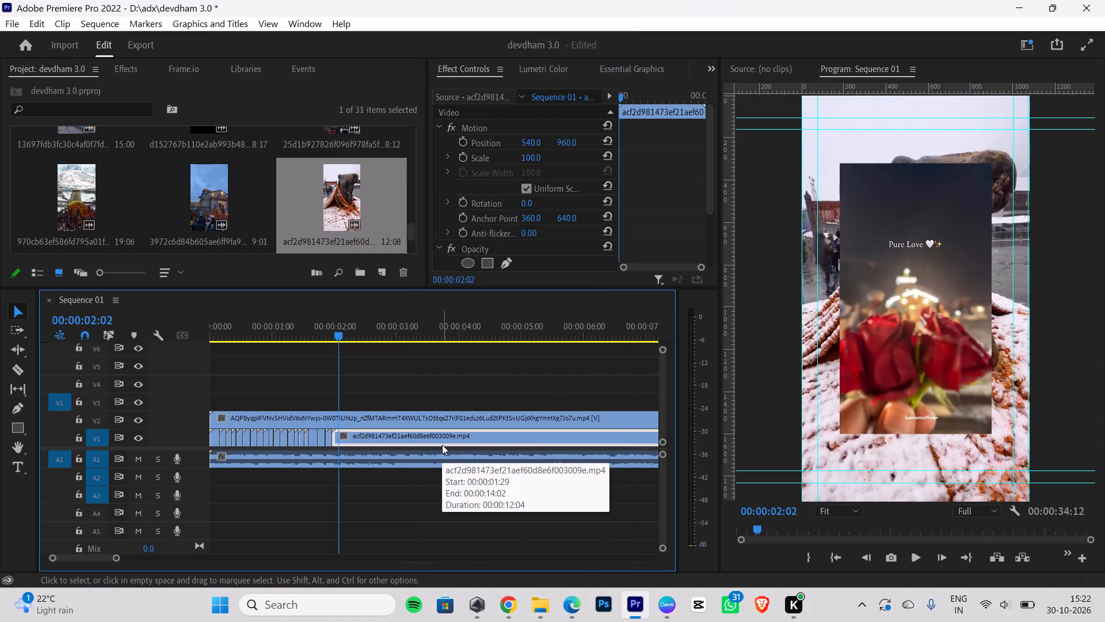
pyautogui.press('Left')
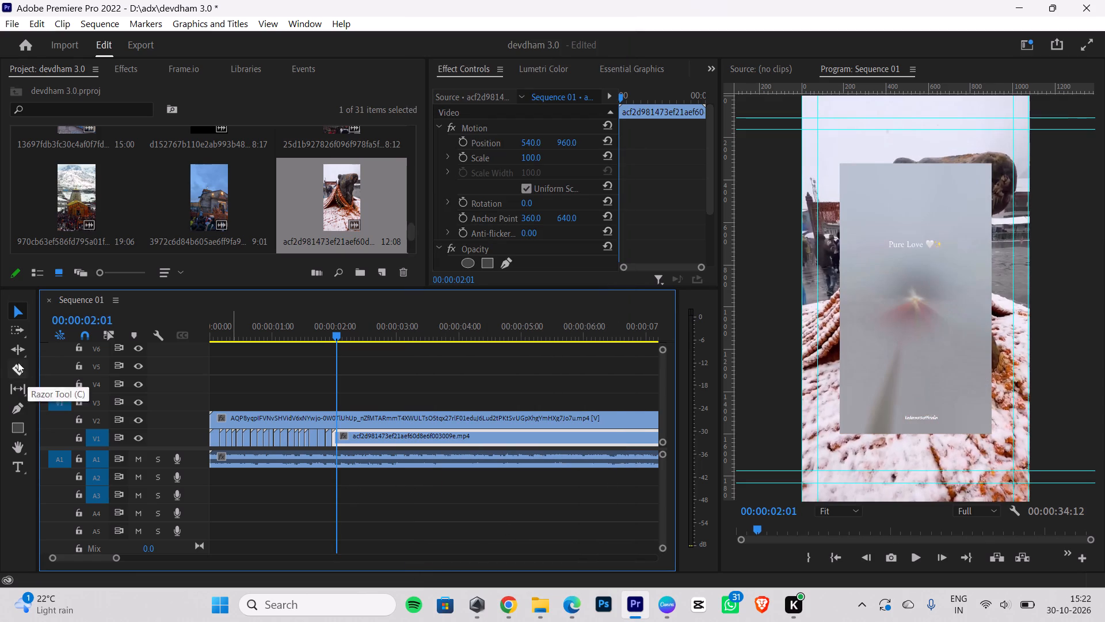
pyautogui.moveTo(336, 331); pyautogui.dragTo(333, 331)
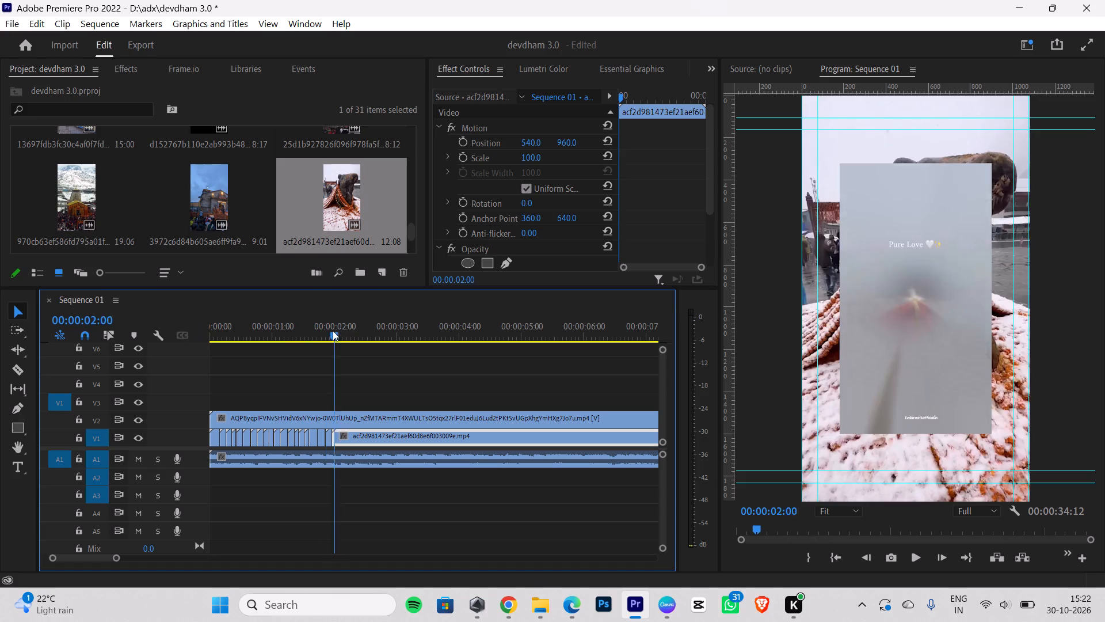
pyautogui.moveTo(333, 331); pyautogui.dragTo(324, 335)
pyautogui.press('Right')
pyautogui.press('Right')
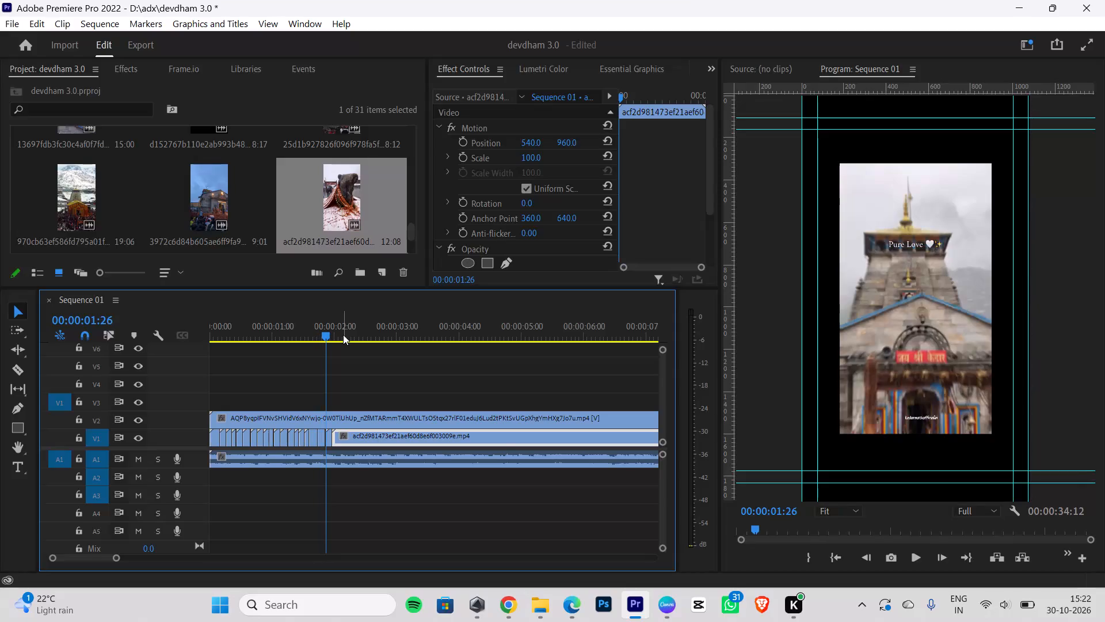
pyautogui.press('Right')
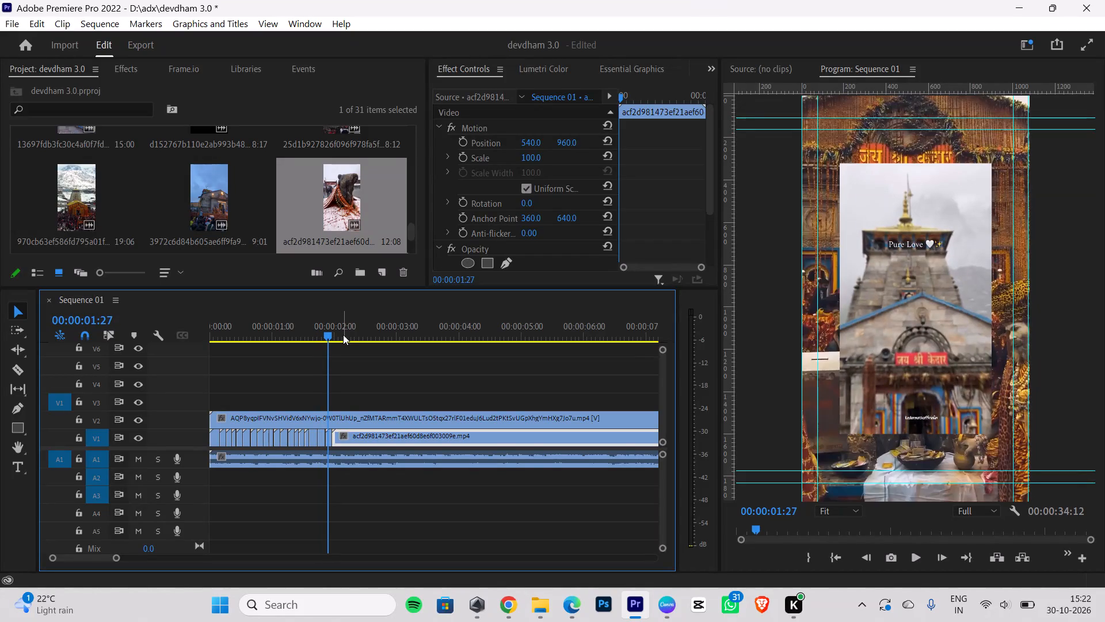
pyautogui.press('Left')
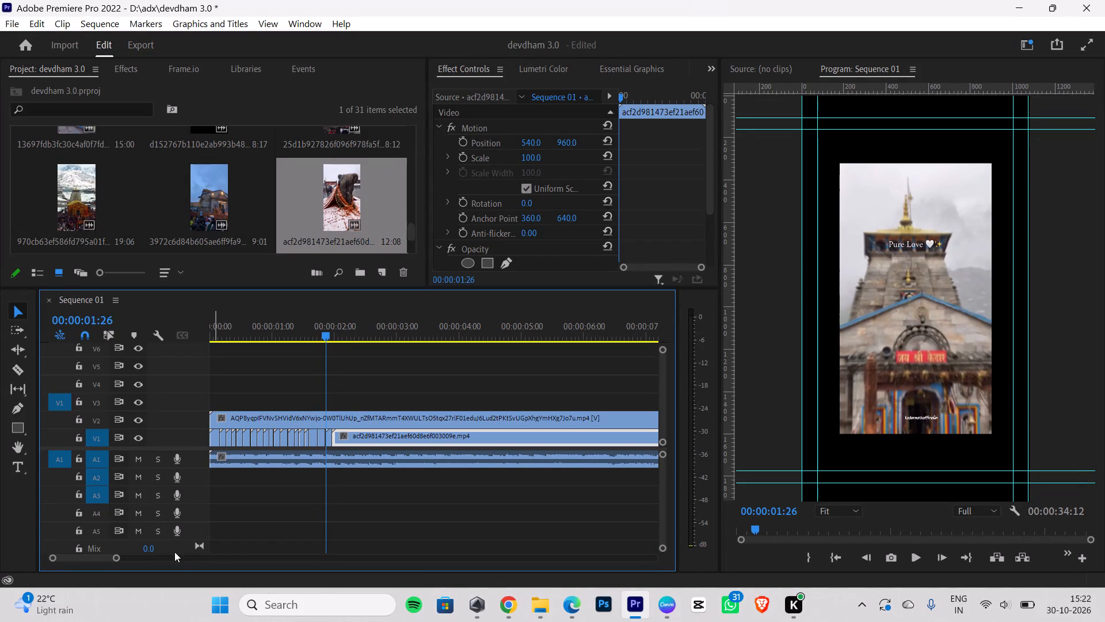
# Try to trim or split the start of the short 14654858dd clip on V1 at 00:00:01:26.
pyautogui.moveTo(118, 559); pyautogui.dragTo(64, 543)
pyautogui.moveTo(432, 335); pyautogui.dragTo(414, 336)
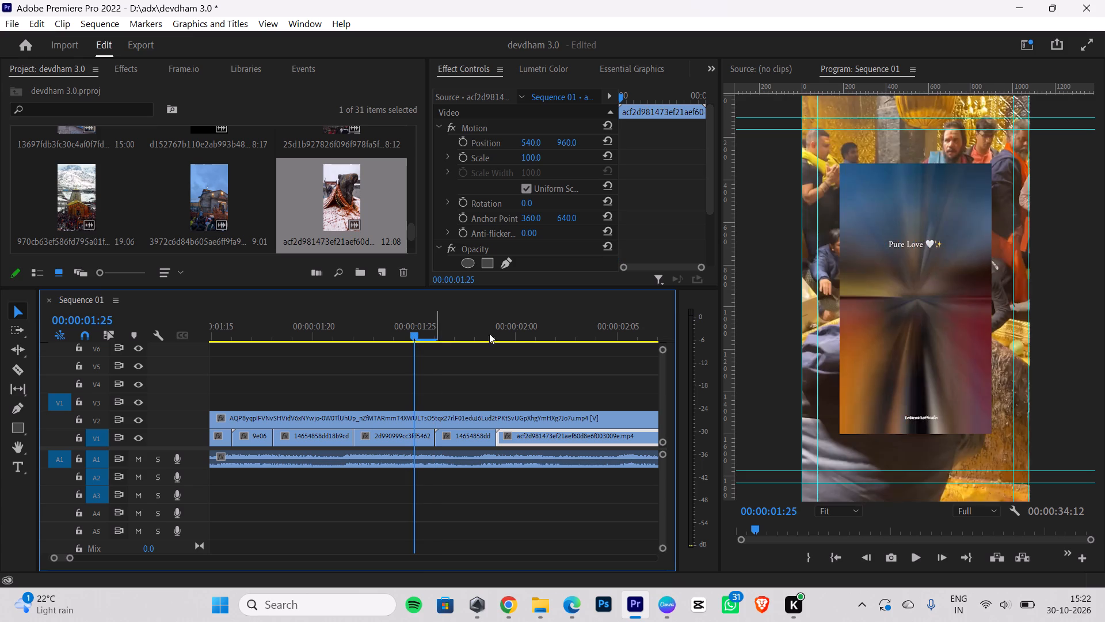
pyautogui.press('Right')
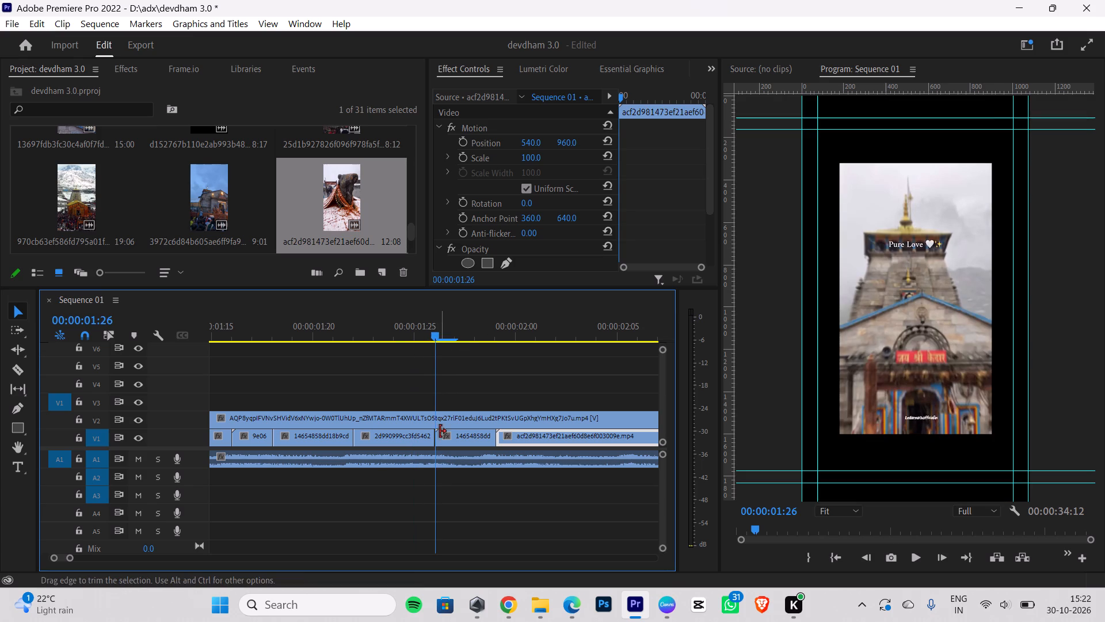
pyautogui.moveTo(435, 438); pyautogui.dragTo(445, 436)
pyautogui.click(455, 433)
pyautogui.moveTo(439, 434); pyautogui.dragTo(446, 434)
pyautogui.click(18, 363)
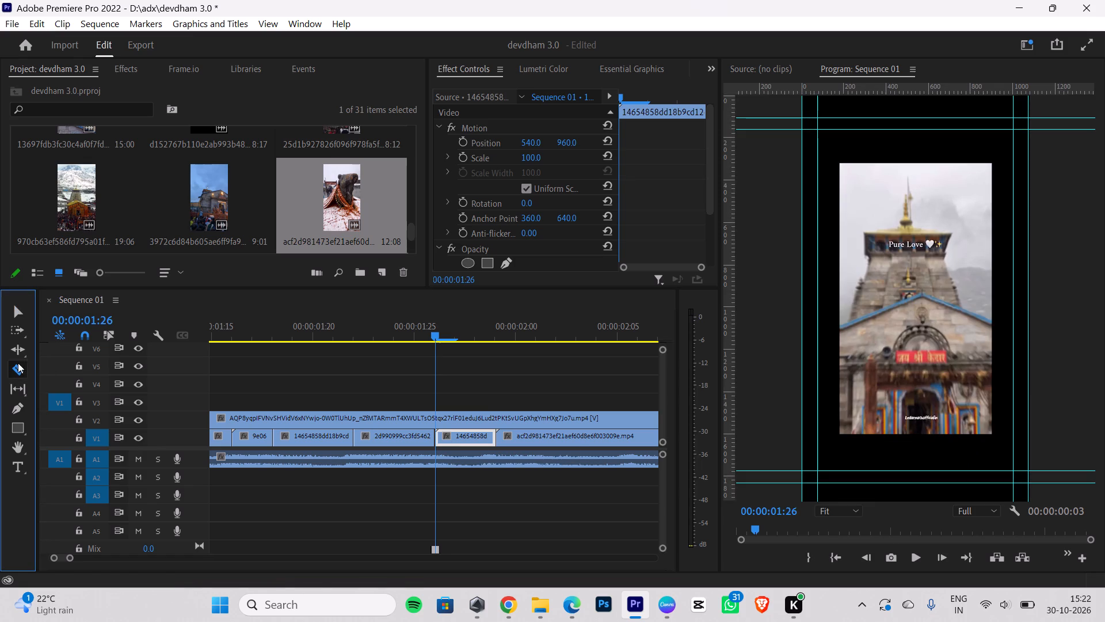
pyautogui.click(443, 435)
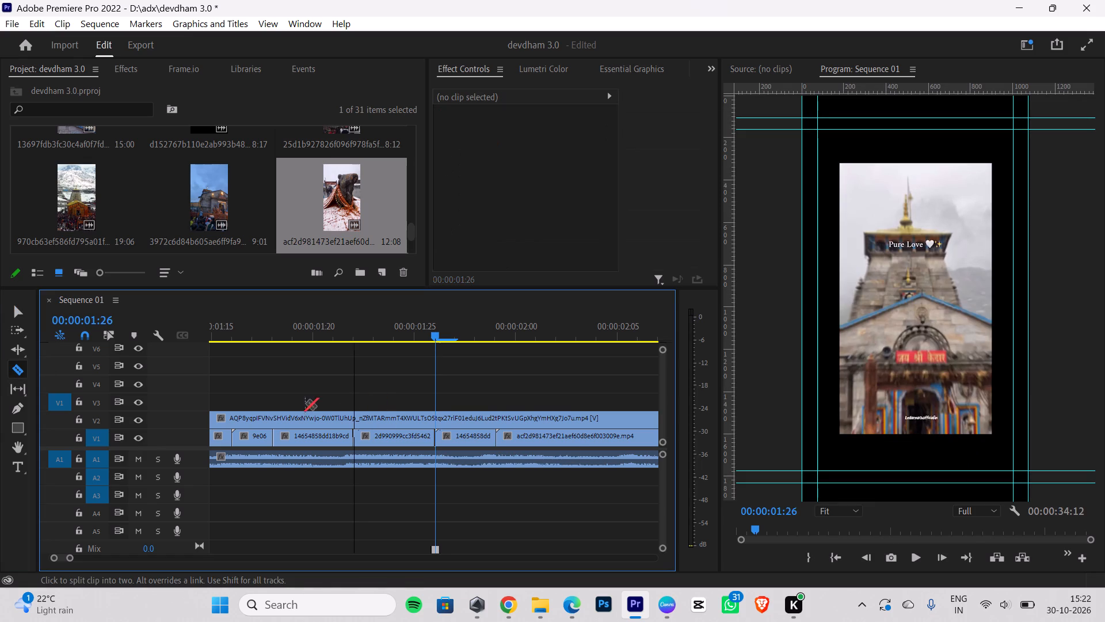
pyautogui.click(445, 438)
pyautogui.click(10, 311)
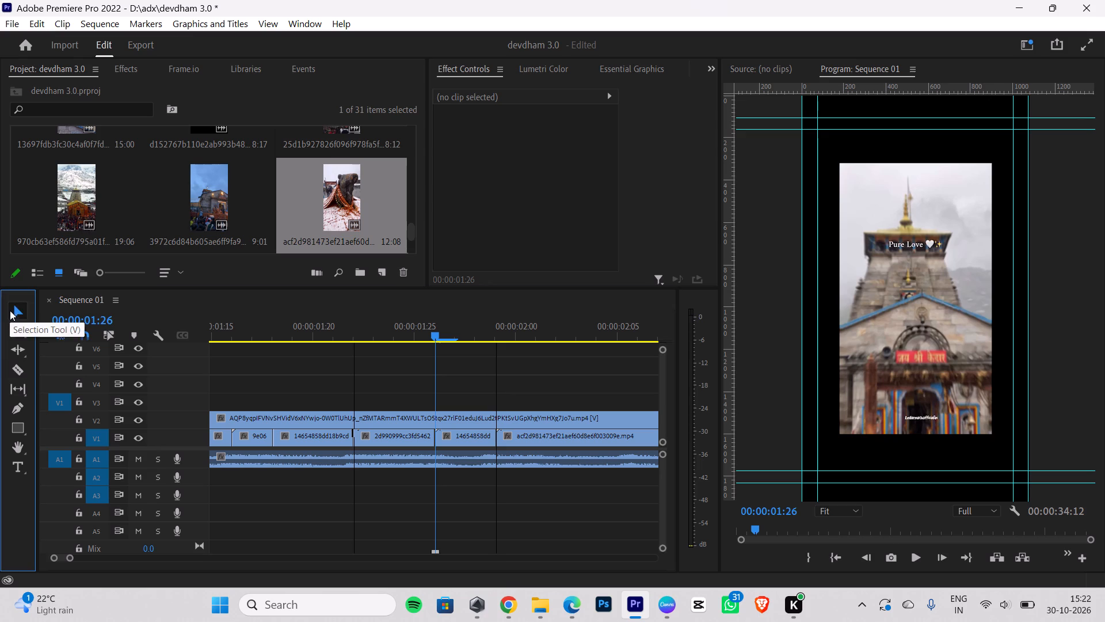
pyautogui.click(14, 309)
# Split the short 14654858dd clip on V1 at 00:00:01:27, delete its opening frame and move the remainder back to 00:00:01:26.
pyautogui.press('space')
pyautogui.press('space')
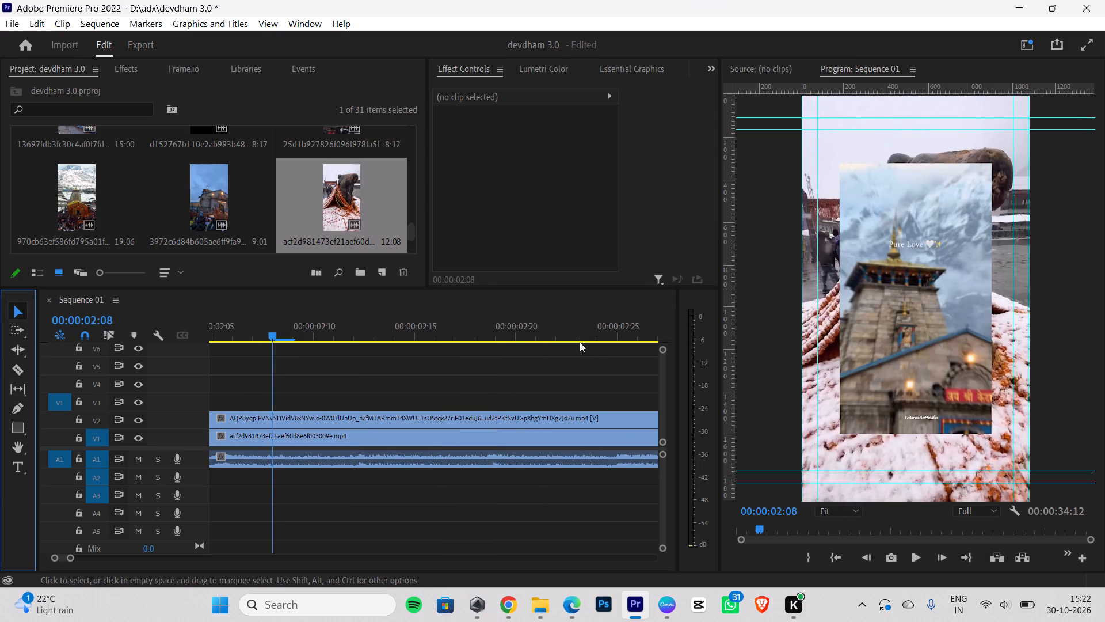
pyautogui.moveTo(264, 328); pyautogui.dragTo(129, 349)
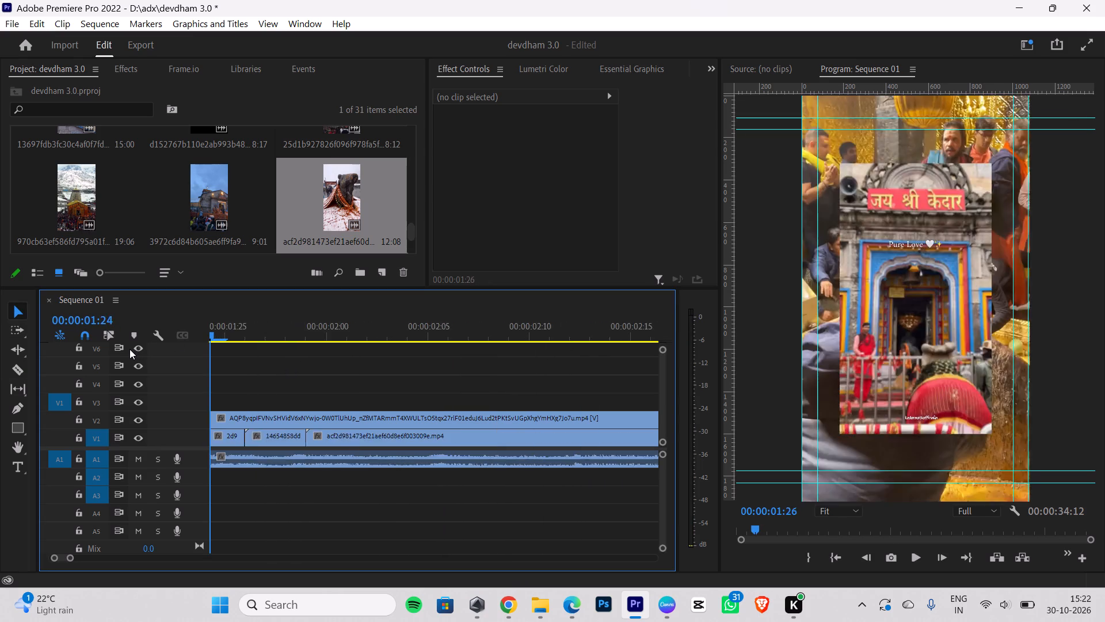
pyautogui.moveTo(129, 349); pyautogui.dragTo(289, 350)
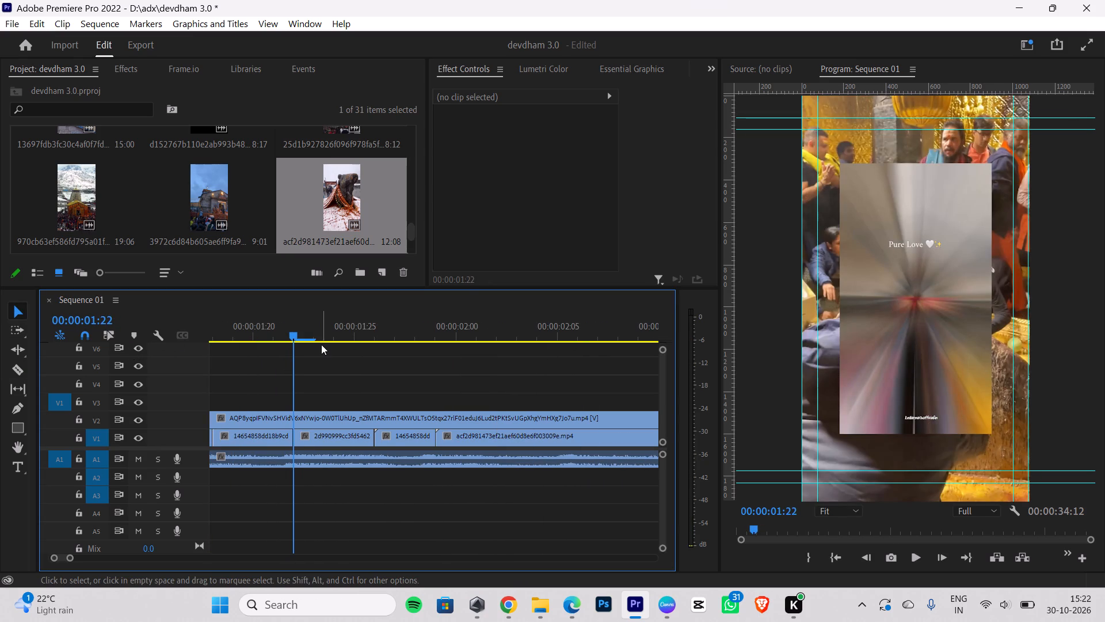
pyautogui.press('Right')
pyautogui.press('Right')
pyautogui.press('Right')
pyautogui.press('Right')
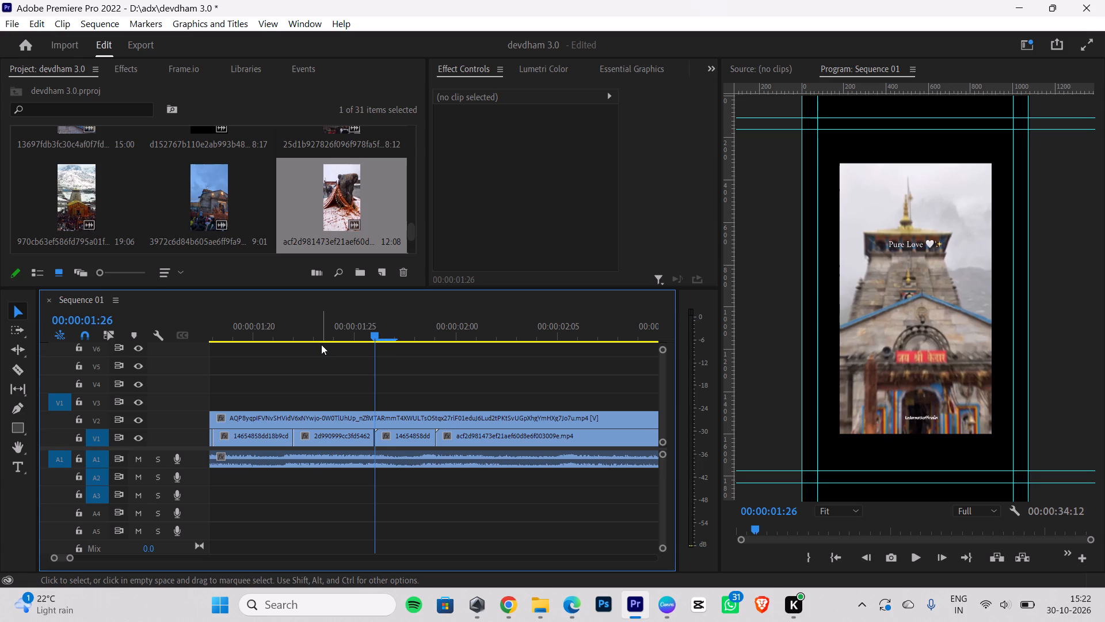
pyautogui.press('Right')
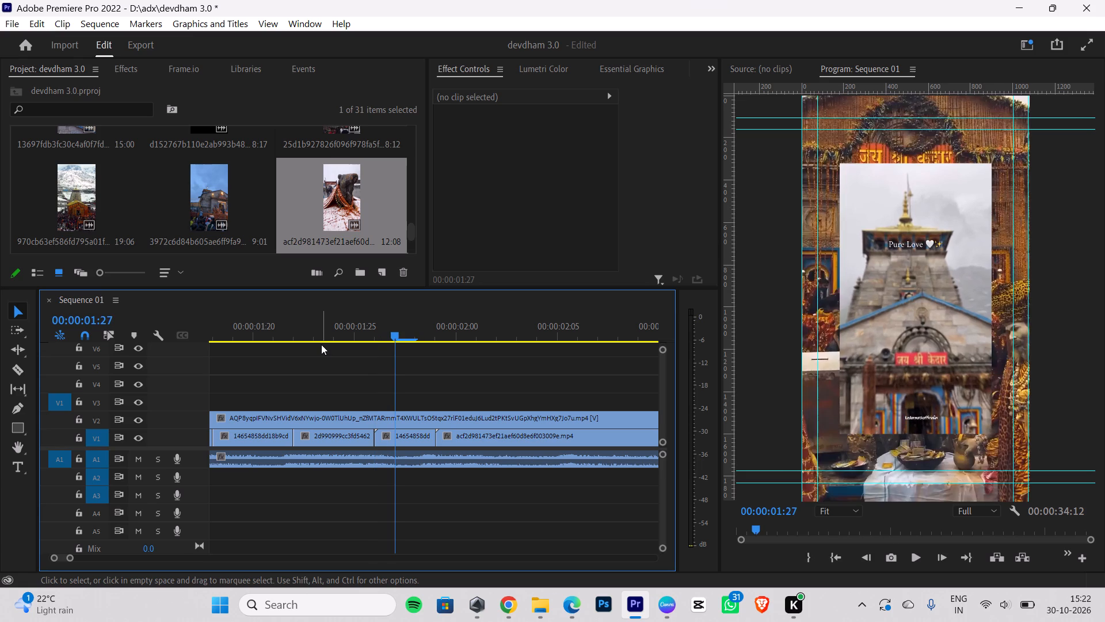
pyautogui.click(19, 369)
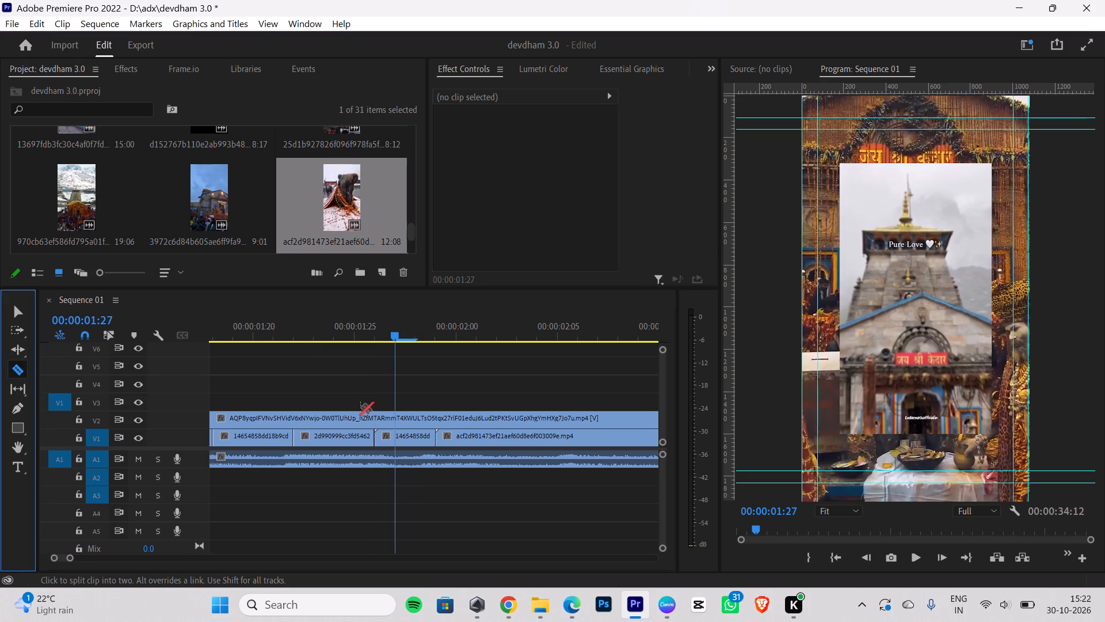
pyautogui.click(395, 435)
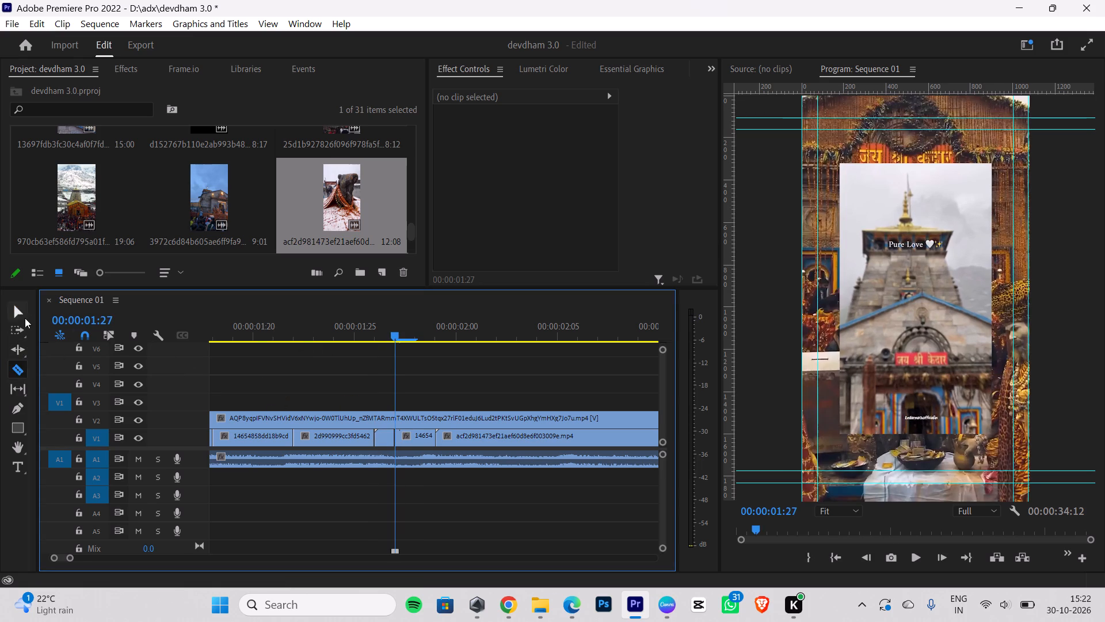
pyautogui.click(22, 305)
pyautogui.click(386, 435)
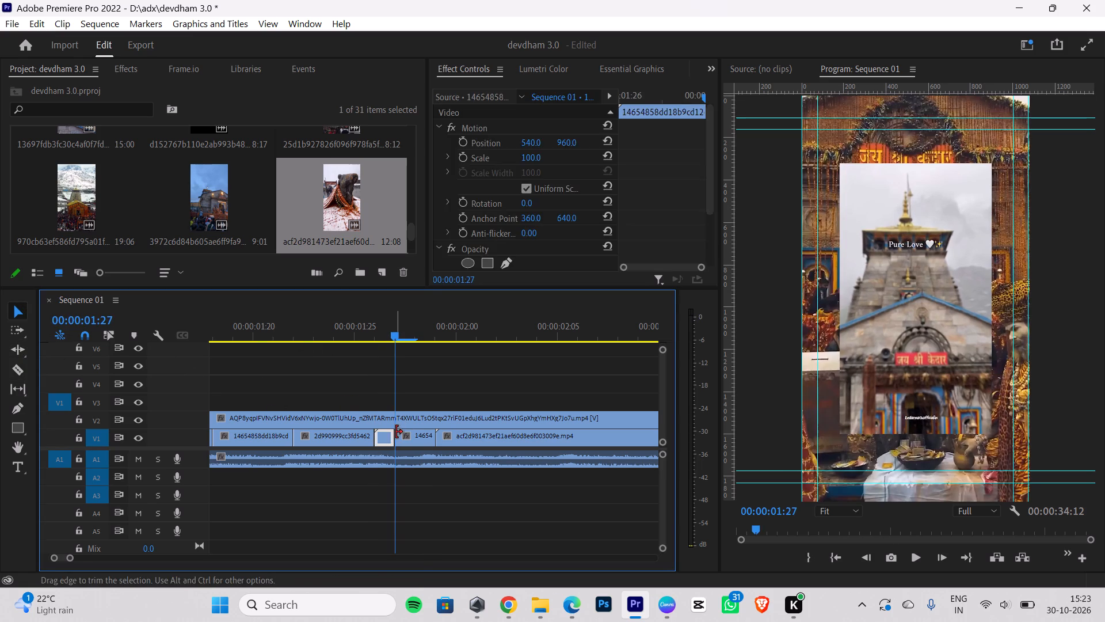
pyautogui.press('BackSpace')
pyautogui.moveTo(409, 435); pyautogui.dragTo(393, 435)
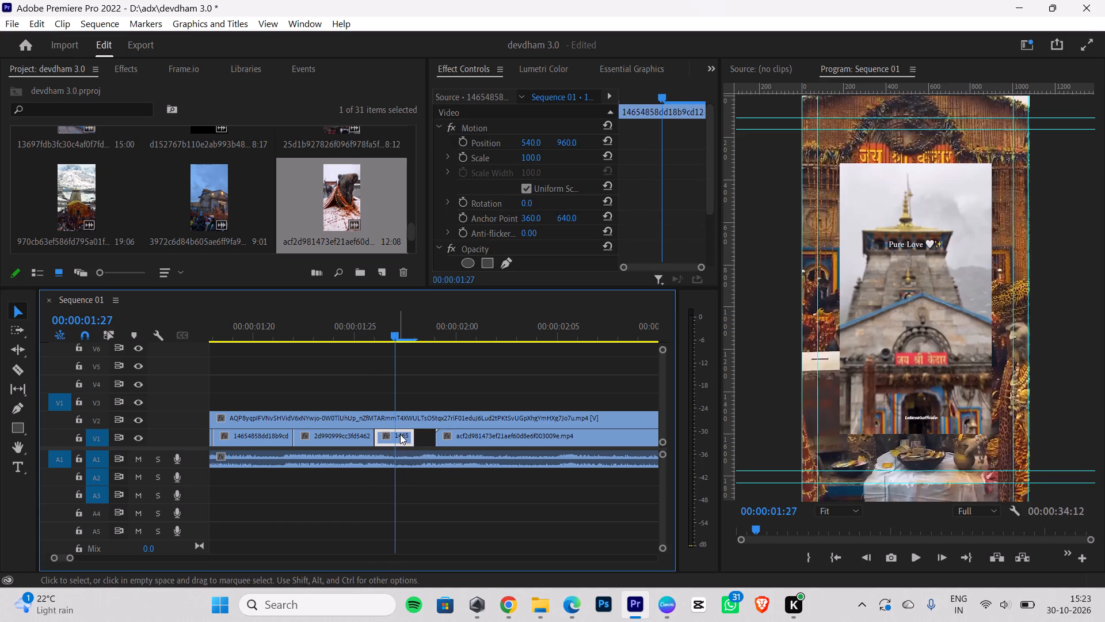
# Extend the end of the short 14654858dd clip on V1 to 00:00:01:29, closing the gap before the acf2d981473ef21aef60d8e6f003009e clip.
pyautogui.moveTo(410, 433); pyautogui.dragTo(428, 433)
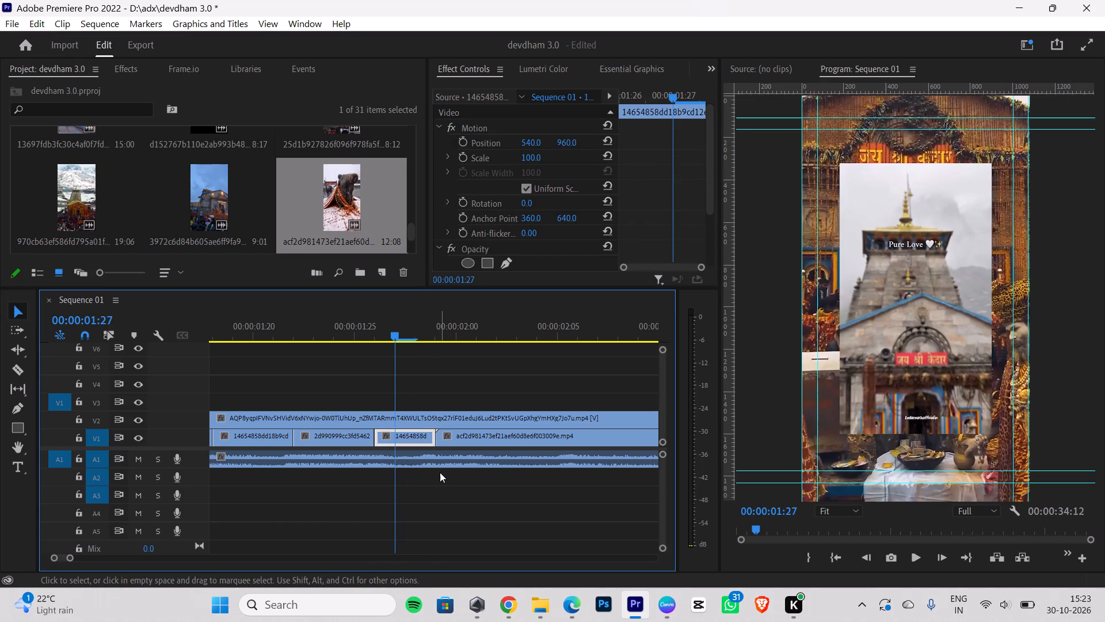
pyautogui.press('Right')
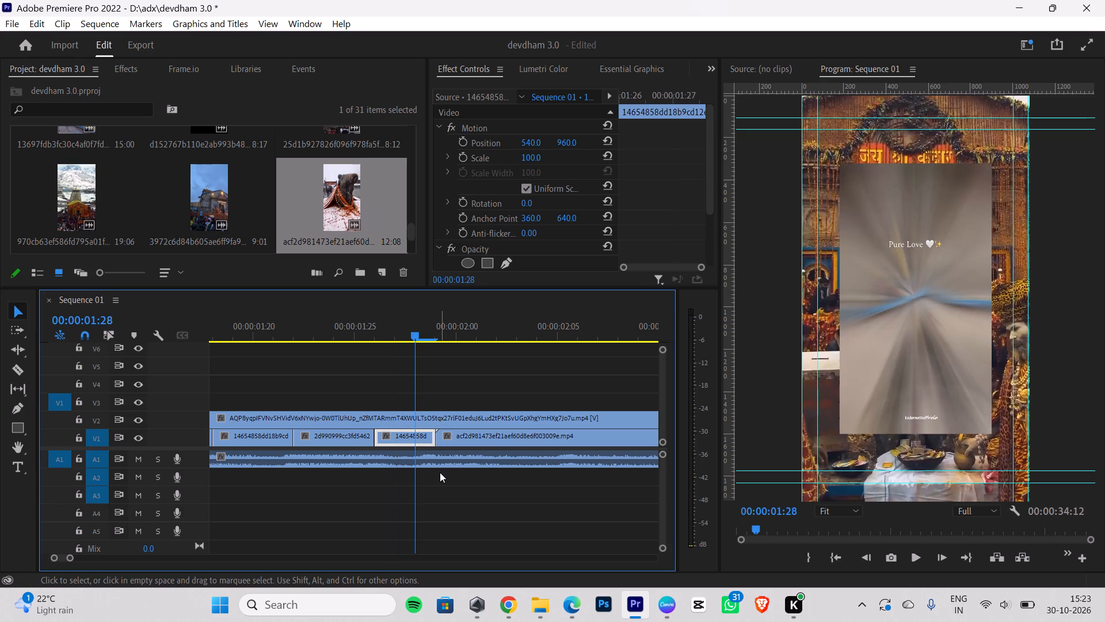
pyautogui.press('Right')
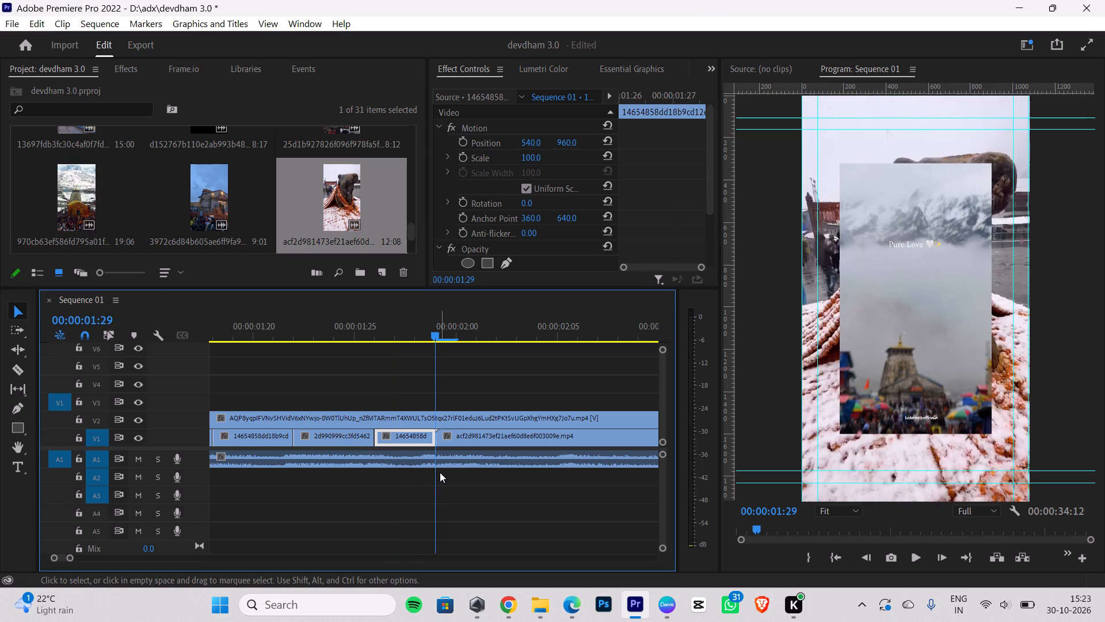
pyautogui.press('Left')
pyautogui.press('Left')
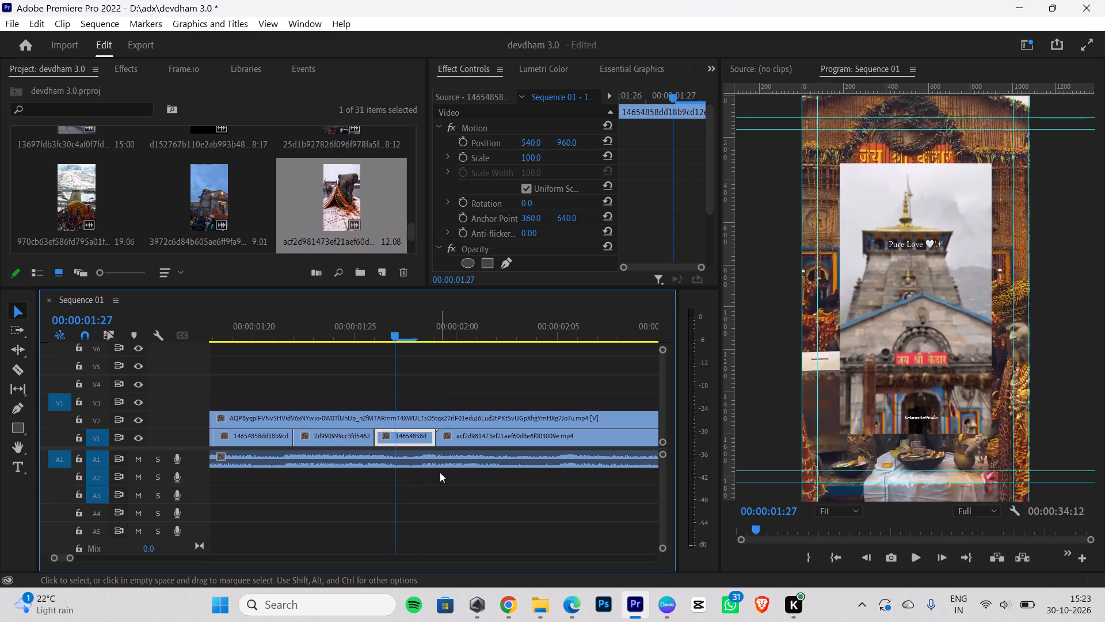
# Split the acf2d981473ef21aef60d8e6f003009e clip on V1 at 00:00:02:02, matching the overlay's cut, and delete the remainder.
pyautogui.press('Right')
pyautogui.press('Right')
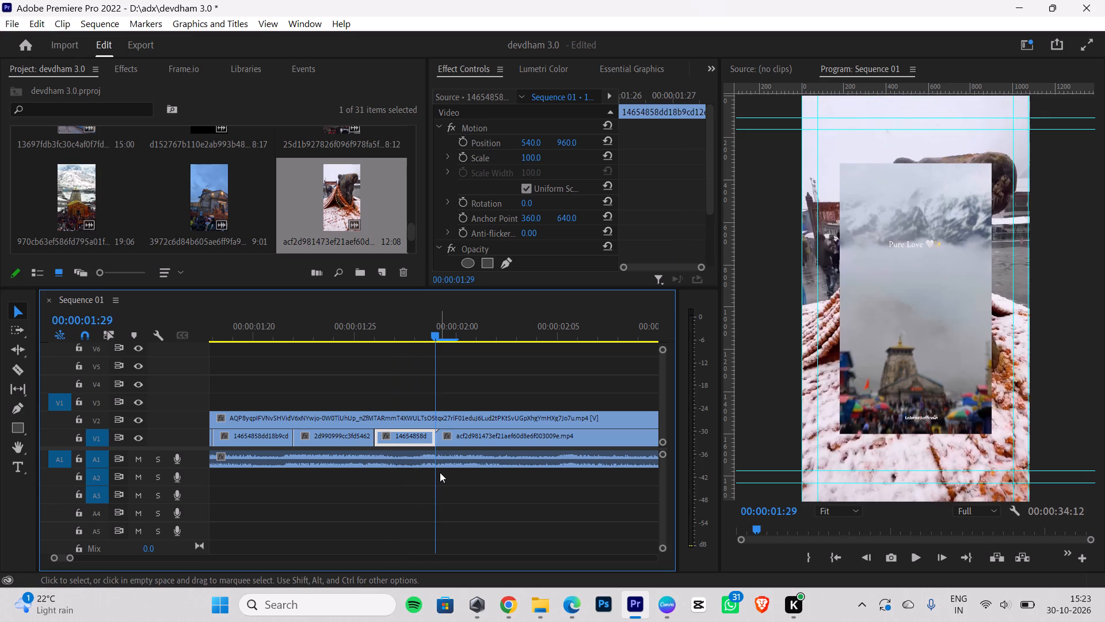
pyautogui.press('Right')
pyautogui.press('Right')
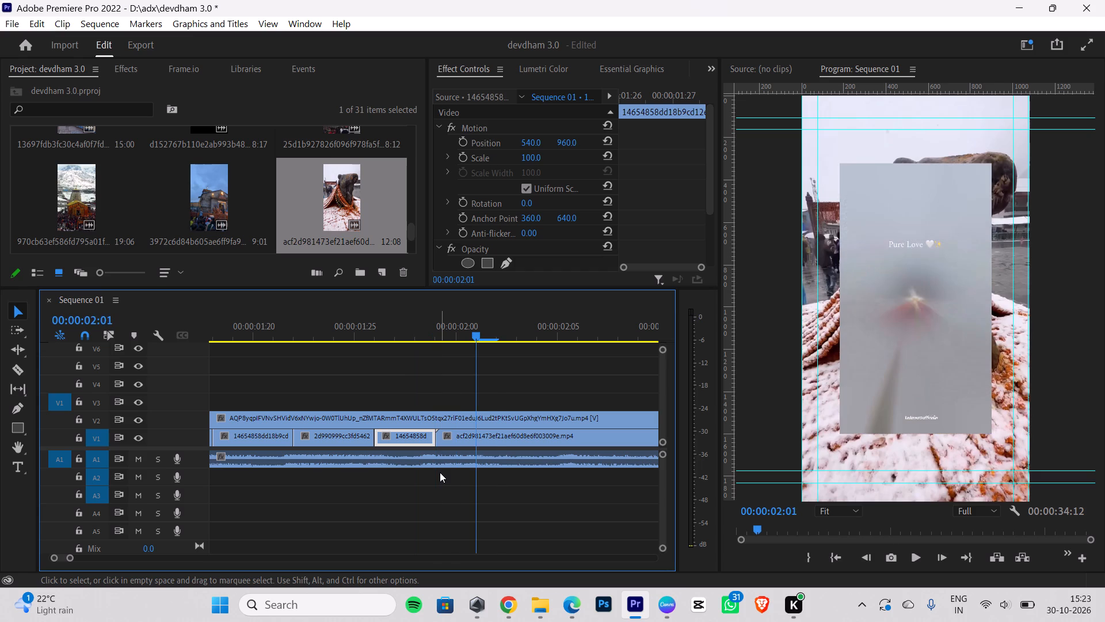
pyautogui.press('Right')
pyautogui.press('Left')
pyautogui.press('Right')
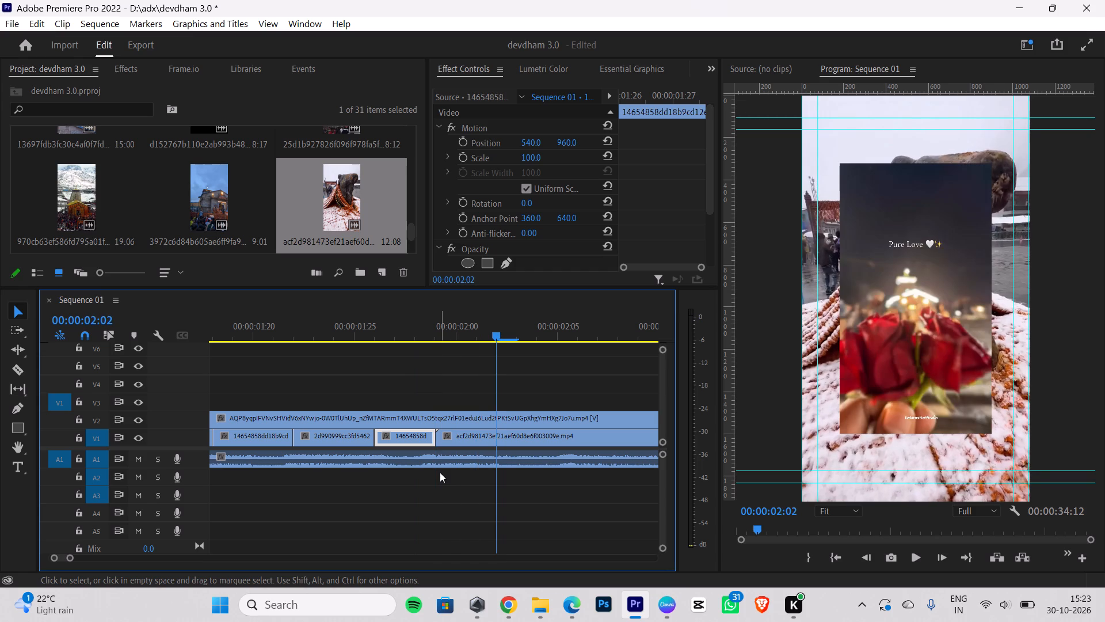
pyautogui.click(14, 366)
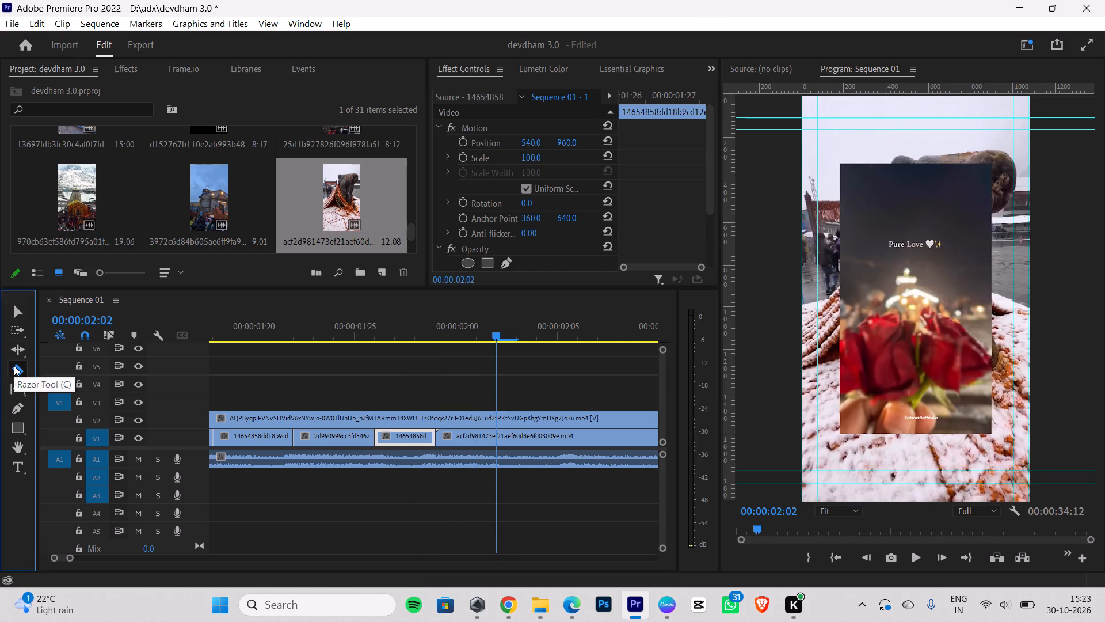
pyautogui.click(498, 436)
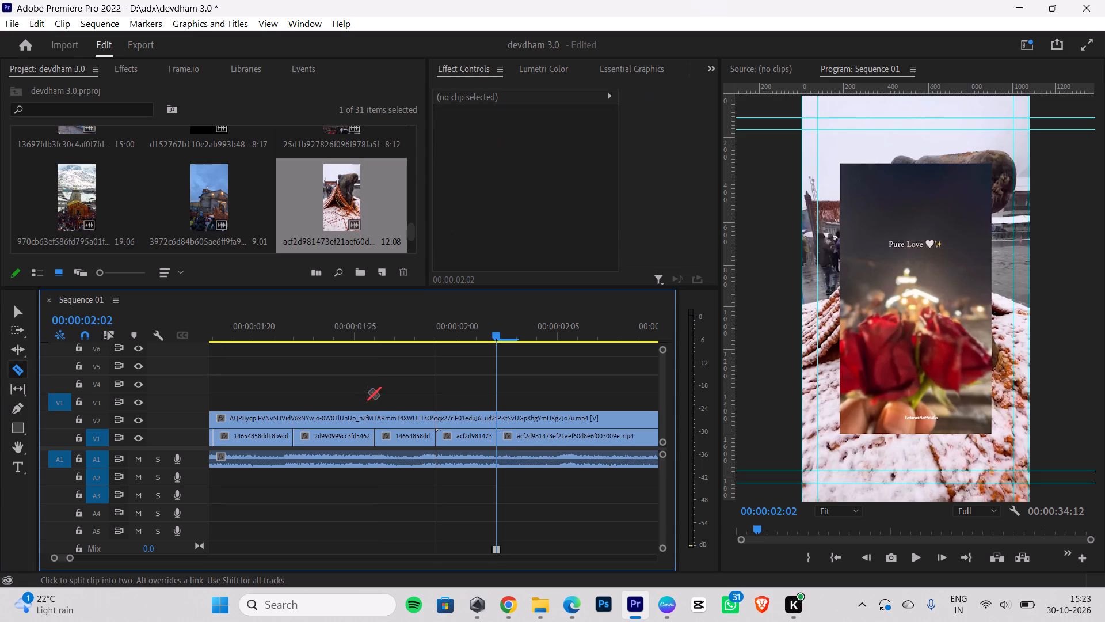
pyautogui.click(13, 310)
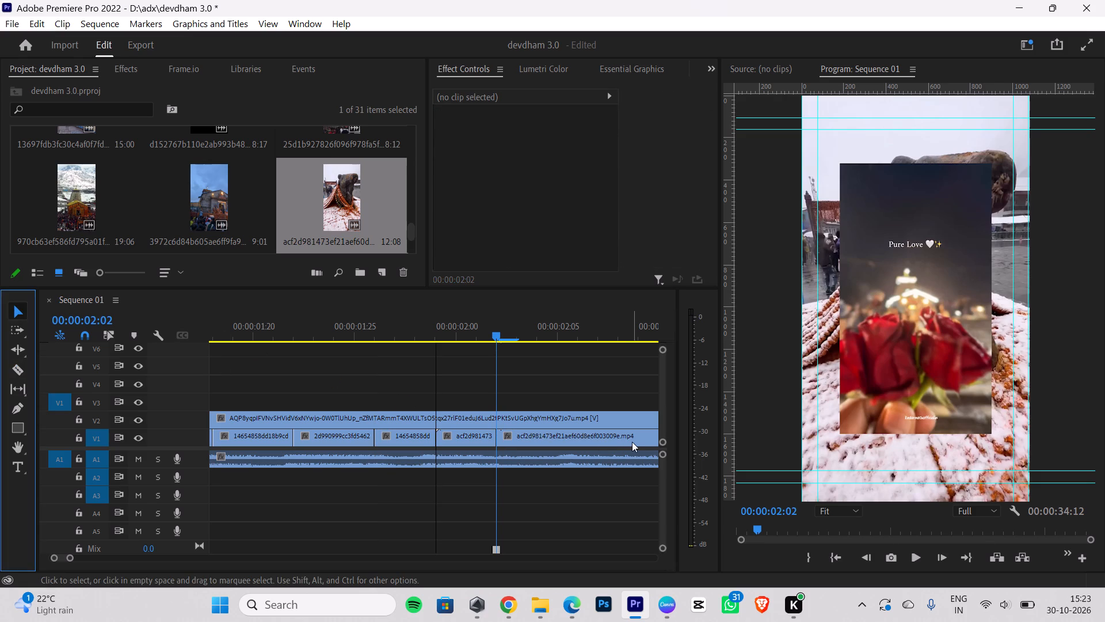
pyautogui.click(632, 442)
pyautogui.press('BackSpace')
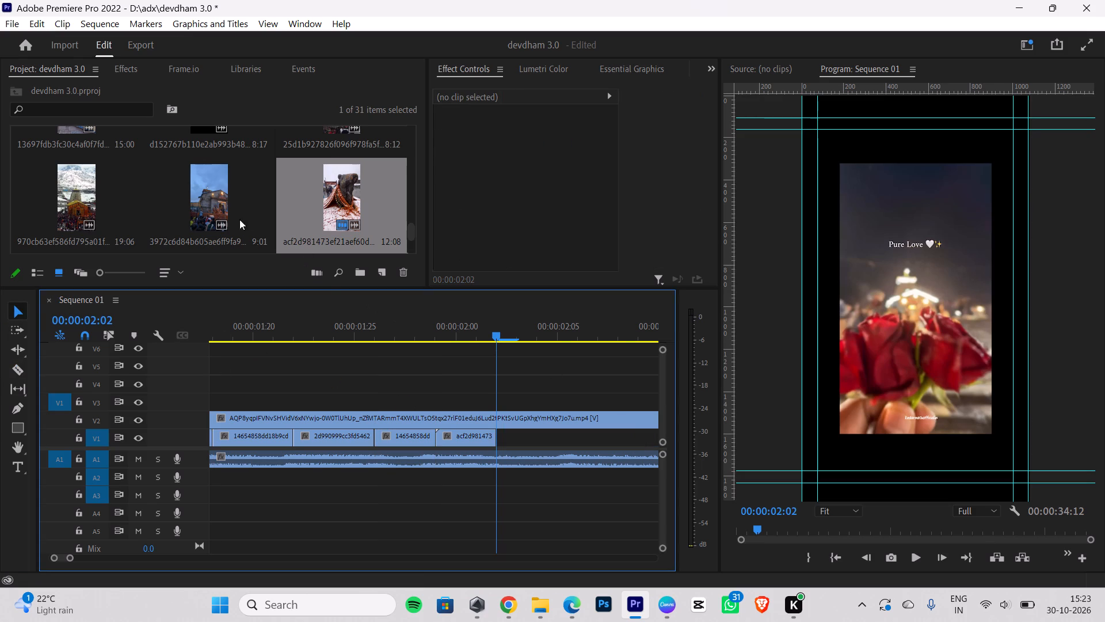
# Add the 3972c6d84b605ae6ff9fa9b6feed6635 clip without its audio to V1 at 00:00:02:02 and scale it to the frame size.
pyautogui.moveTo(205, 194); pyautogui.dragTo(525, 392)
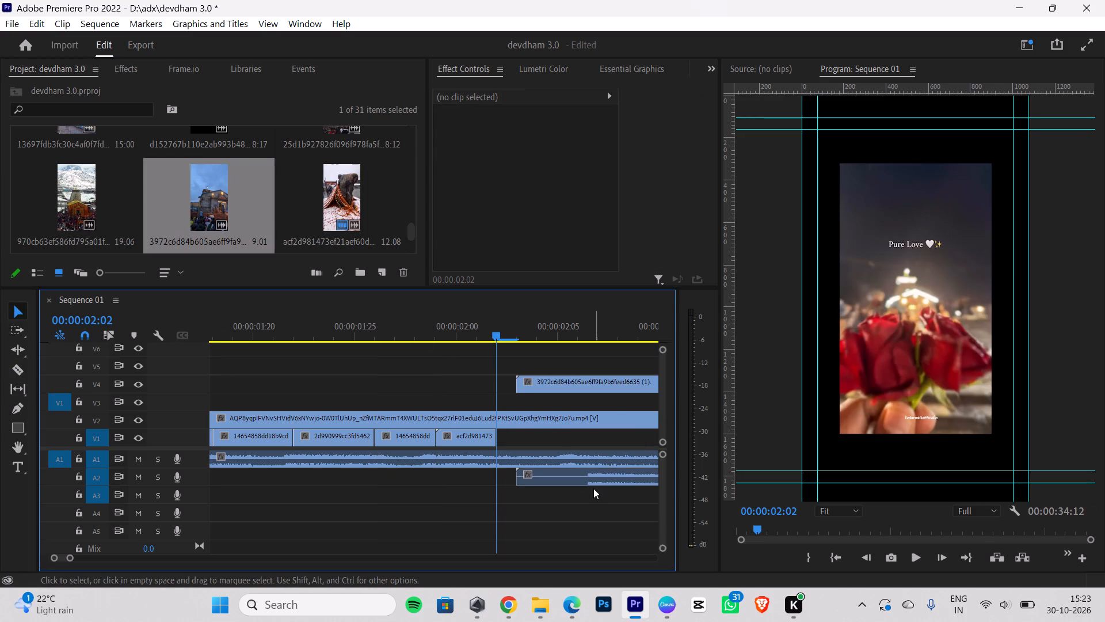
pyautogui.click(593, 486)
pyautogui.click(596, 480)
pyautogui.press('BackSpace')
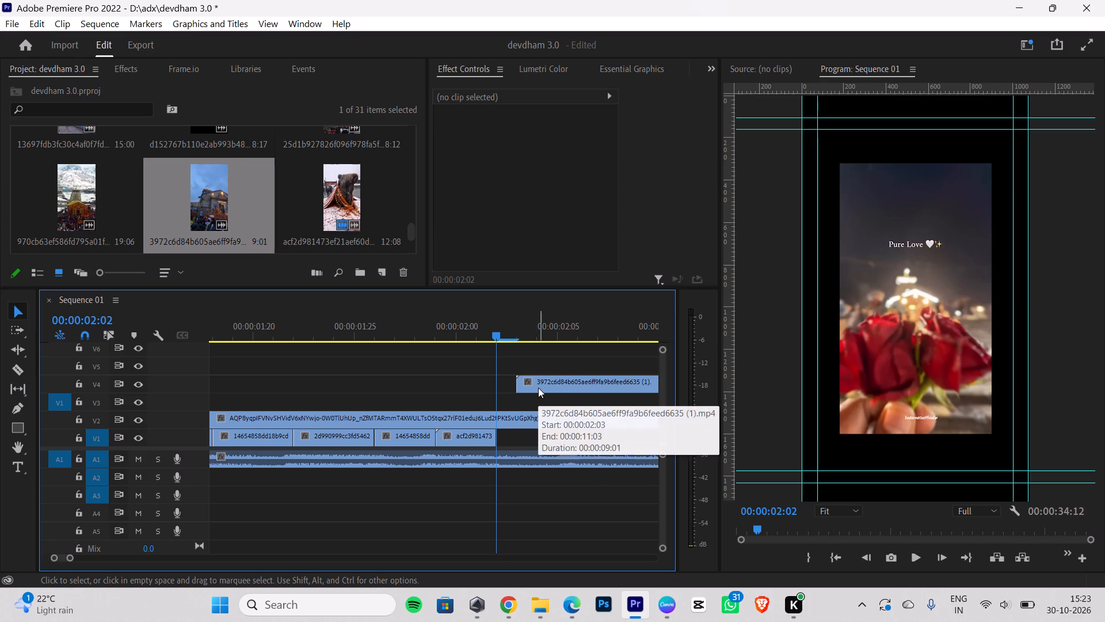
pyautogui.moveTo(553, 380); pyautogui.dragTo(532, 421)
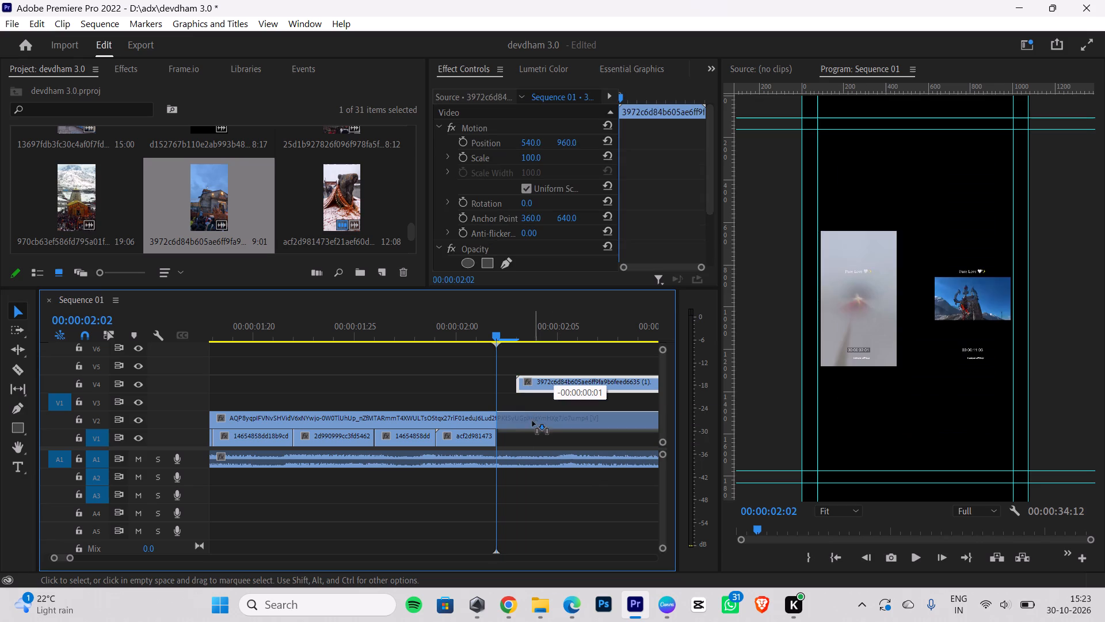
pyautogui.moveTo(532, 421); pyautogui.dragTo(531, 429)
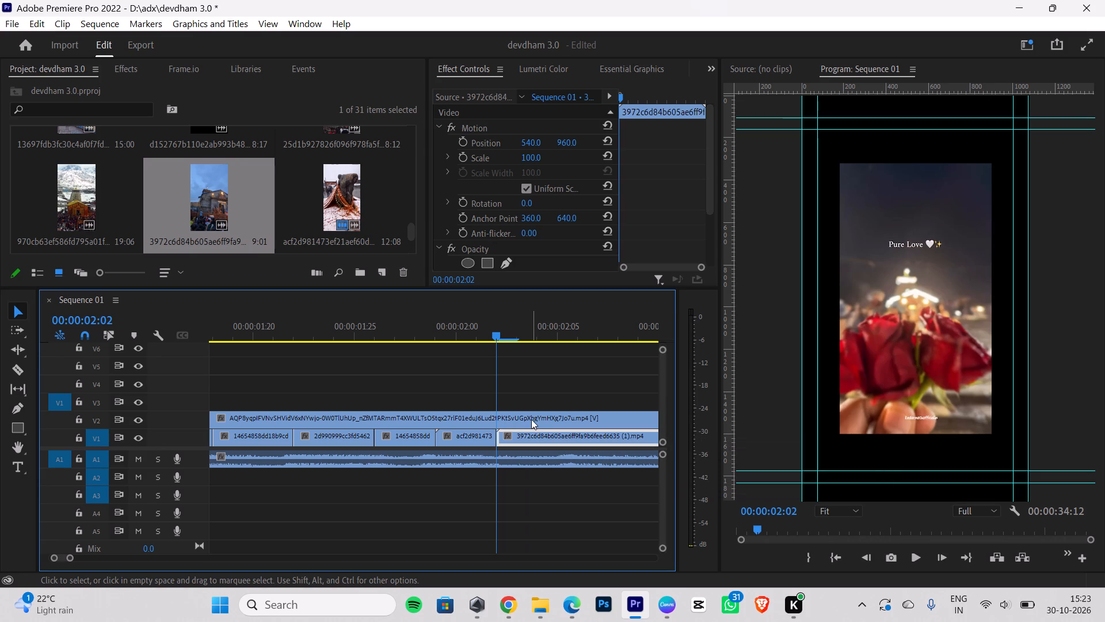
pyautogui.rightClick(531, 430)
pyautogui.click(606, 554)
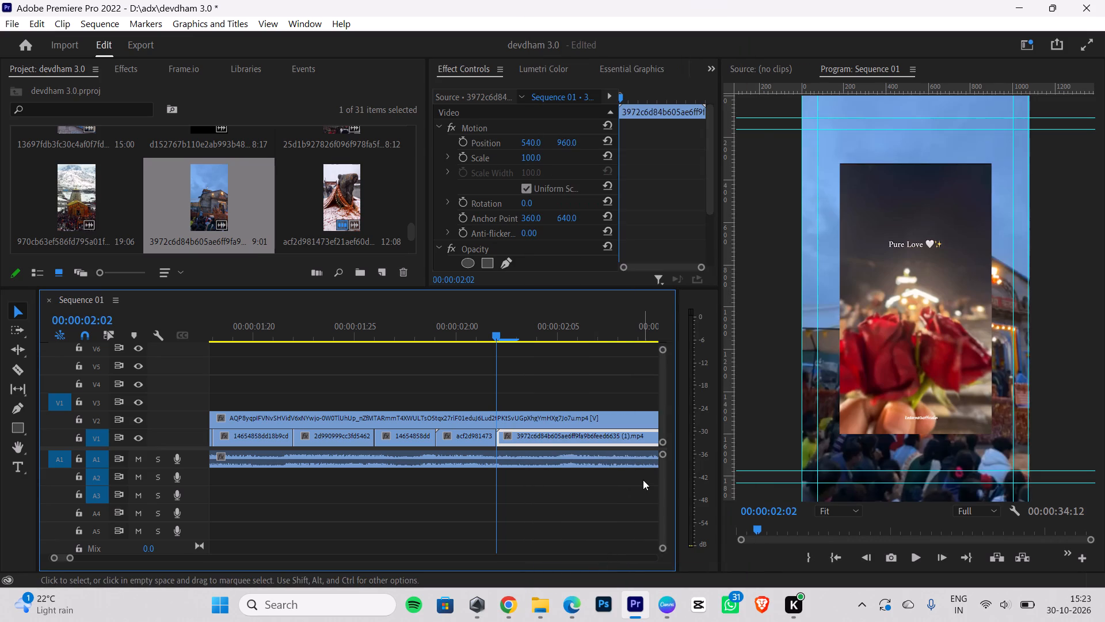
# Split the 3972c6d84b605ae6ff9fa9b6feed6635 clip on V1 at 00:00:02:05, where the overlay changes shot, and delete the remainder.
pyautogui.press('Right')
pyautogui.press('Right')
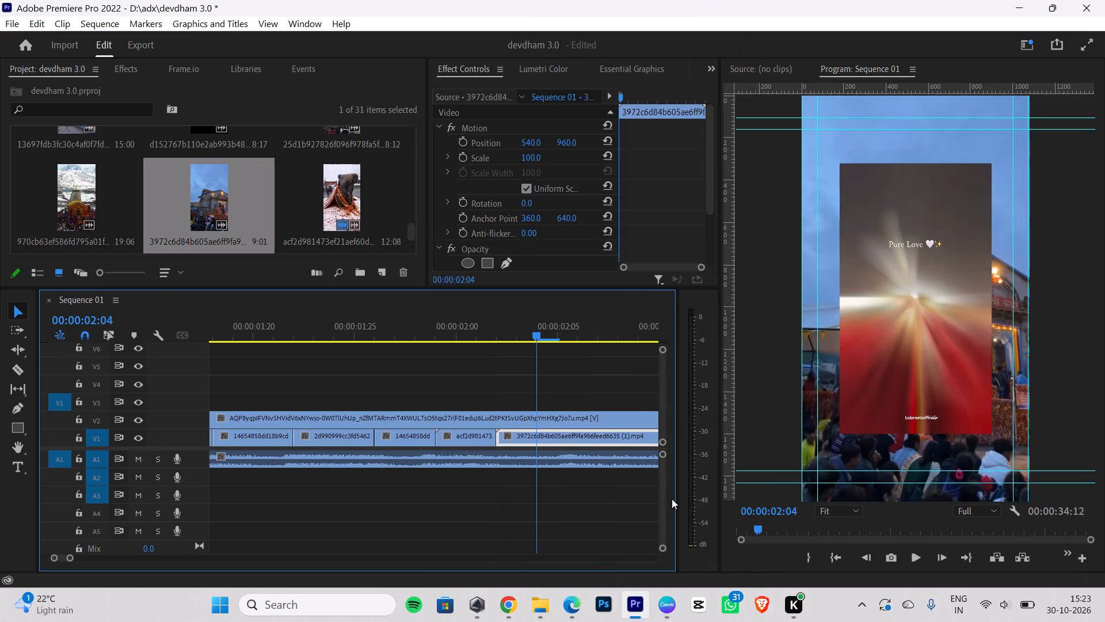
pyautogui.press('Right')
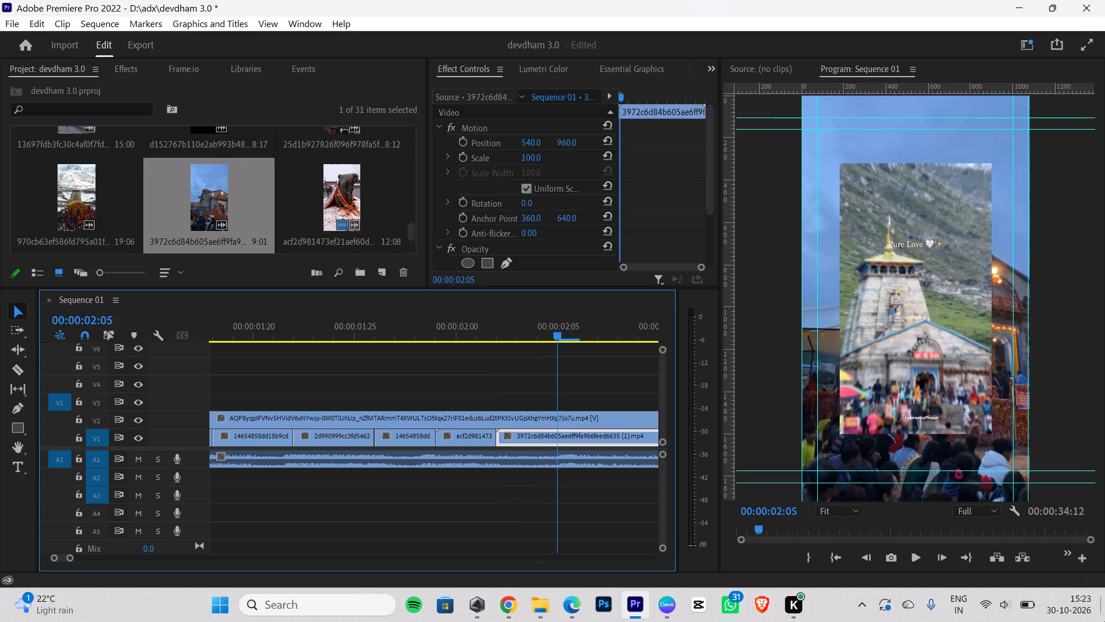
pyautogui.click(18, 371)
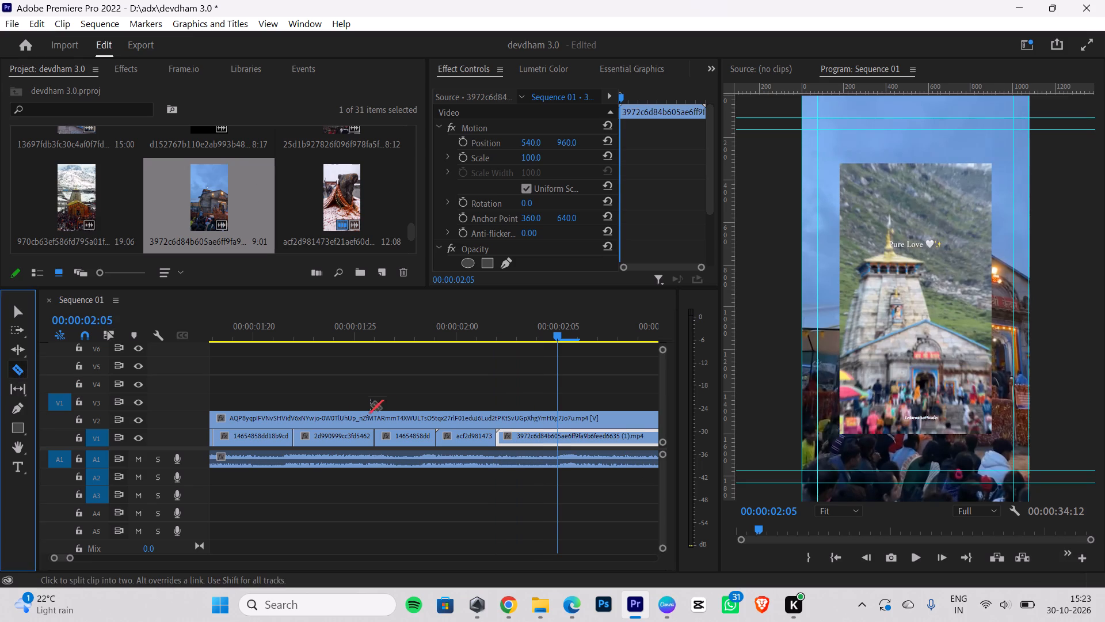
pyautogui.click(559, 432)
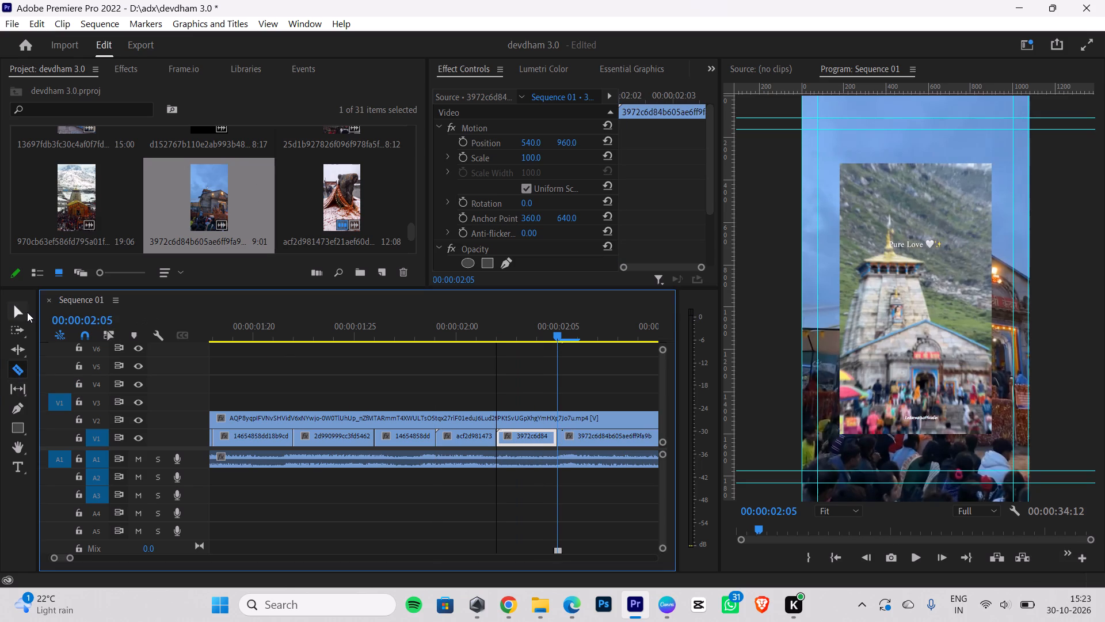
pyautogui.click(25, 312)
pyautogui.click(607, 443)
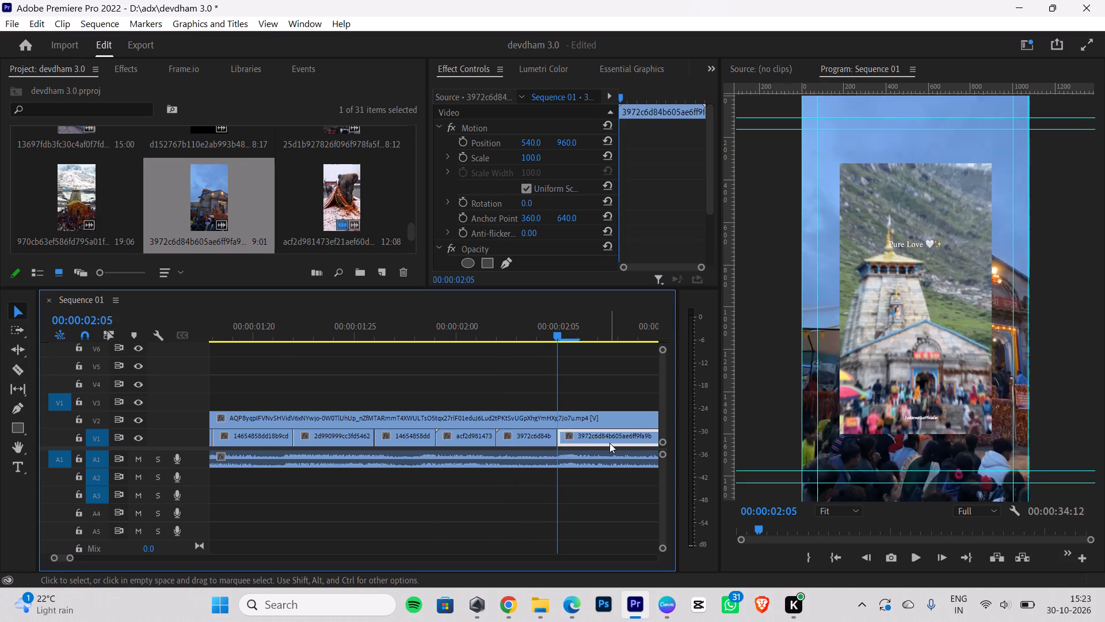
pyautogui.press('BackSpace')
# Add the 25d1b927826f096f978fa5f clip without its audio to V1 at 00:00:02:05 and scale it to the frame size.
pyautogui.scroll(1, 328, 214)
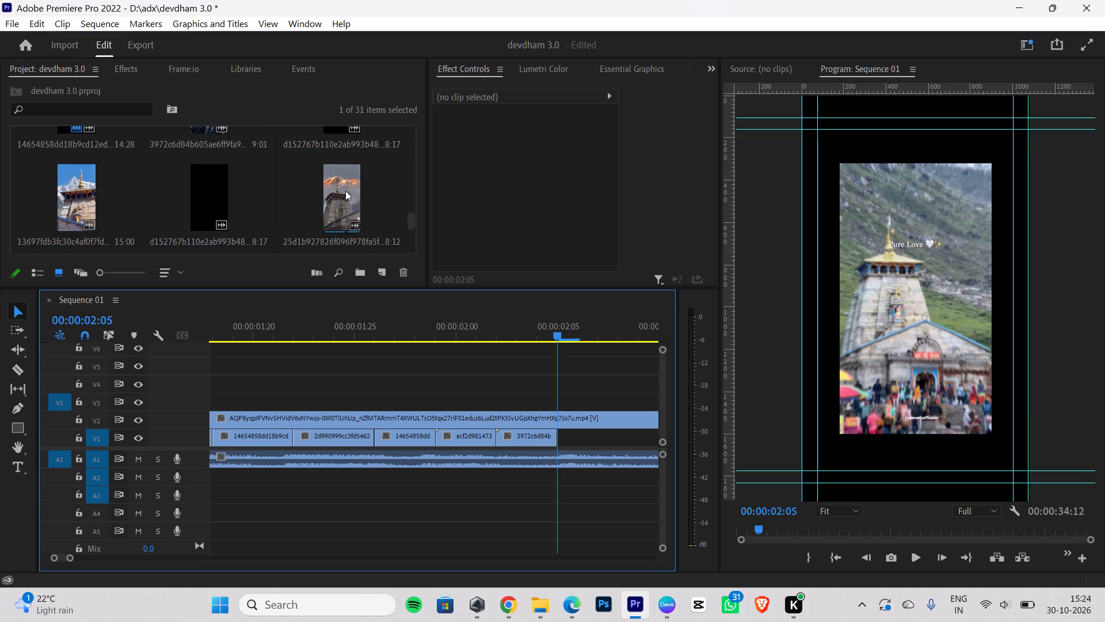
pyautogui.moveTo(345, 191); pyautogui.dragTo(568, 380)
pyautogui.click(602, 480)
pyautogui.press('BackSpace')
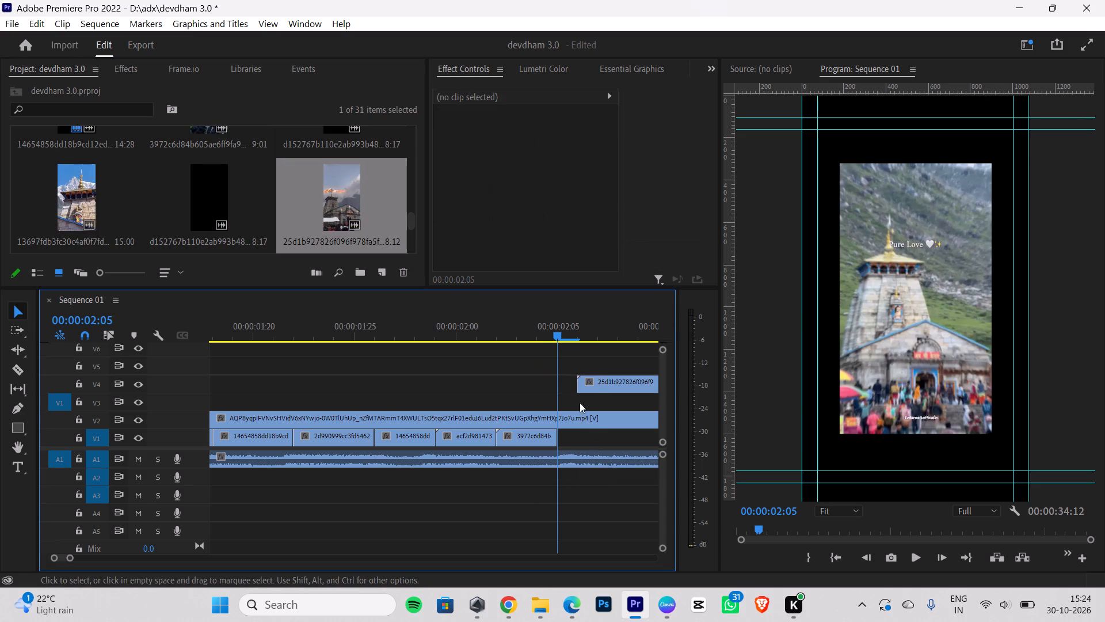
pyautogui.moveTo(612, 384); pyautogui.dragTo(592, 433)
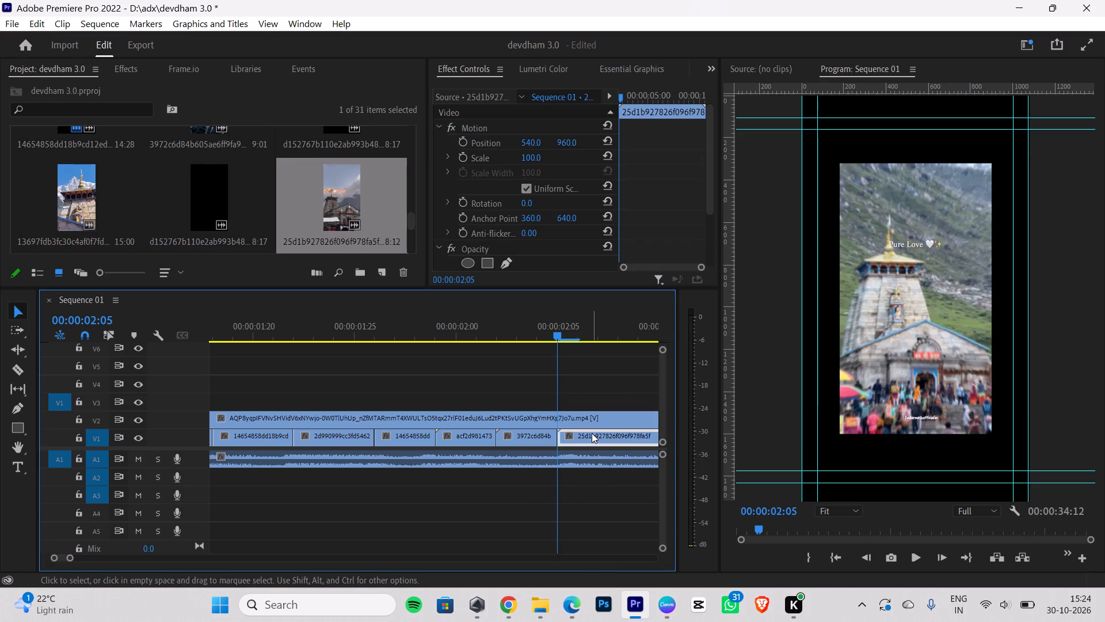
pyautogui.rightClick(595, 438)
pyautogui.click(636, 553)
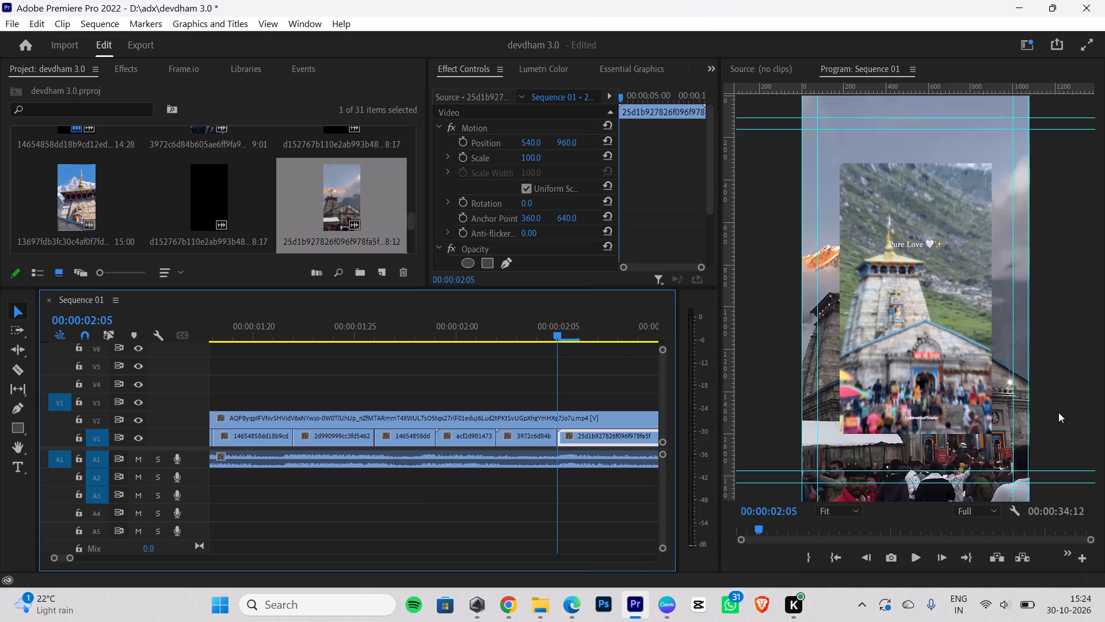
# Split the 25d1b927826f096f978fa5f clip on V1 at 00:00:02:08, matching the overlay's next shot, and delete the remainder.
pyautogui.press('Right')
pyautogui.press('Right')
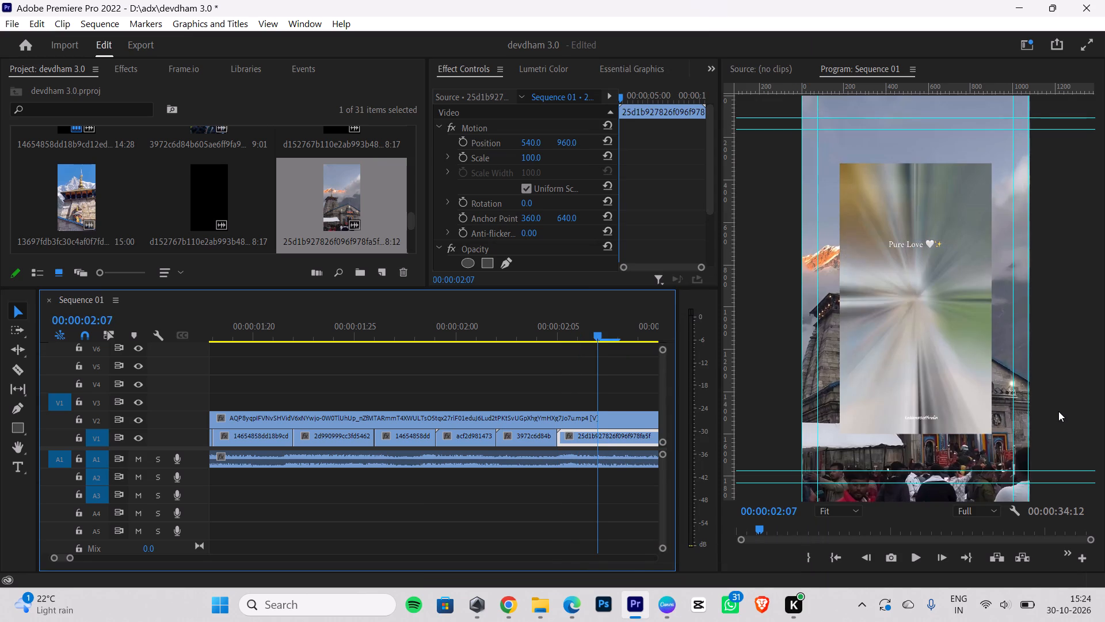
pyautogui.press('Right')
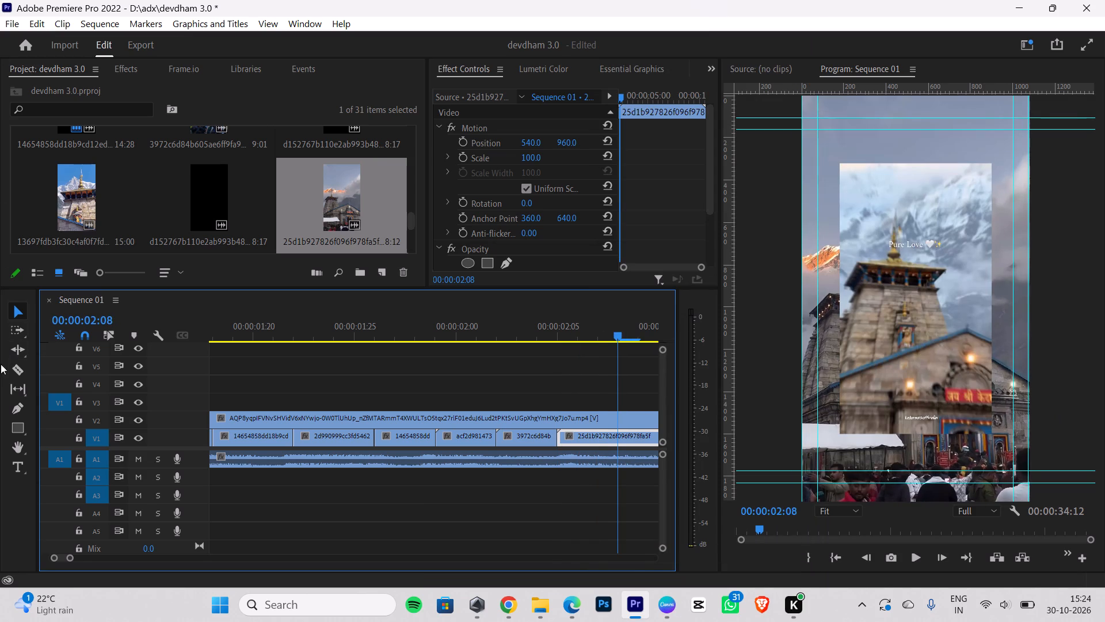
pyautogui.click(14, 362)
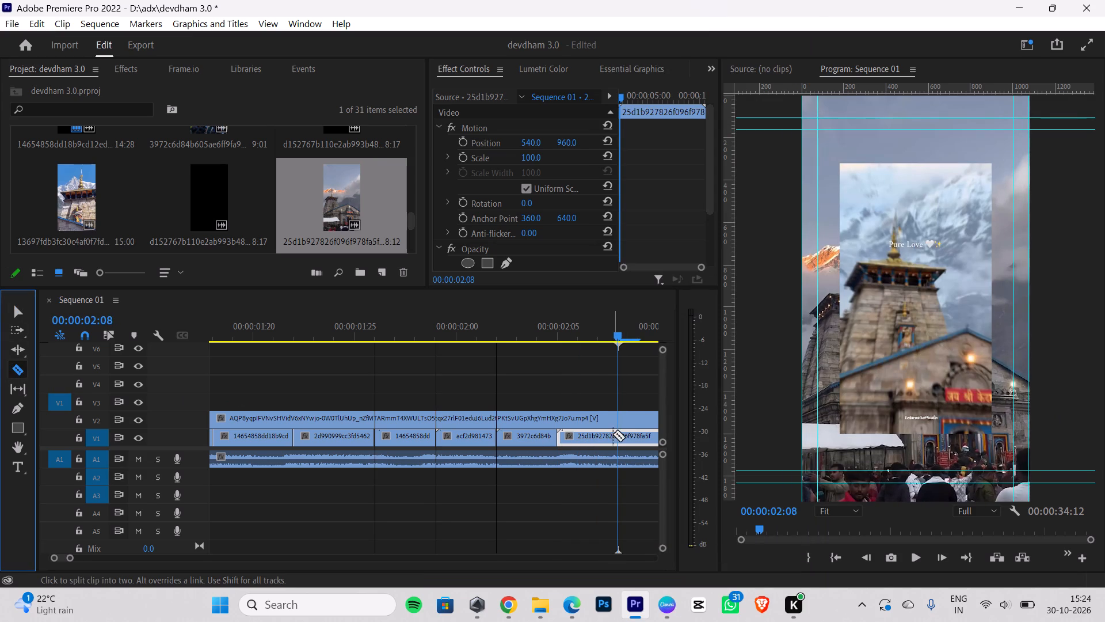
pyautogui.click(618, 433)
pyautogui.click(16, 310)
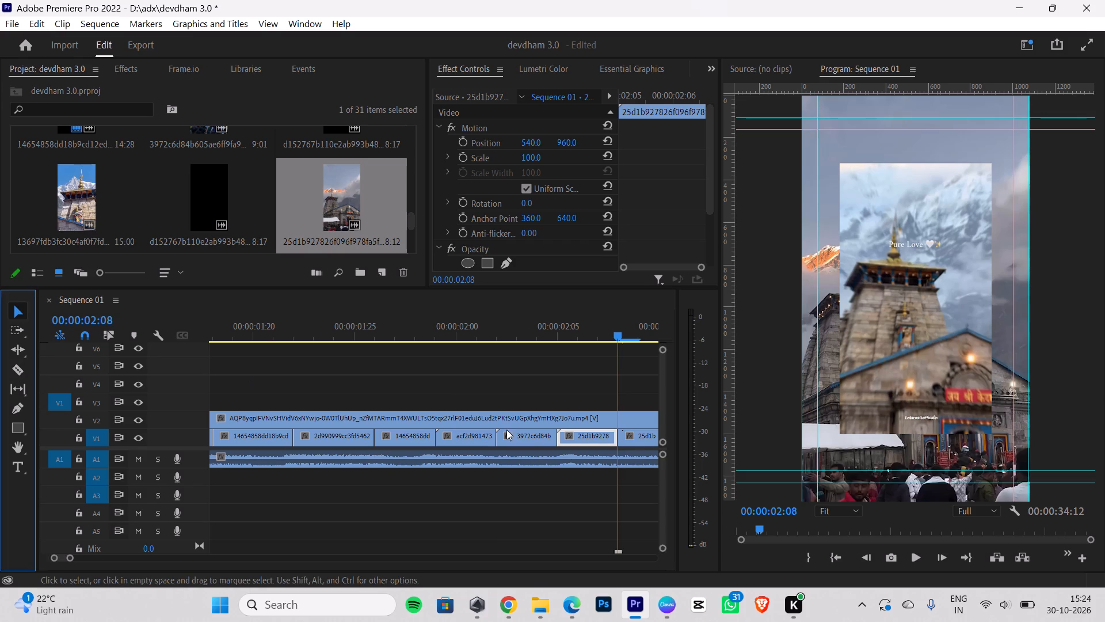
pyautogui.click(636, 435)
pyautogui.press('BackSpace')
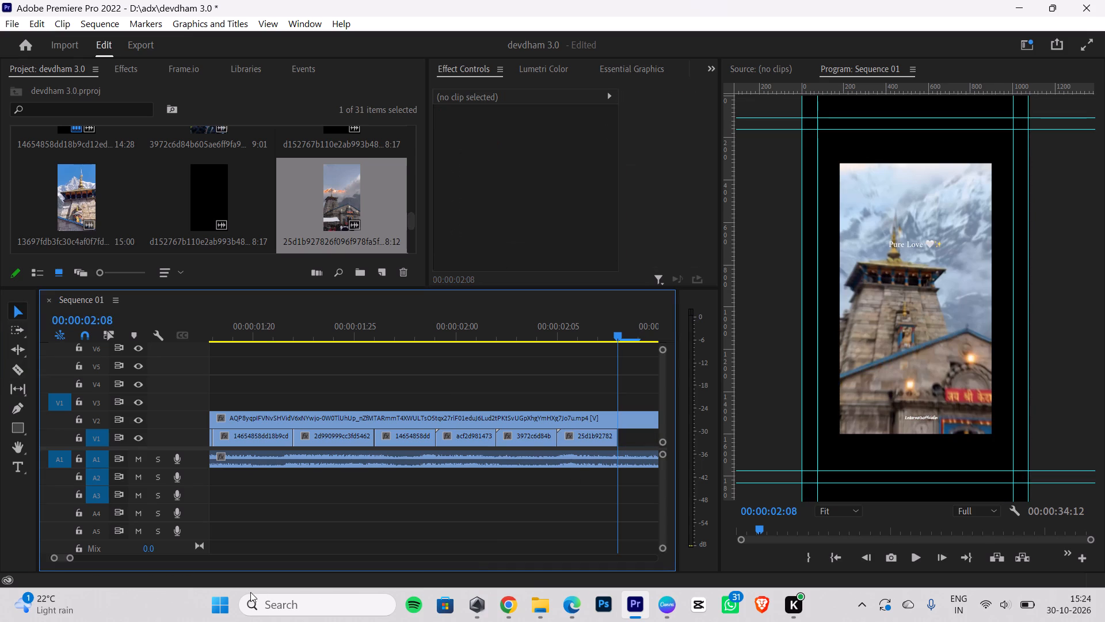
# Add the d152767b110e2ab993b485bc432614c1 (1) clip without its audio to V1 at 00:00:02:08 and scale it to the frame size.
pyautogui.moveTo(71, 557); pyautogui.dragTo(112, 559)
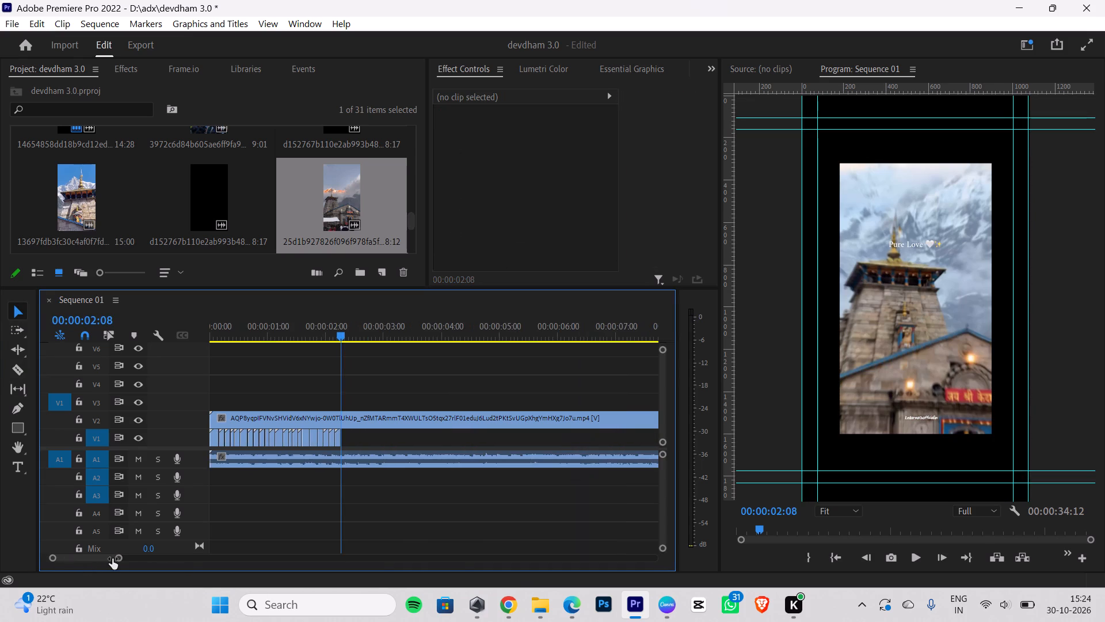
pyautogui.moveTo(112, 559); pyautogui.dragTo(102, 557)
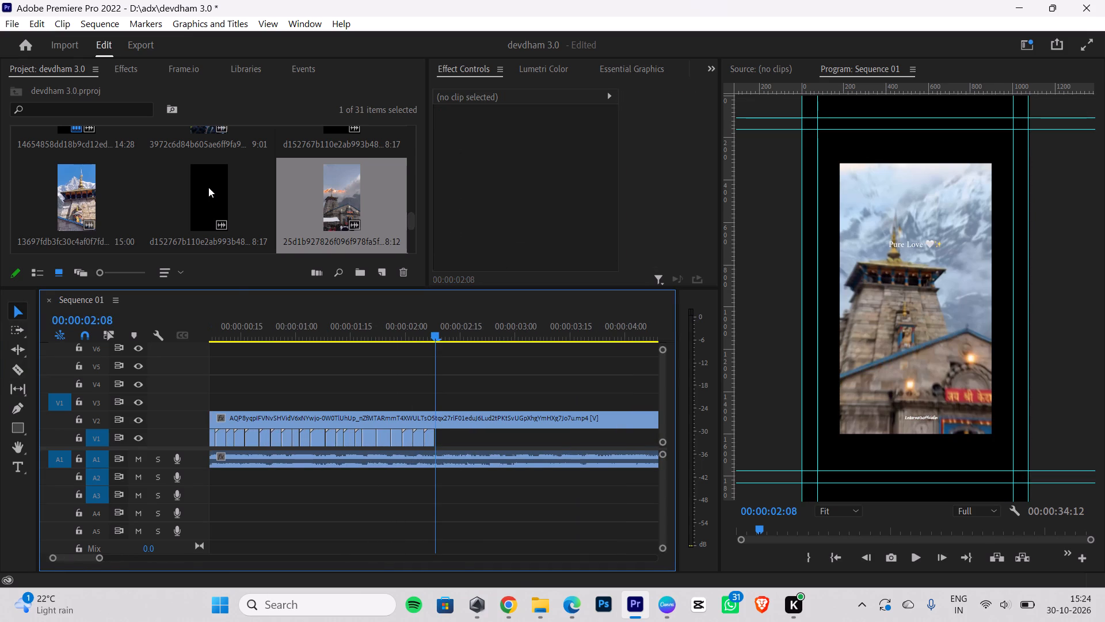
pyautogui.moveTo(208, 188); pyautogui.dragTo(470, 362)
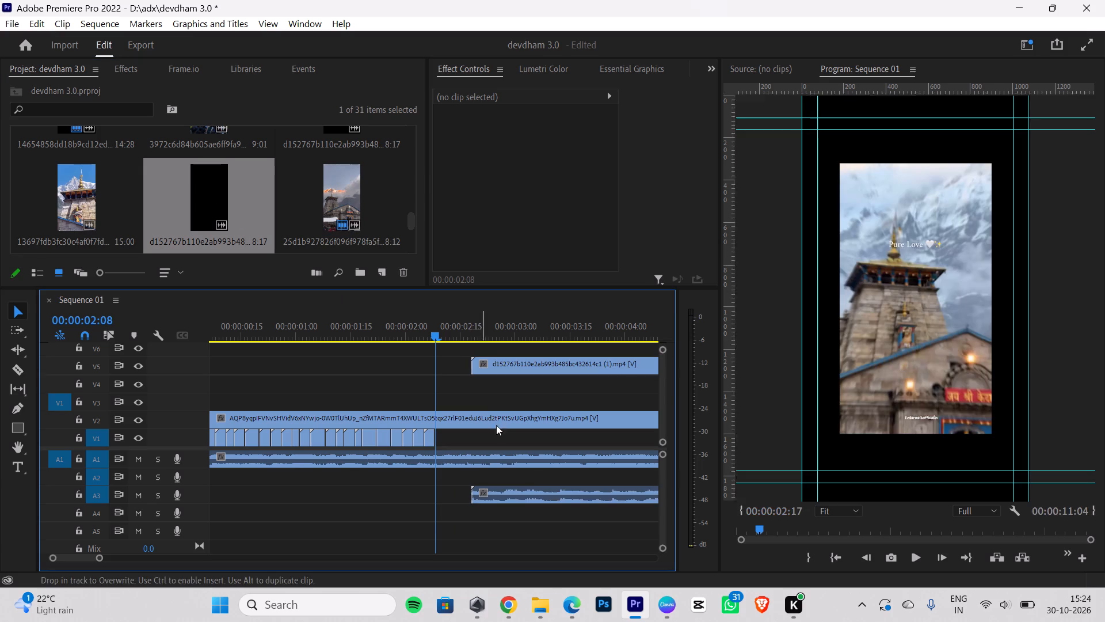
pyautogui.click(531, 487)
pyautogui.press('BackSpace')
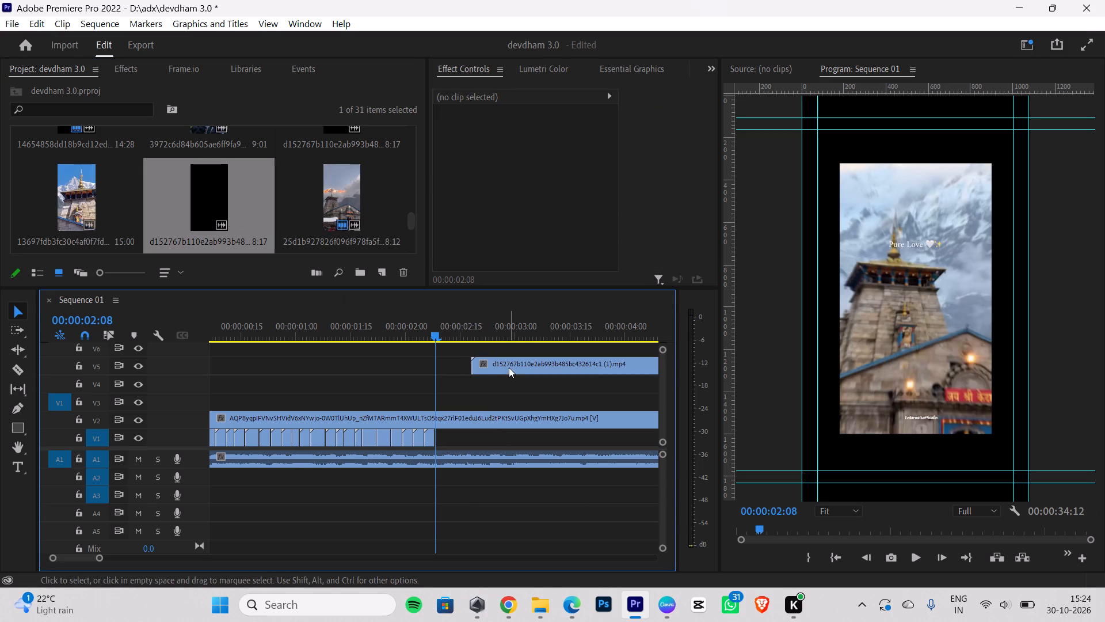
pyautogui.moveTo(510, 363); pyautogui.dragTo(474, 434)
pyautogui.rightClick(474, 434)
pyautogui.click(498, 548)
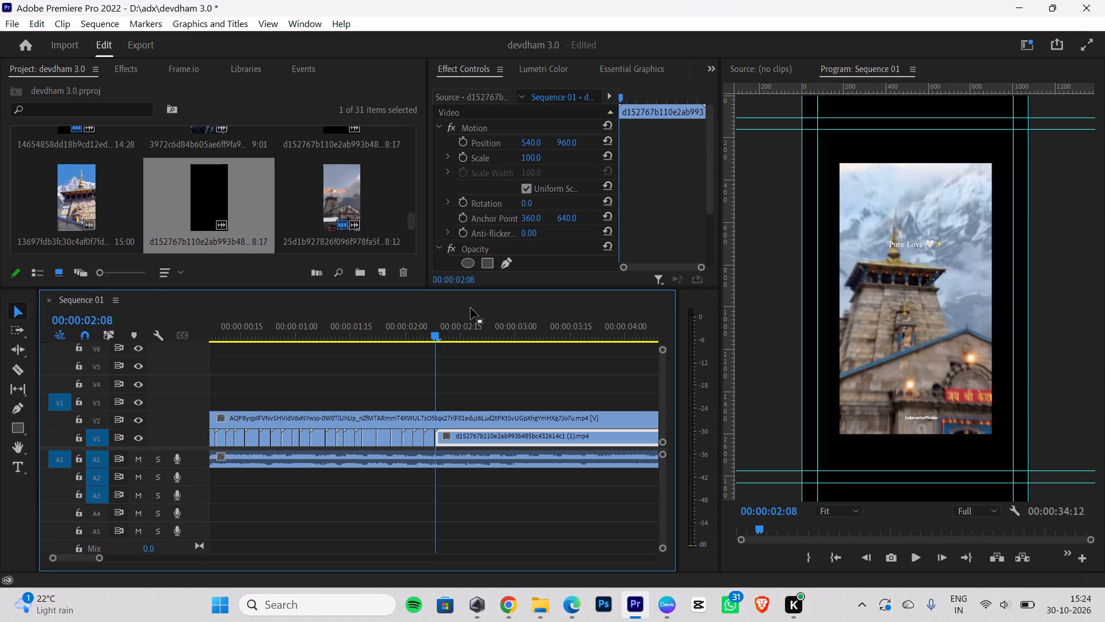
# Cut off the d152767b110e2ab993b485bc432614c1 (1) clip's first frame at 00:00:02:09 and move the rest back against the preceding V1 clip.
pyautogui.click(436, 335)
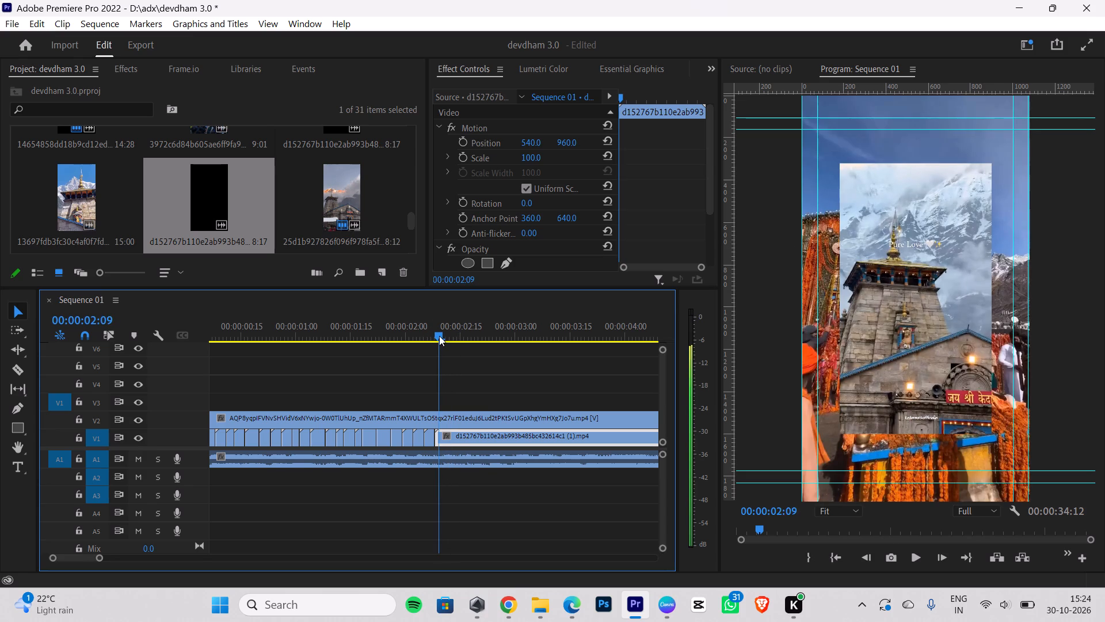
pyautogui.click(19, 367)
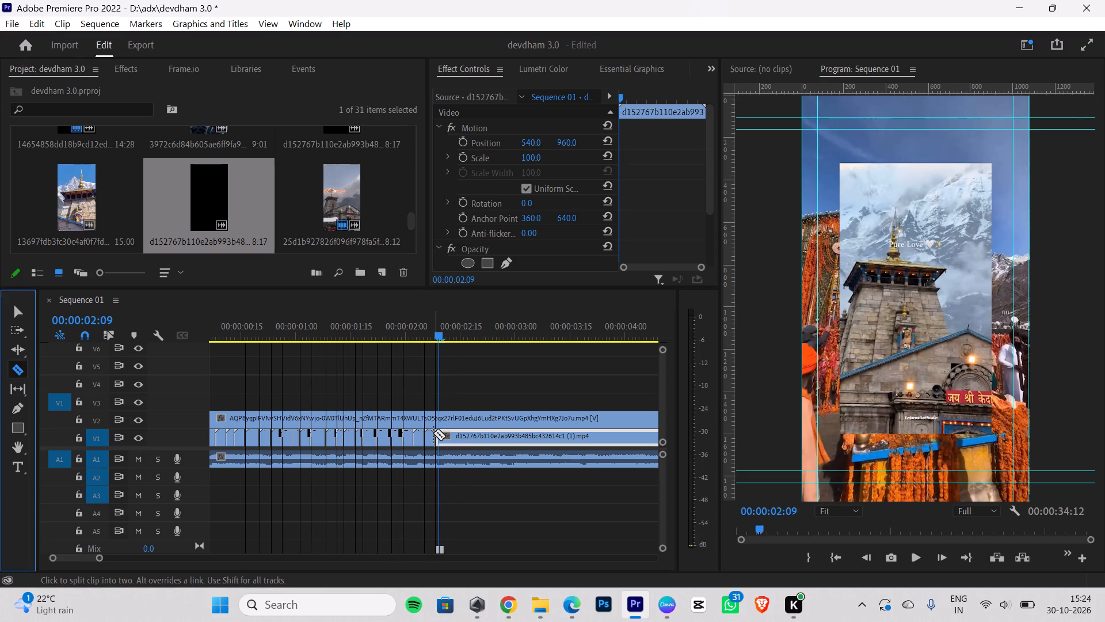
pyautogui.click(439, 434)
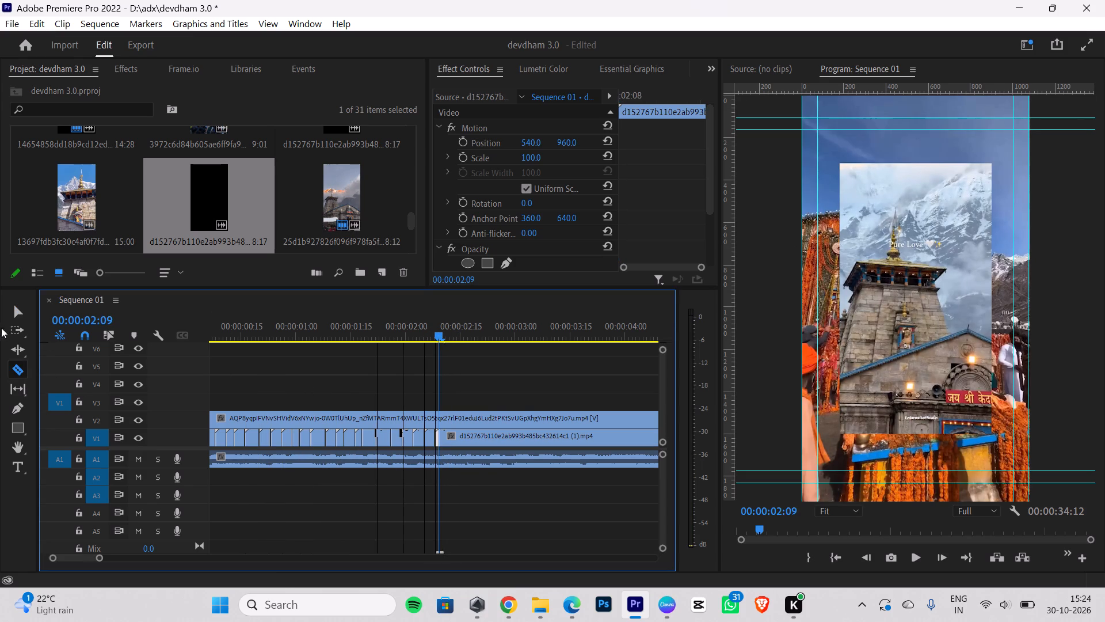
pyautogui.click(12, 316)
pyautogui.click(438, 441)
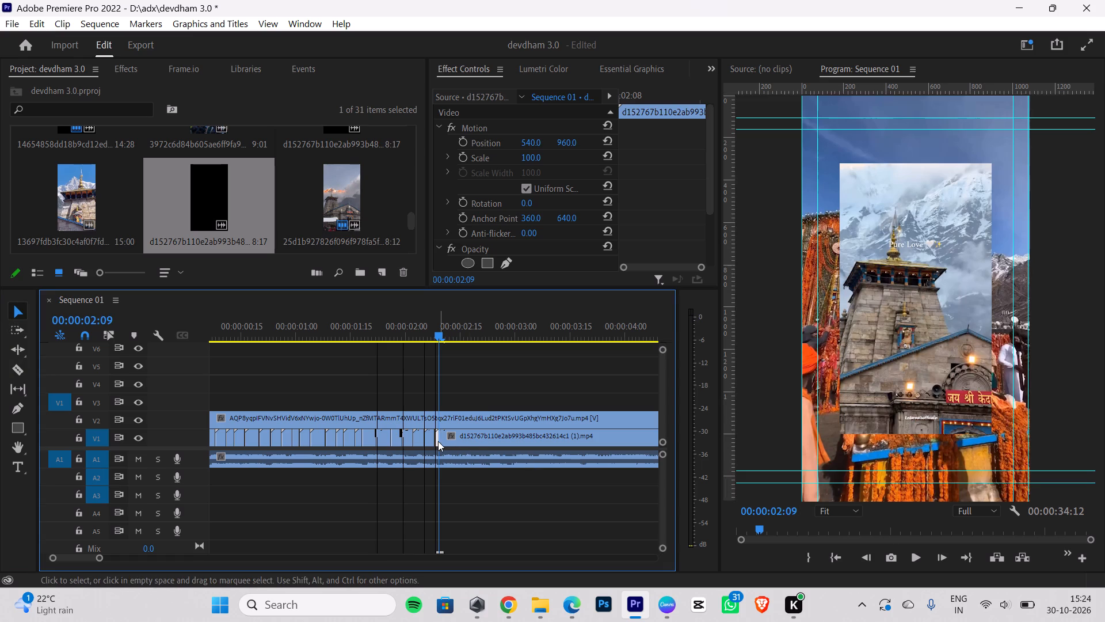
pyautogui.press('BackSpace')
pyautogui.moveTo(481, 434); pyautogui.dragTo(472, 434)
# Split the d152767b110e2ab993b485bc432614c1 (1) clip on V1 at 00:00:02:10, matching the overlay's shot change, and delete the remainder.
pyautogui.moveTo(421, 334); pyautogui.dragTo(414, 339)
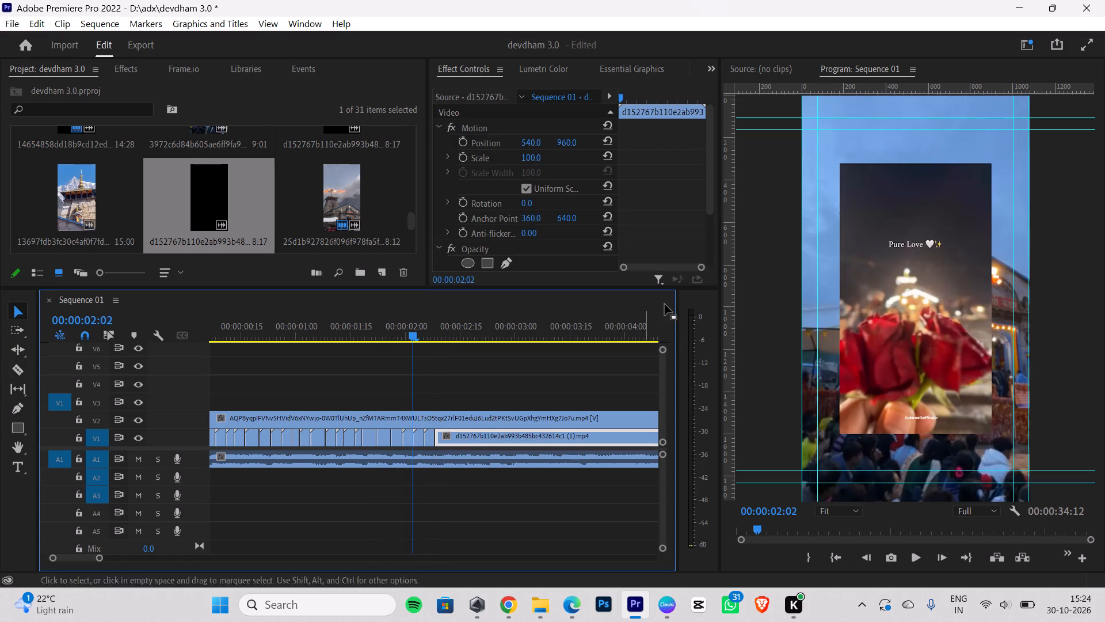
pyautogui.press('Right')
pyautogui.press('Right')
pyautogui.press('Right')
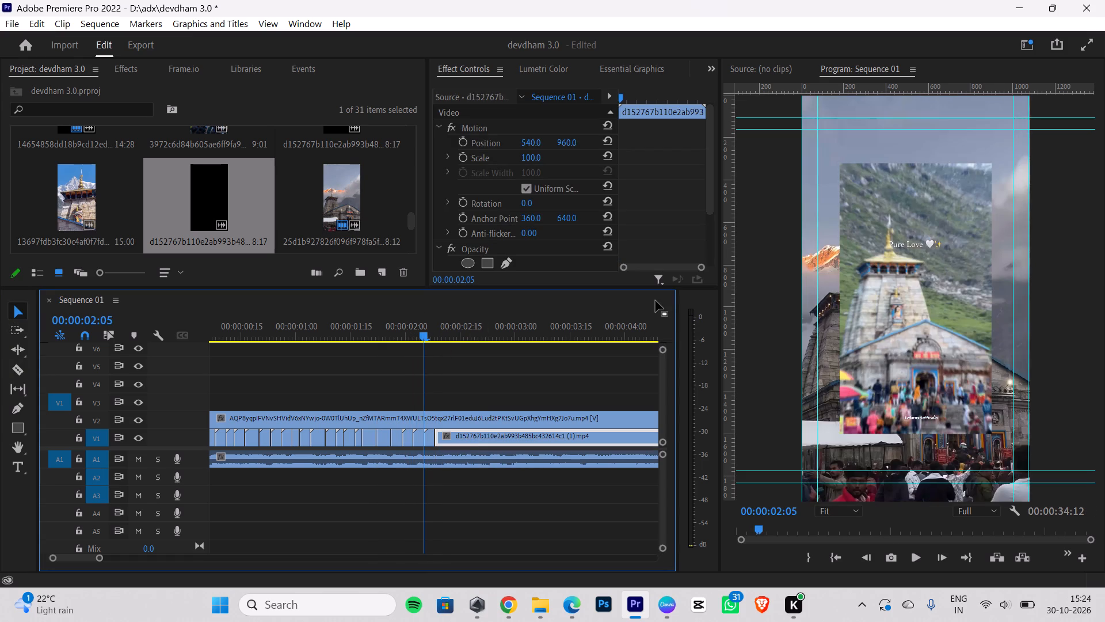
pyautogui.press('Right')
pyautogui.press('Right')
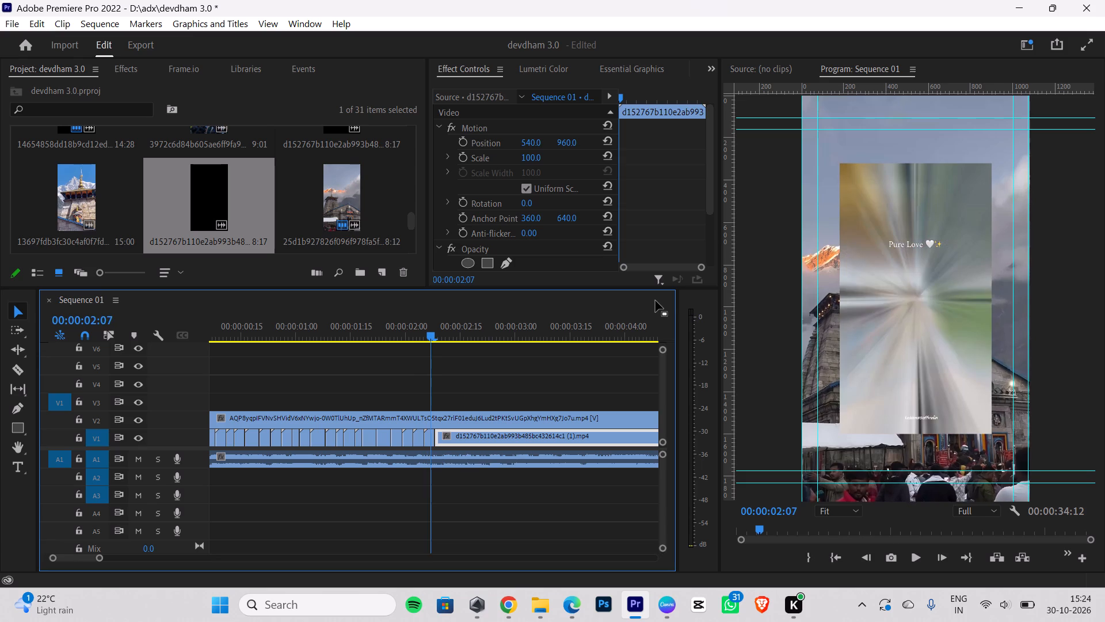
pyautogui.press('Right')
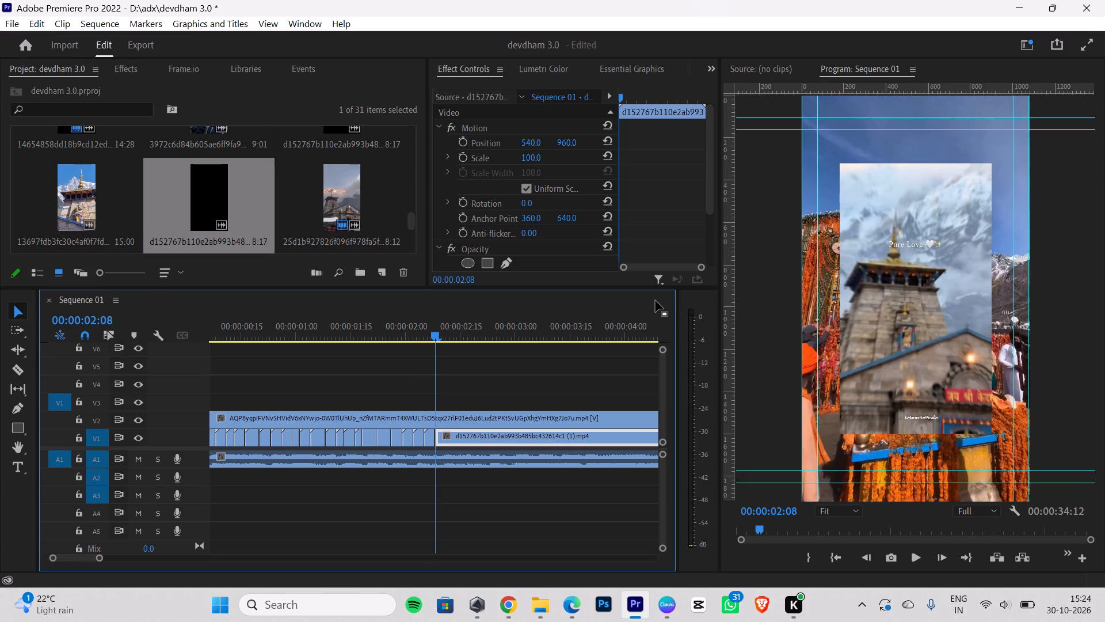
pyautogui.press('Right')
pyautogui.press('Right')
pyautogui.press('Left')
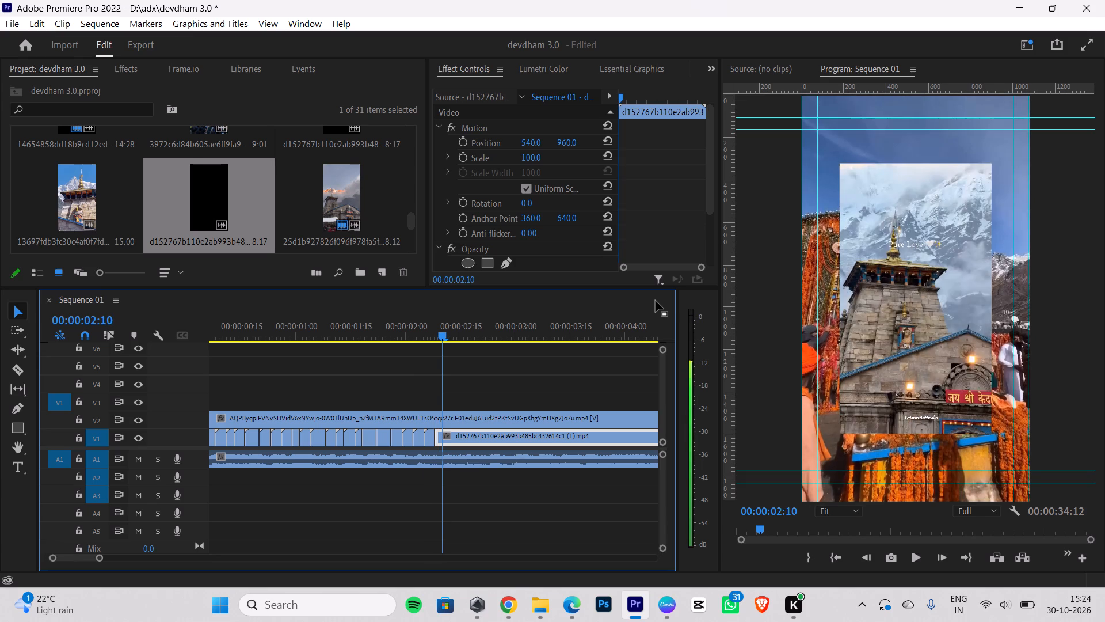
pyautogui.press('Right')
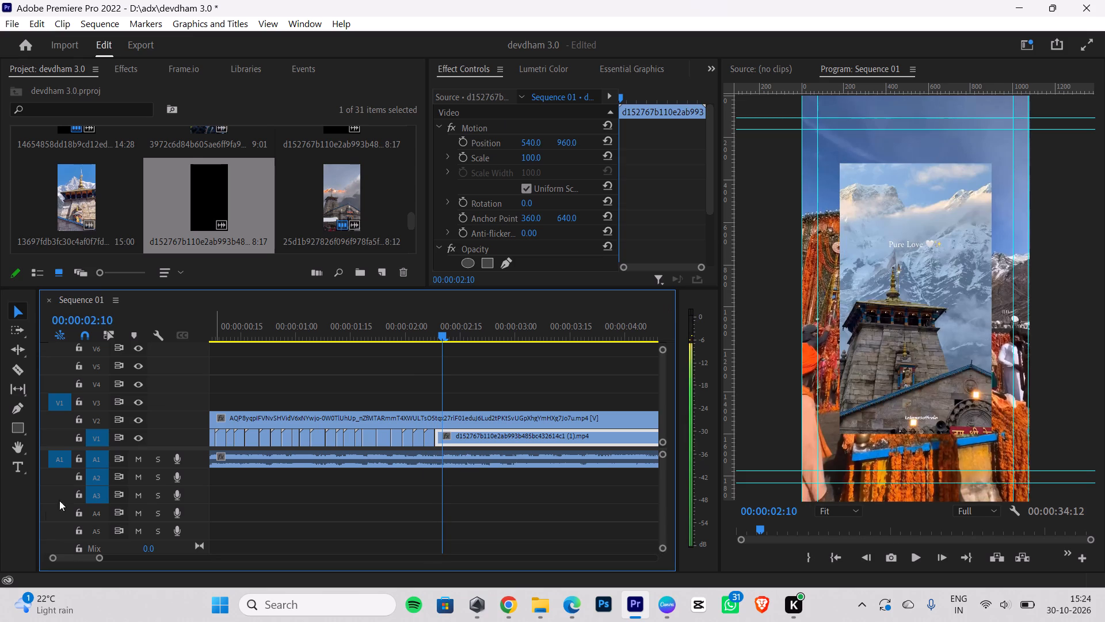
pyautogui.click(24, 374)
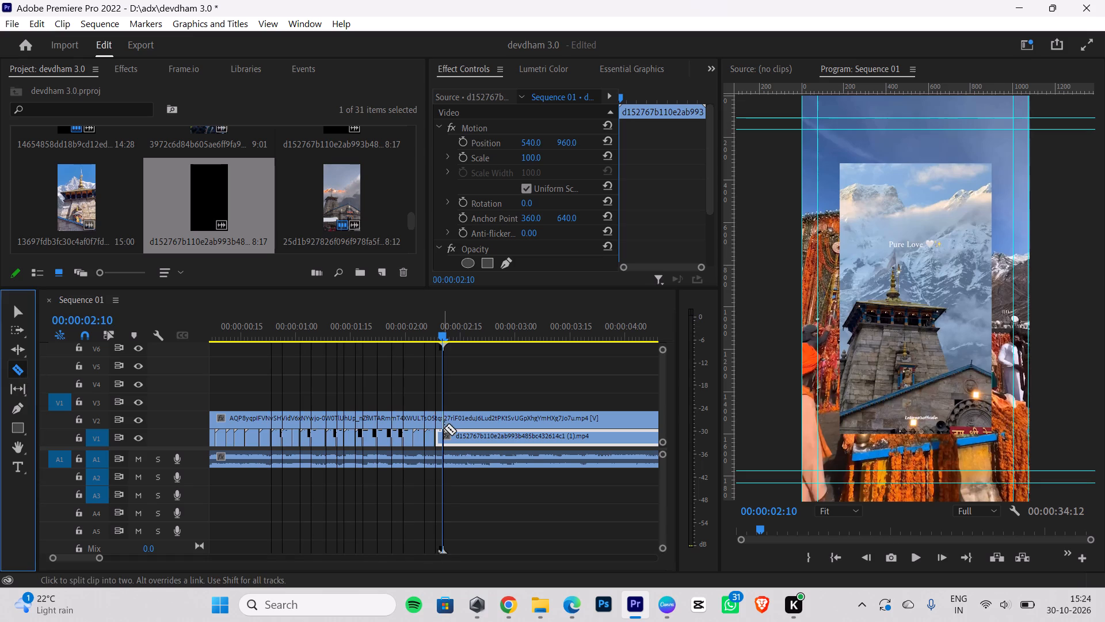
pyautogui.click(444, 430)
pyautogui.click(15, 310)
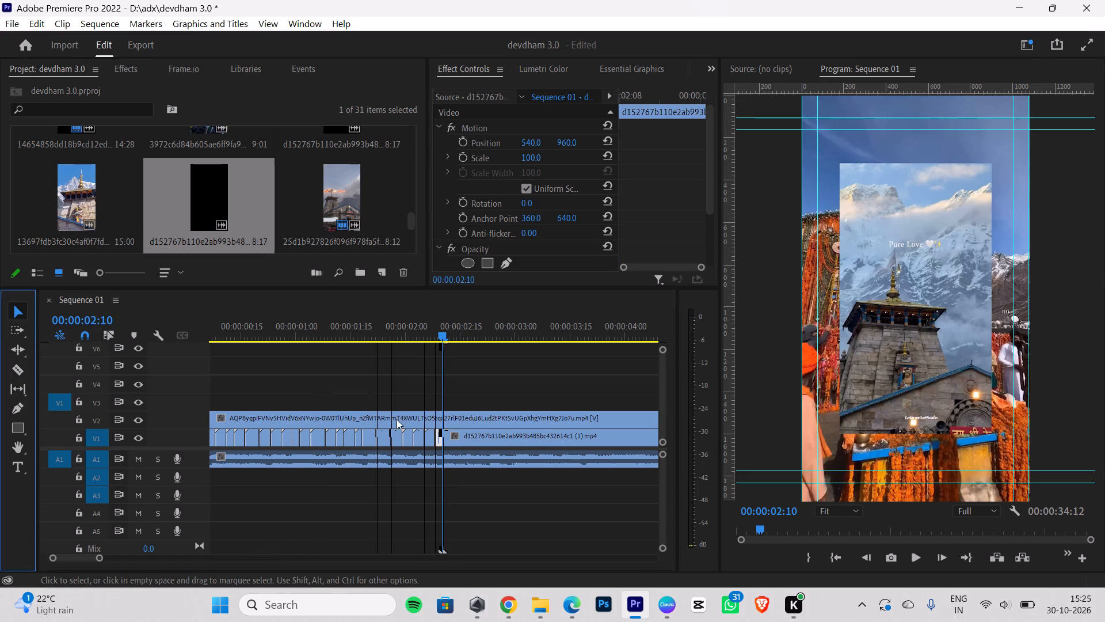
pyautogui.click(512, 435)
pyautogui.press('BackSpace')
# Add the 13697fdb3fc30c4af0f7fd22c157bb69 (1) clip without its audio to V1 at 00:00:02:10 and scale it to the frame size.
pyautogui.moveTo(80, 196); pyautogui.dragTo(308, 323)
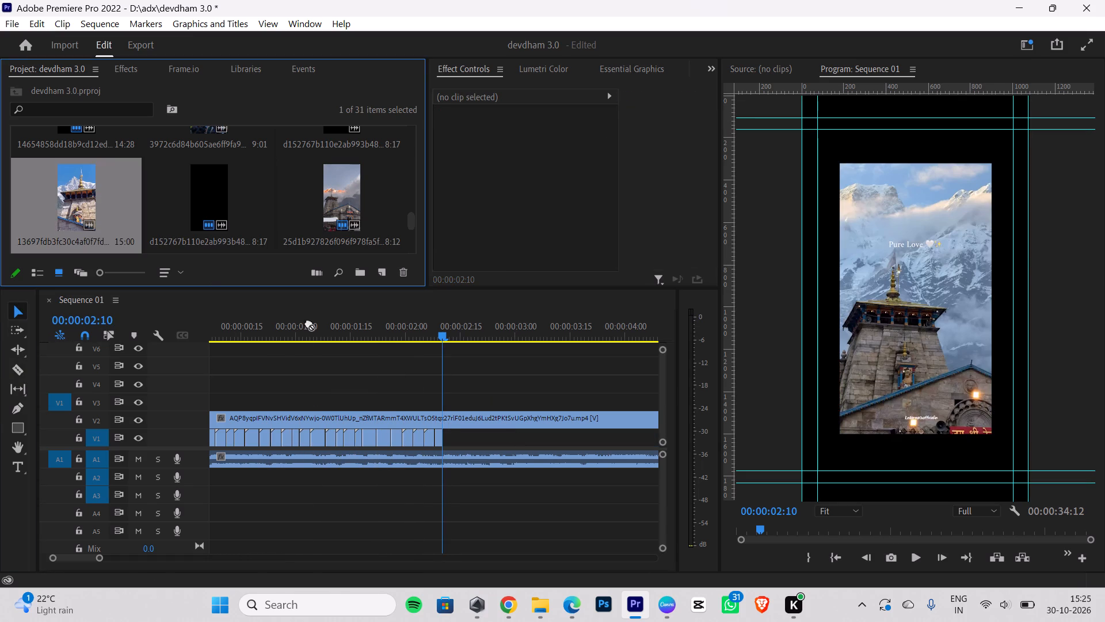
pyautogui.moveTo(308, 323); pyautogui.dragTo(452, 375)
pyautogui.click(509, 469)
pyautogui.press('BackSpace')
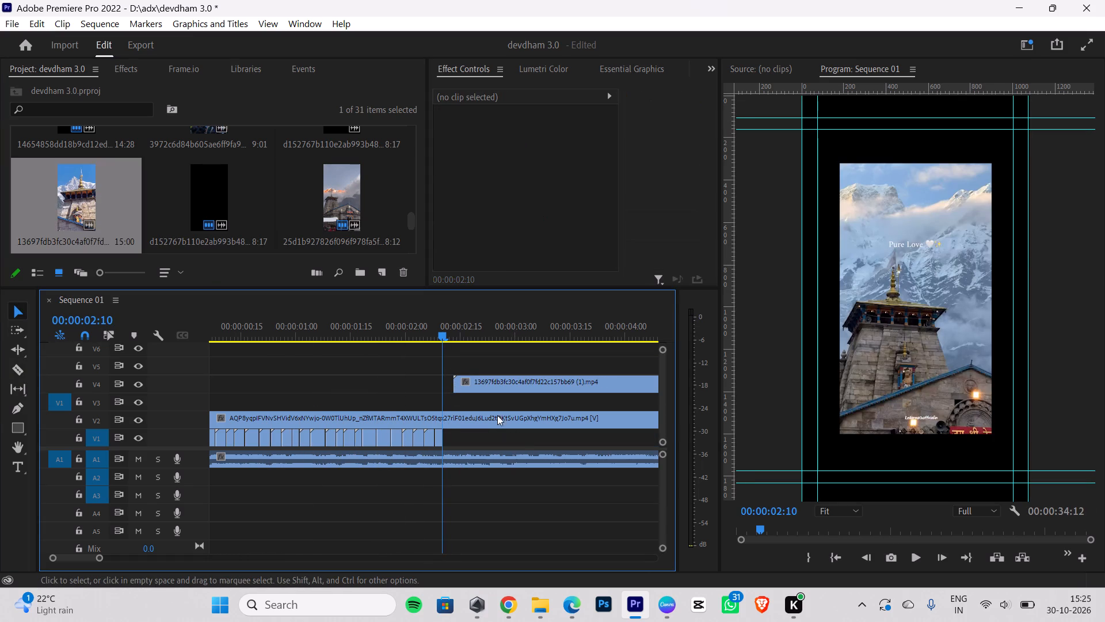
pyautogui.moveTo(487, 383); pyautogui.dragTo(474, 431)
pyautogui.rightClick(474, 435)
pyautogui.click(505, 548)
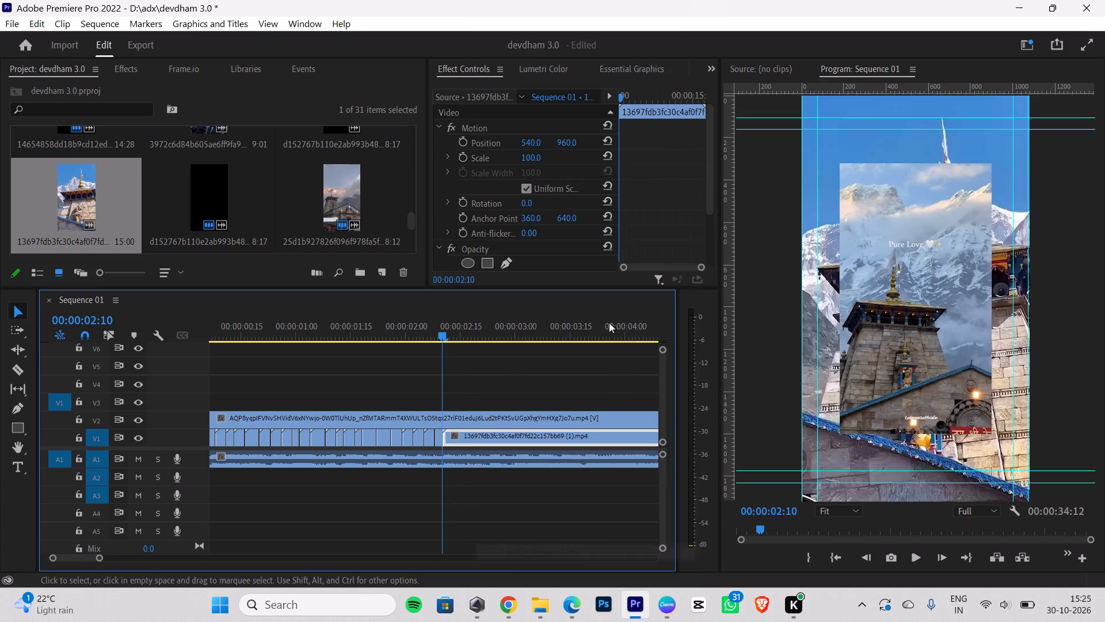
# Split the 13697fdb3fc30c4af0f7fd22c157bb69 (1) clip on V1 at 00:00:02:13, where the overlay changes shot, and delete the remainder.
pyautogui.press('Right')
pyautogui.press('Right')
pyautogui.press('Right')
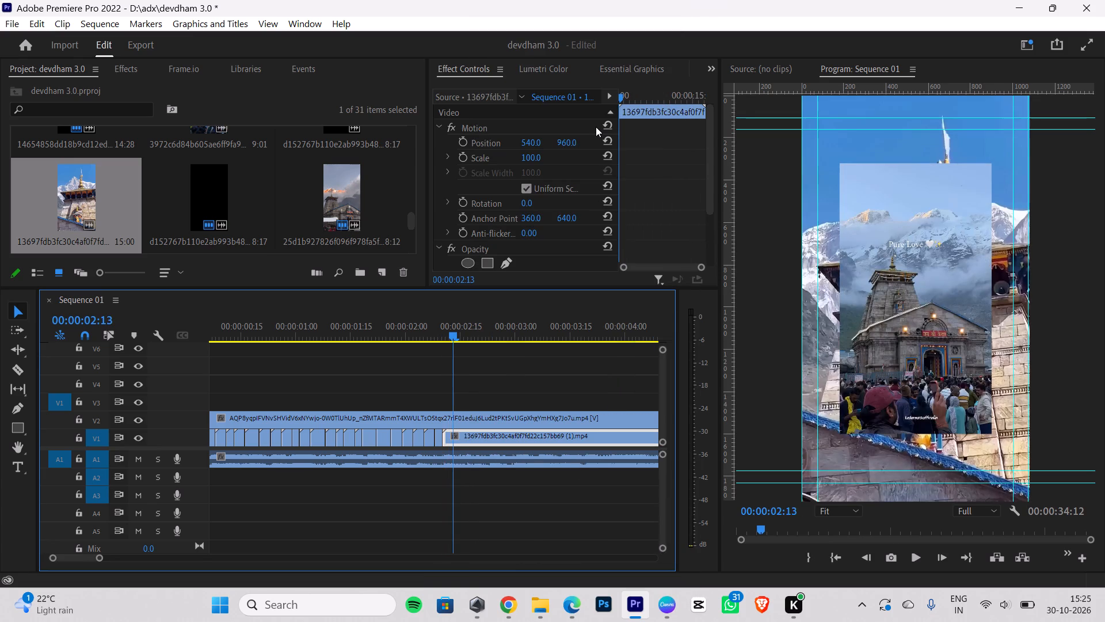
pyautogui.press('Left')
pyautogui.press('Right')
pyautogui.click(13, 367)
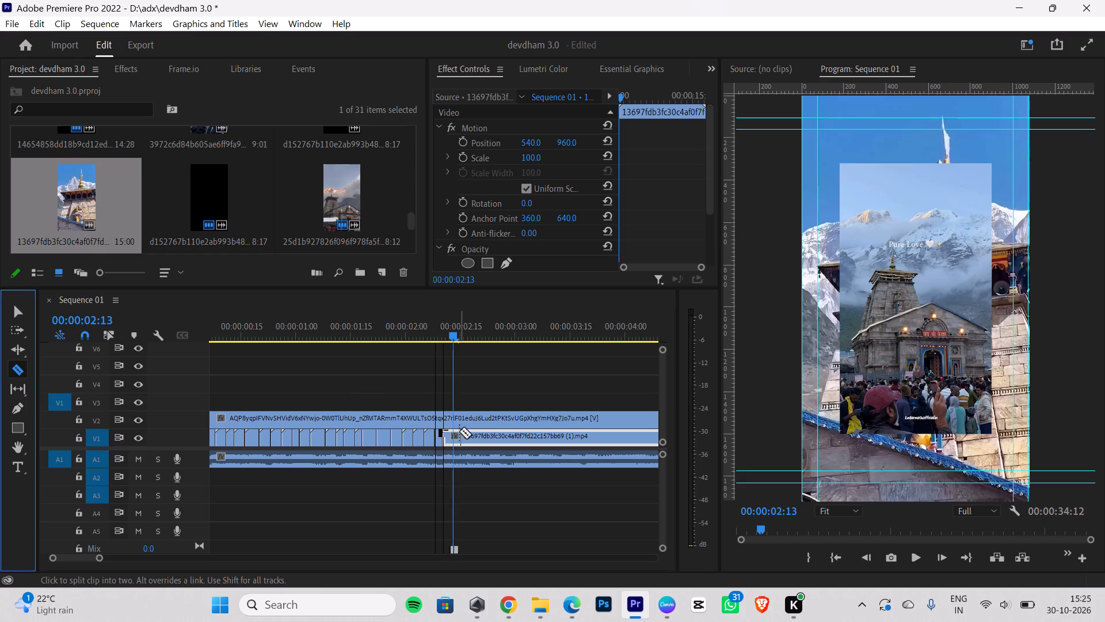
pyautogui.click(454, 435)
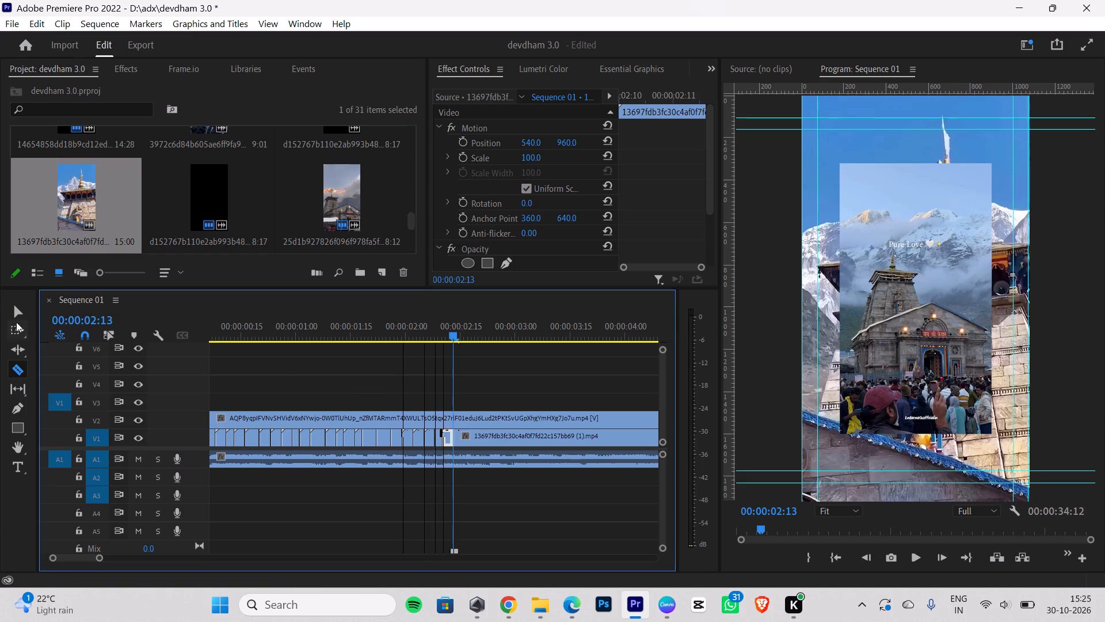
pyautogui.click(18, 316)
pyautogui.click(504, 430)
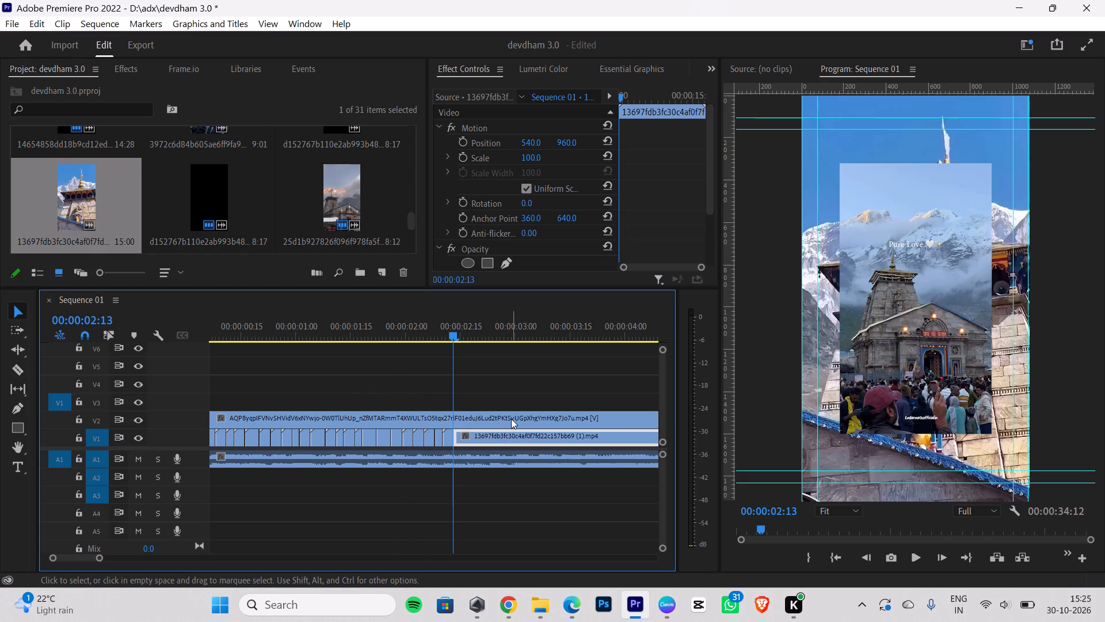
pyautogui.press('BackSpace')
# Add the 25d1b927826f096f978fa5f60daff283 clip again without its audio to V1 at 00:00:02:13 and scale it to the frame size.
pyautogui.moveTo(349, 195); pyautogui.dragTo(489, 378)
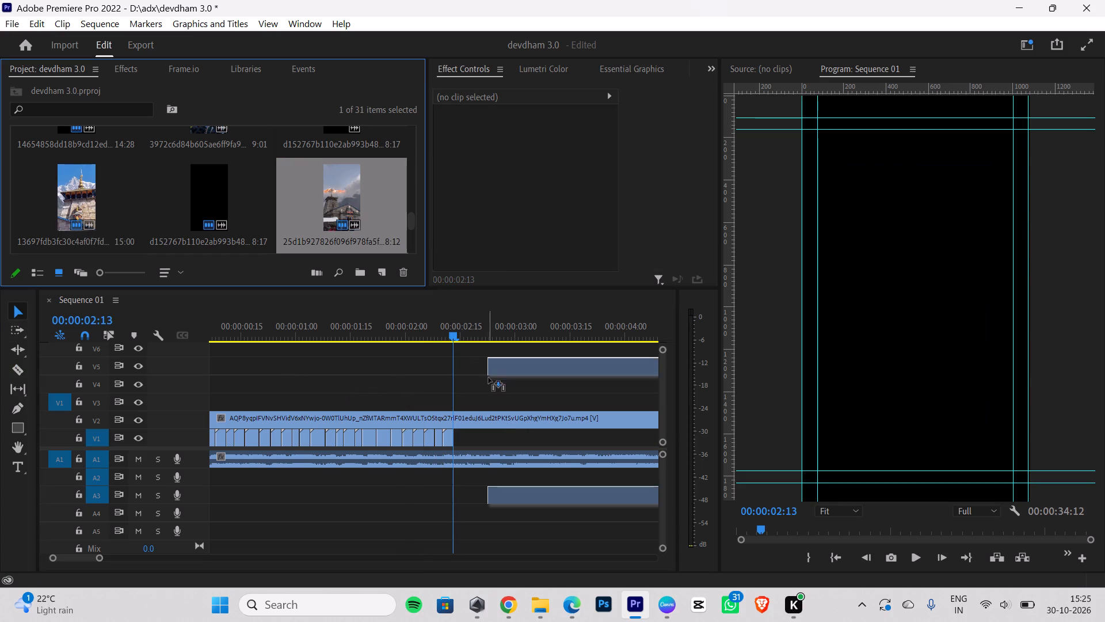
pyautogui.moveTo(489, 378); pyautogui.dragTo(489, 379)
pyautogui.click(593, 481)
pyautogui.press('BackSpace')
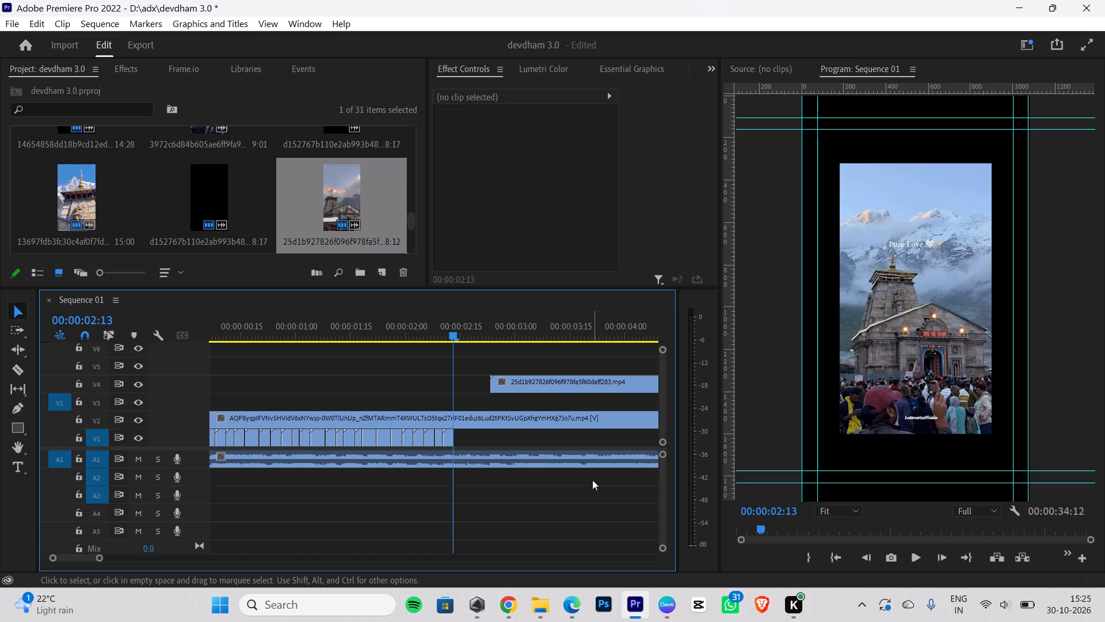
pyautogui.moveTo(552, 377); pyautogui.dragTo(520, 433)
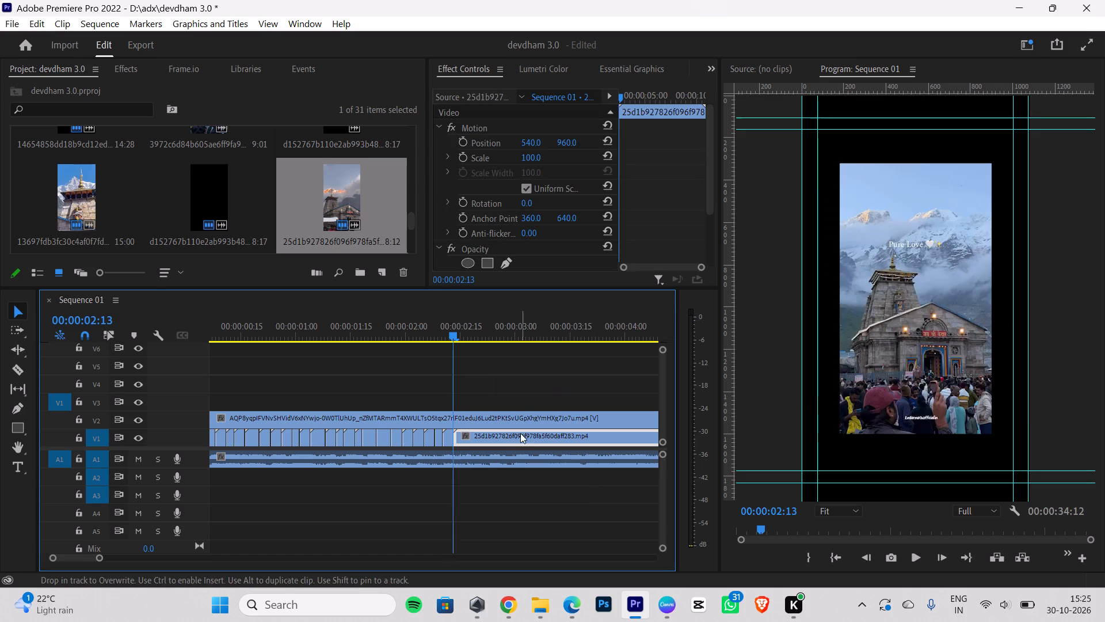
pyautogui.rightClick(529, 437)
pyautogui.click(592, 550)
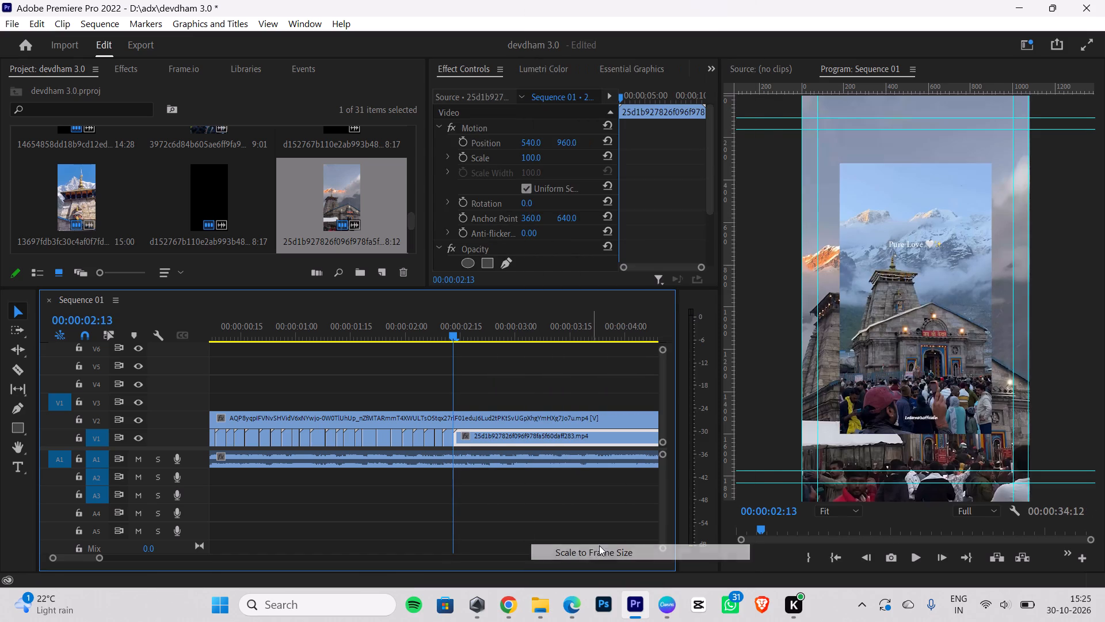
# Split the 25d1b927826f096f978fa5f60daff283 clip on V1 at 00:00:02:17, matching the overlay's shot change, and delete the remainder.
pyautogui.press('Right')
pyautogui.press('Right')
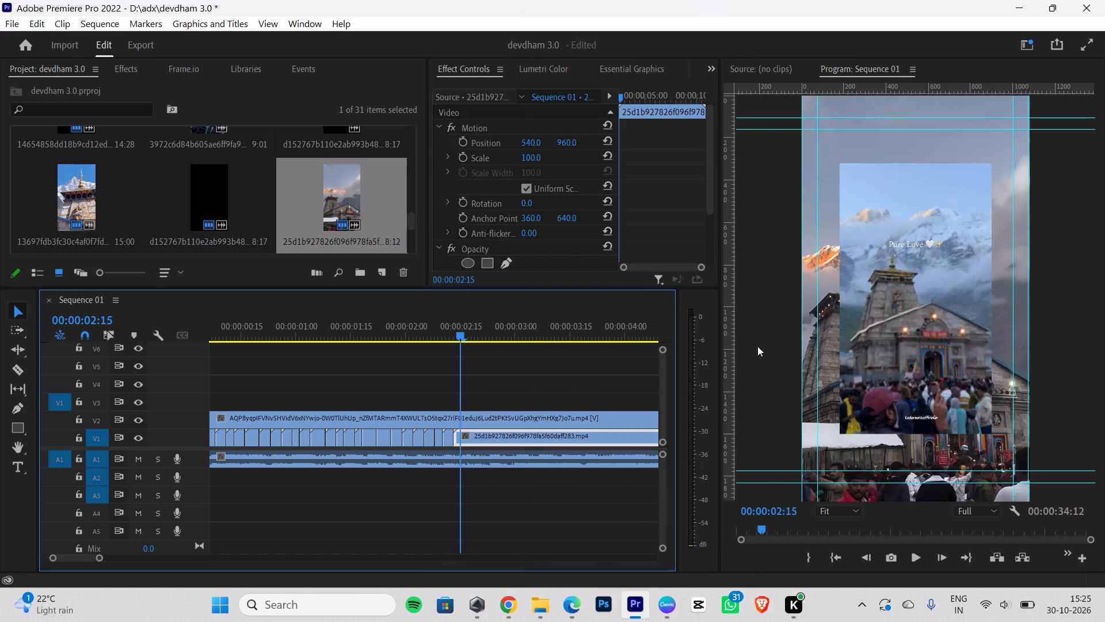
pyautogui.press('Right')
pyautogui.press('Right')
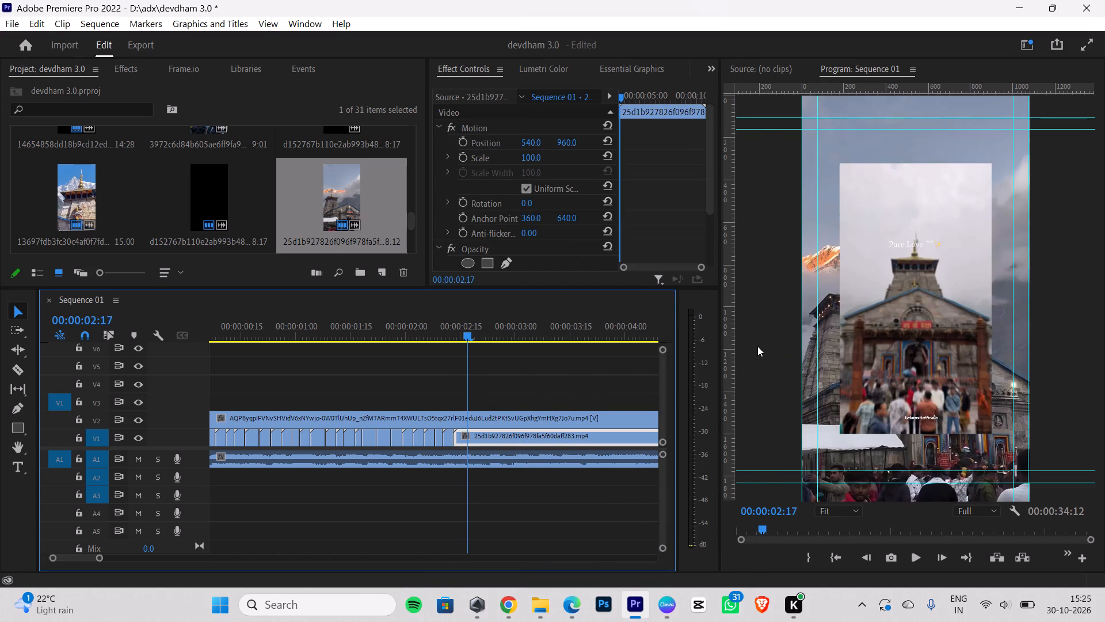
pyautogui.press('Right')
pyautogui.press('Left')
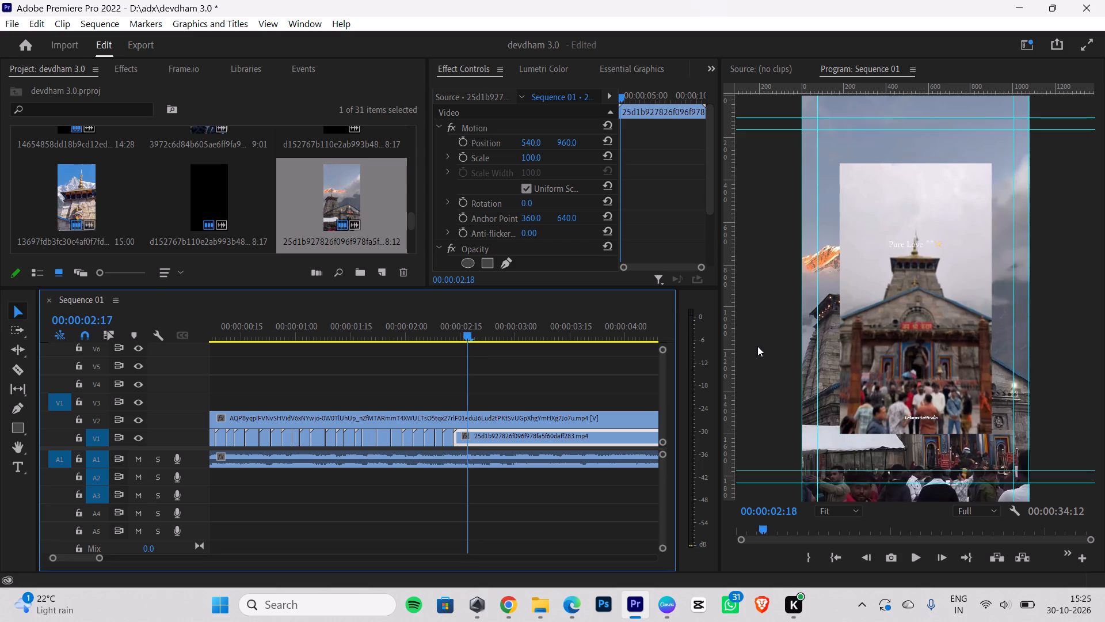
pyautogui.press('Left')
pyautogui.press('Right')
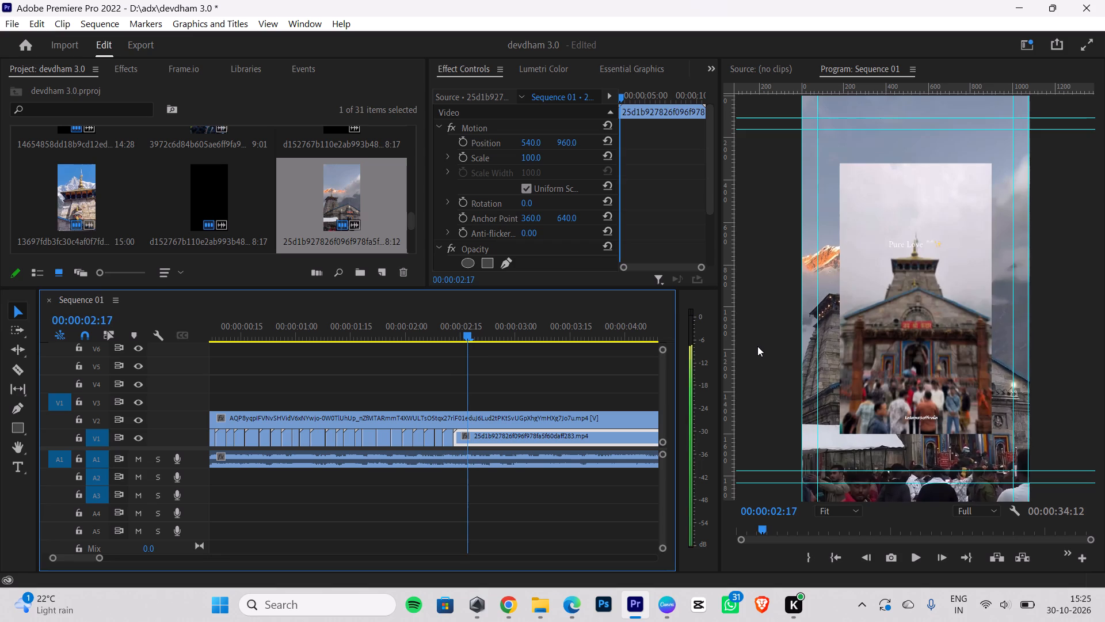
pyautogui.click(20, 373)
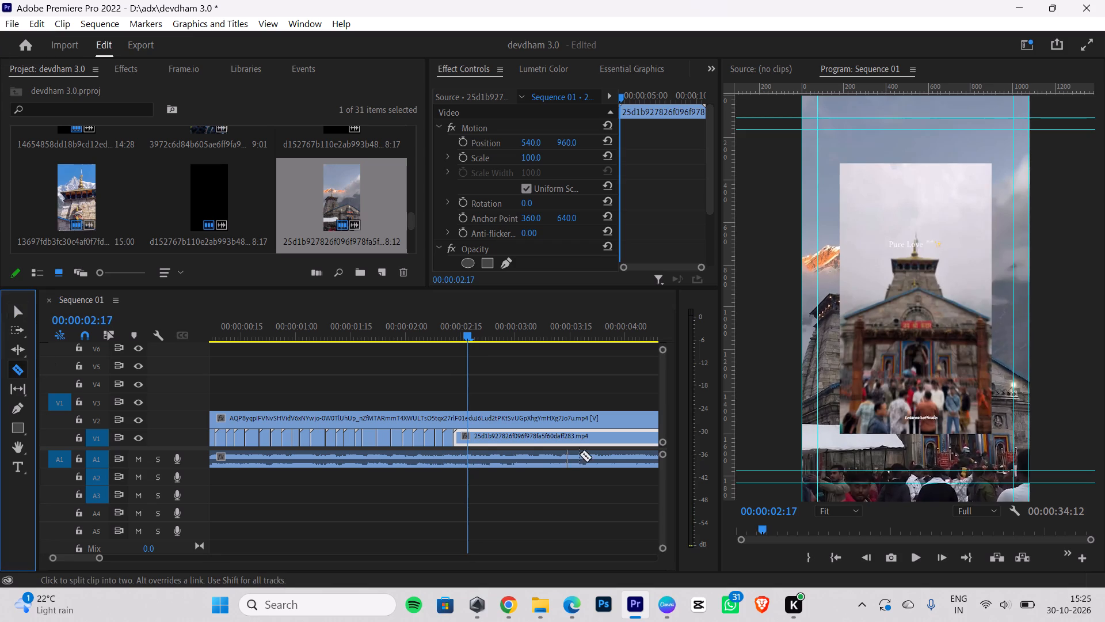
pyautogui.click(468, 432)
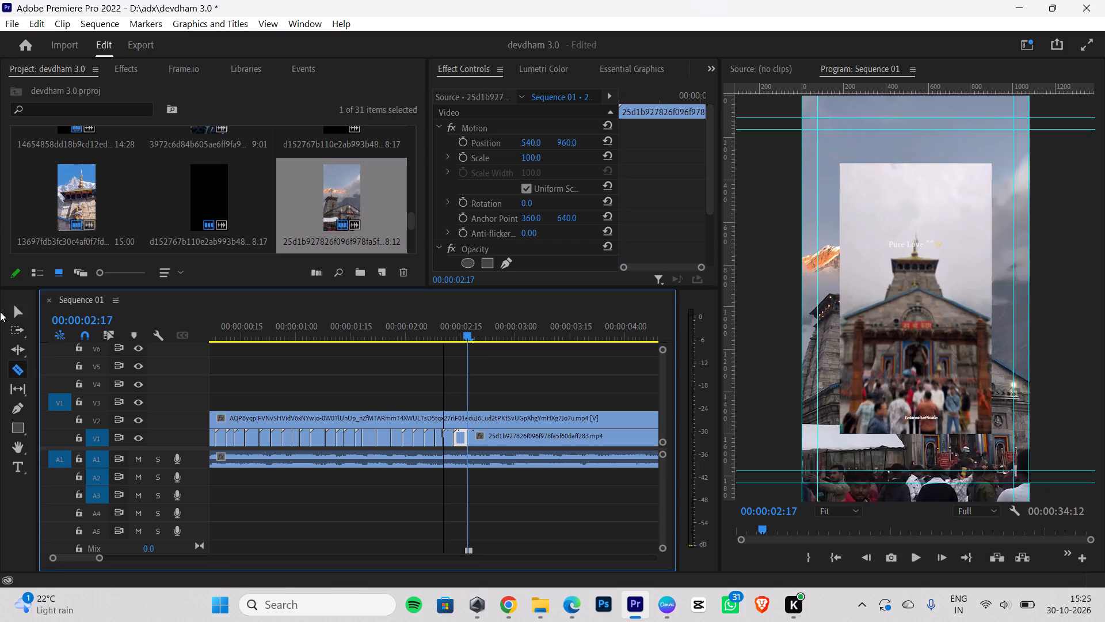
pyautogui.click(13, 308)
pyautogui.click(500, 434)
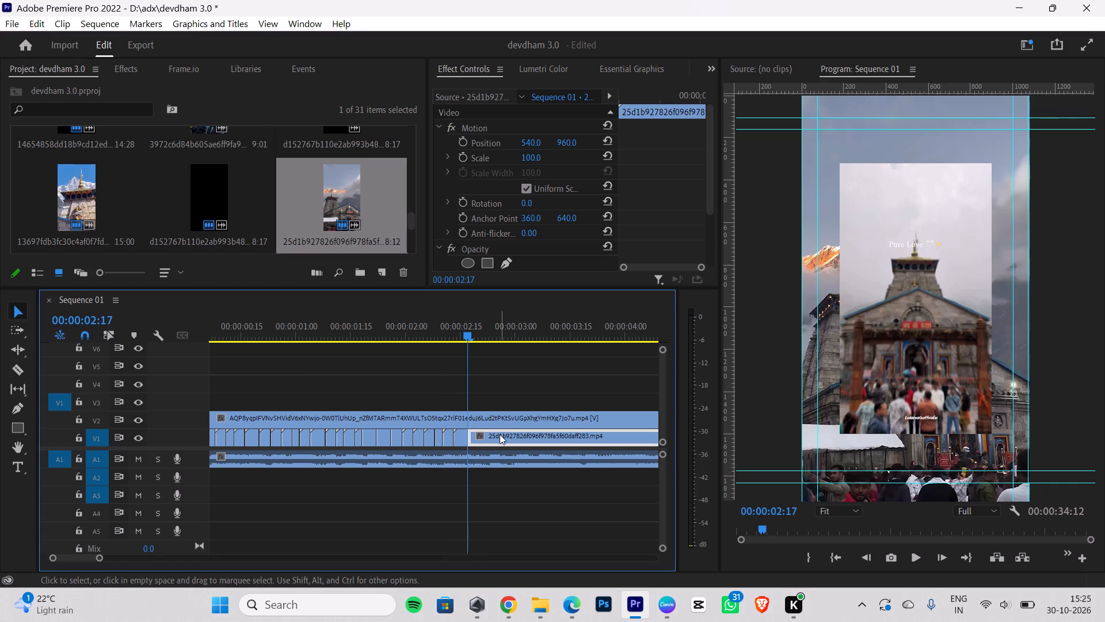
pyautogui.press('BackSpace')
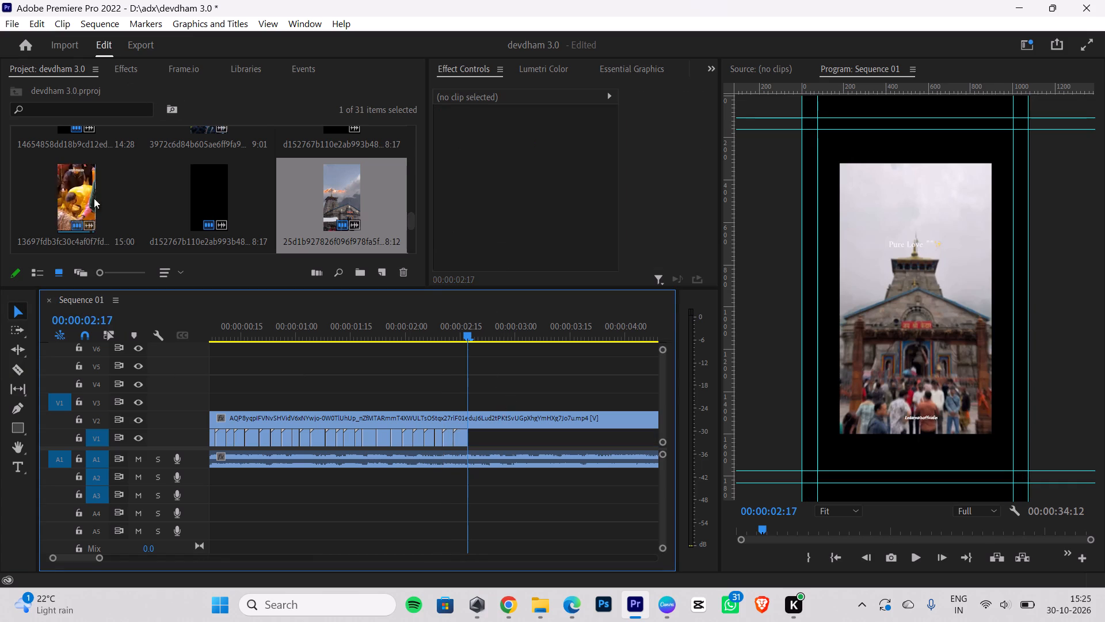
# Add the 970cb63ef586fd795a01f1b77b7a2ee4 clip without its audio to V1 at 00:00:02:17 and scale it to the frame size.
pyautogui.scroll(1, 231, 204)
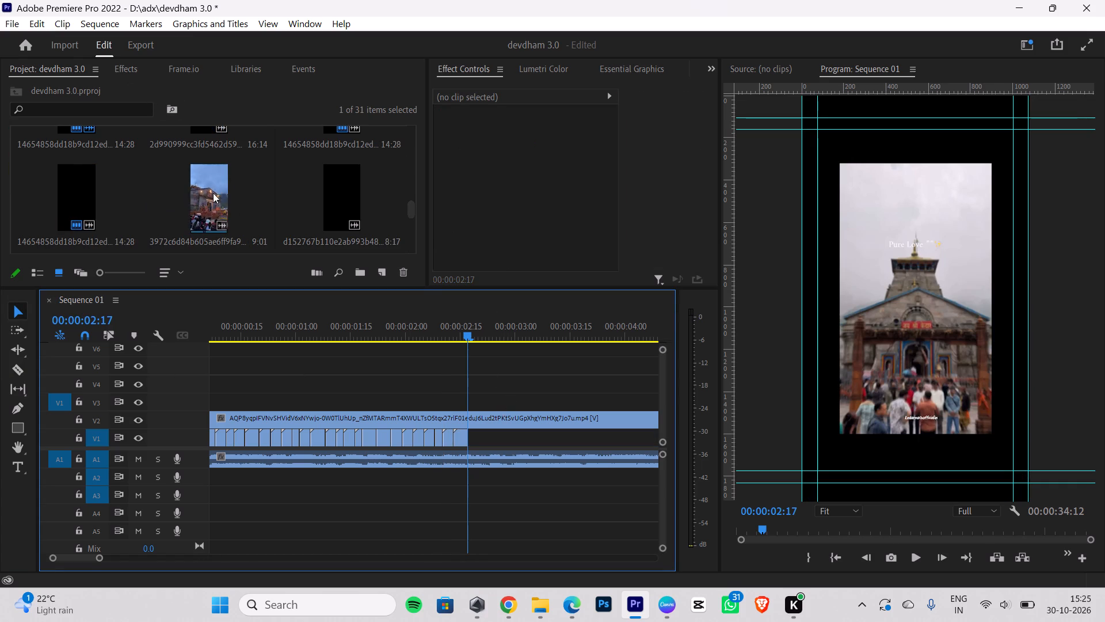
pyautogui.scroll(1, 245, 183)
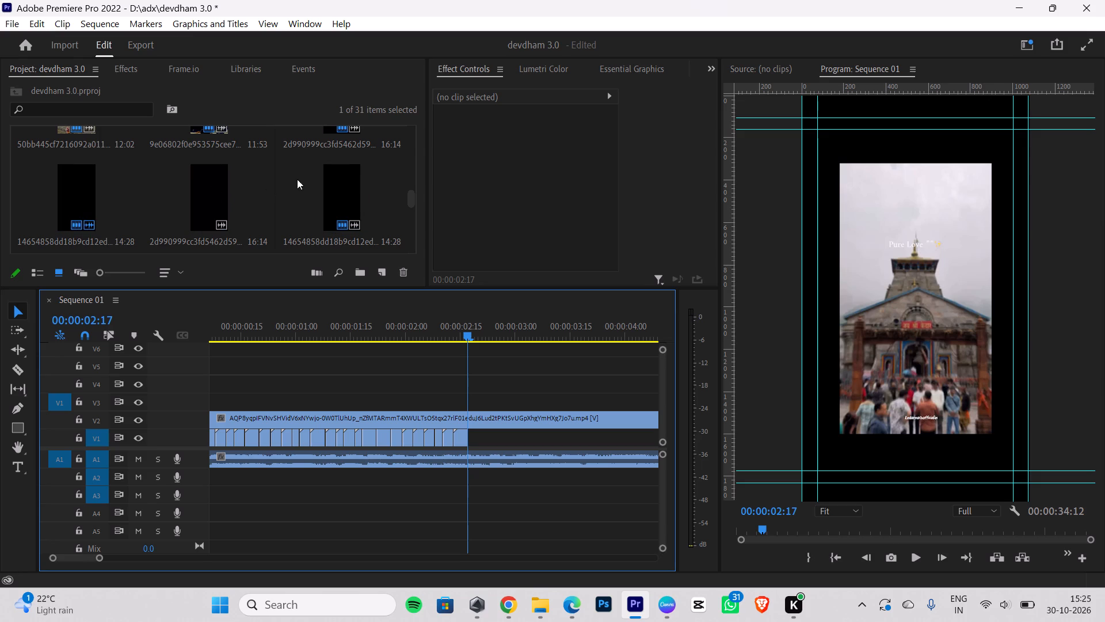
pyautogui.scroll(-4, 306, 178)
pyautogui.moveTo(68, 198); pyautogui.dragTo(140, 215)
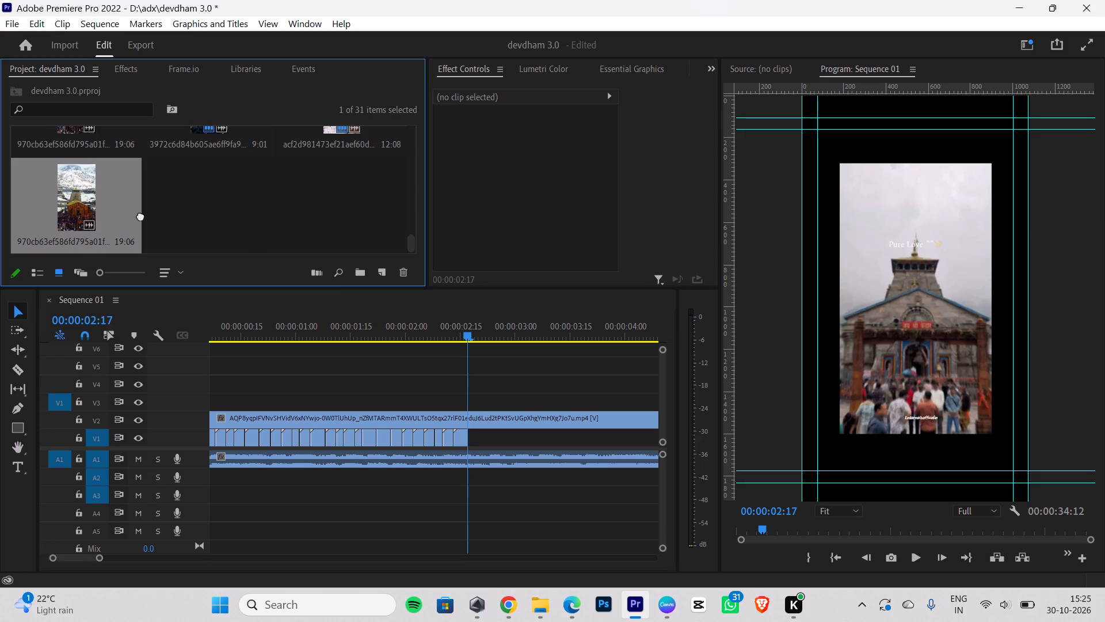
pyautogui.moveTo(140, 215); pyautogui.dragTo(479, 374)
pyautogui.click(511, 497)
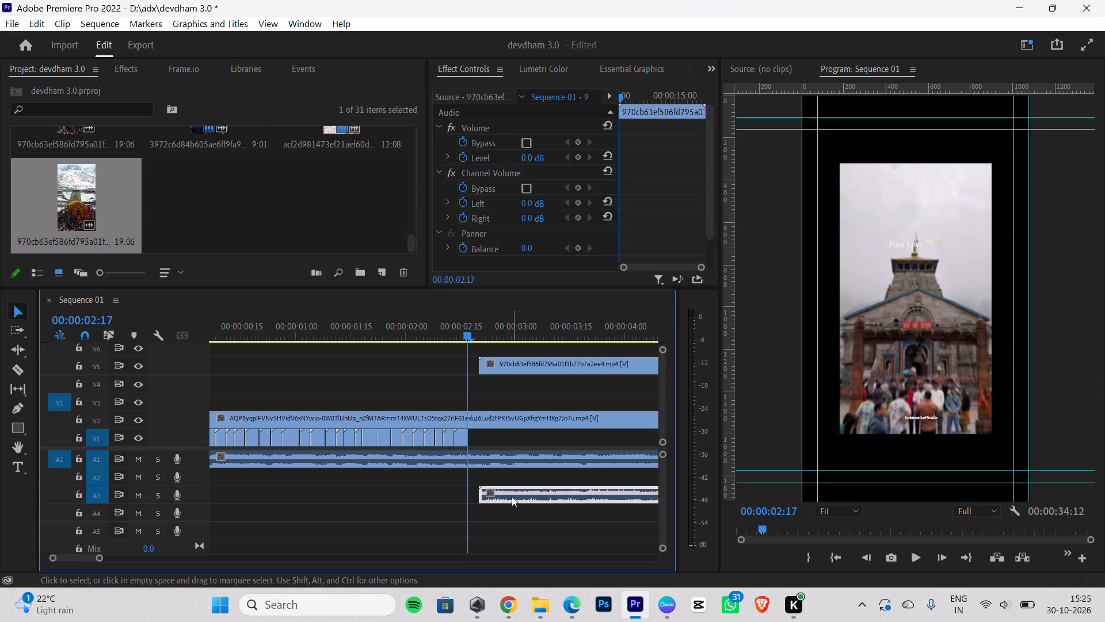
pyautogui.press('BackSpace')
pyautogui.moveTo(516, 365); pyautogui.dragTo(510, 429)
pyautogui.rightClick(513, 438)
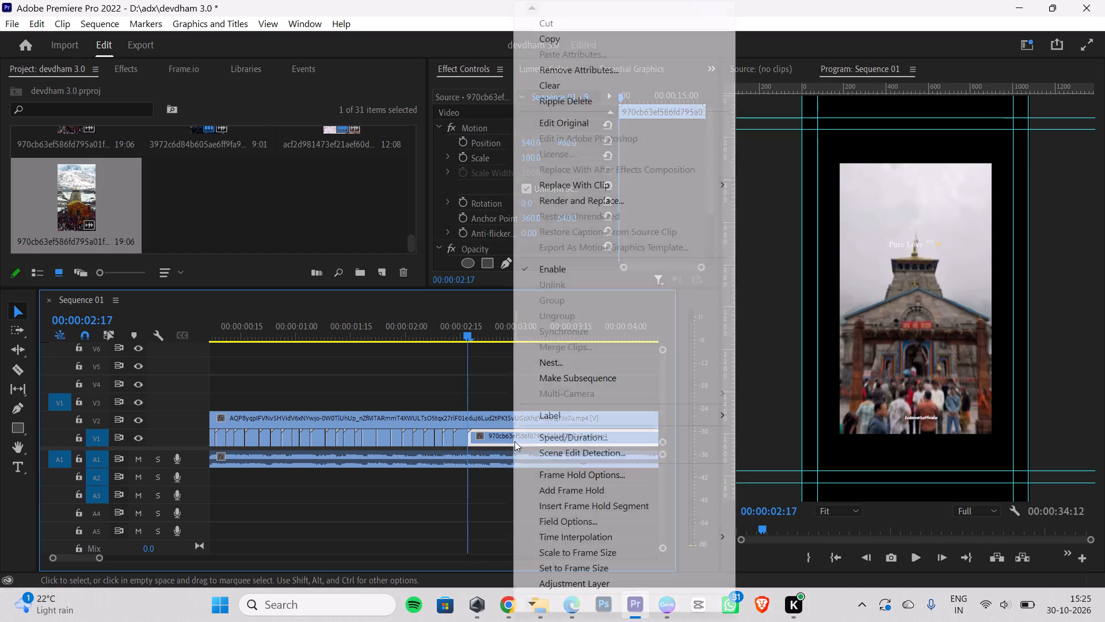
pyautogui.click(557, 546)
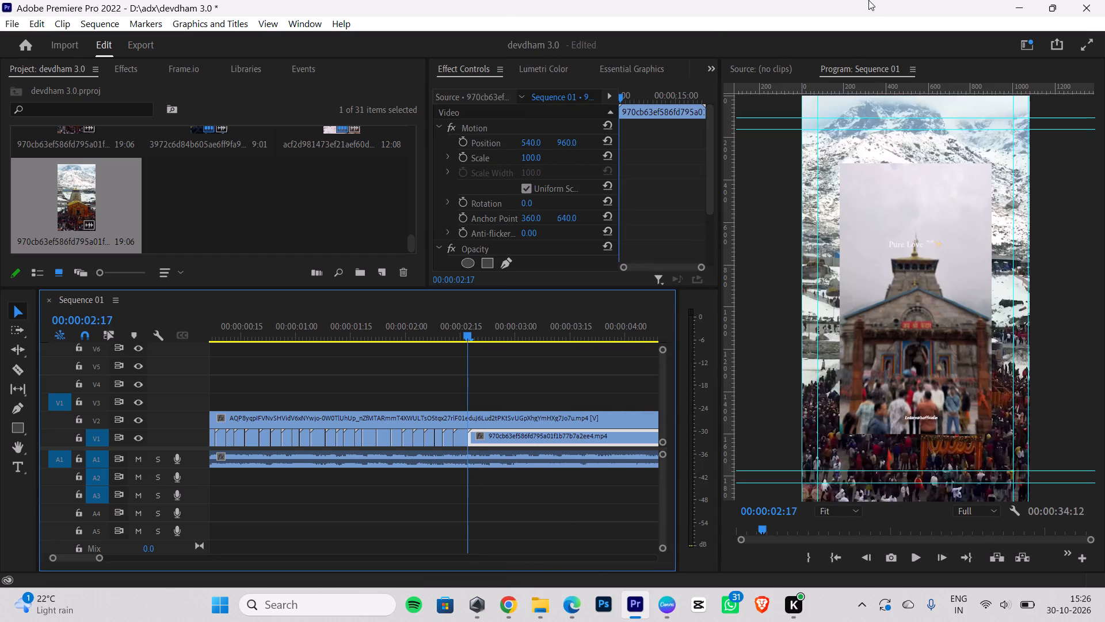
# Split the 970cb63ef586fd795a01f1b77b7a2ee4 clip on V1 at 00:00:02:20, where the overlay changes shot, and delete the remainder.
pyautogui.press('Right')
pyautogui.press('Right')
pyautogui.press('Right')
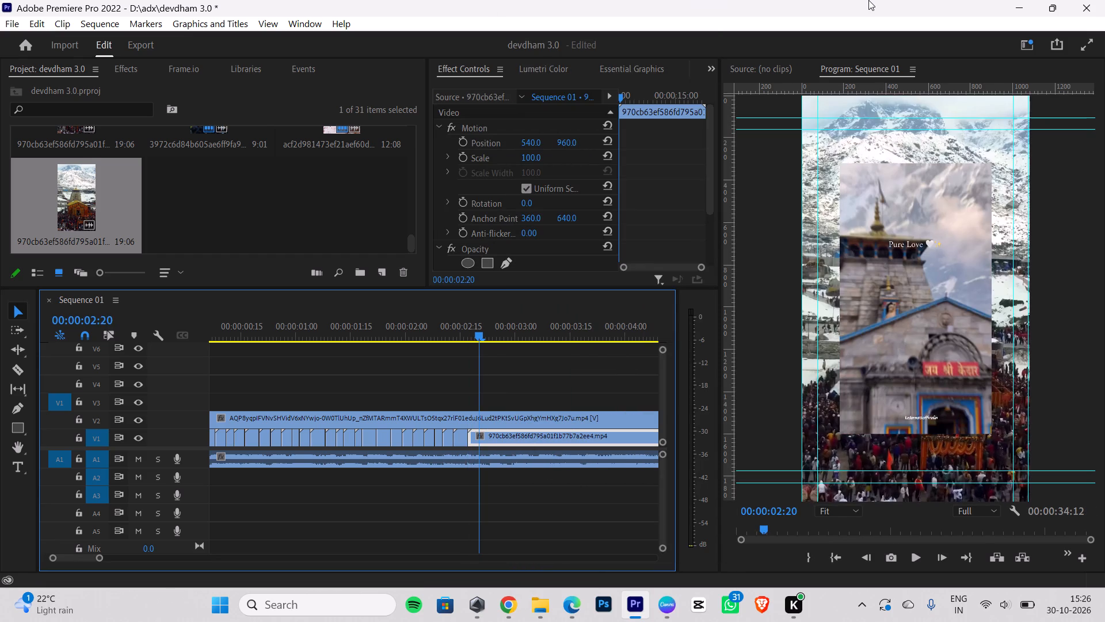
pyautogui.click(17, 373)
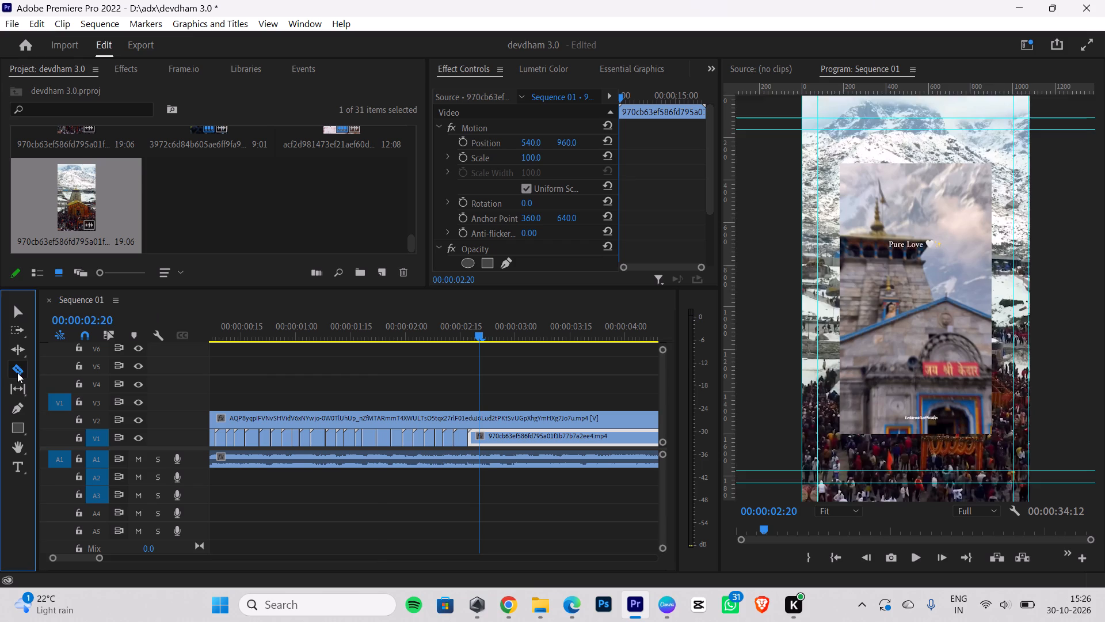
pyautogui.click(481, 437)
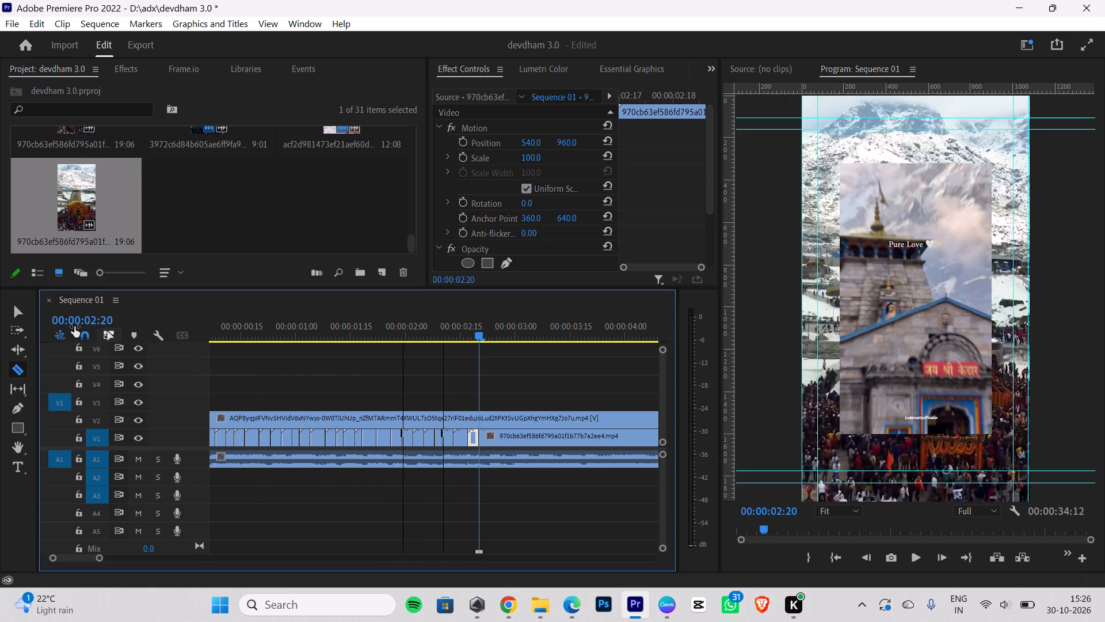
pyautogui.click(16, 313)
pyautogui.click(580, 445)
pyautogui.press('BackSpace')
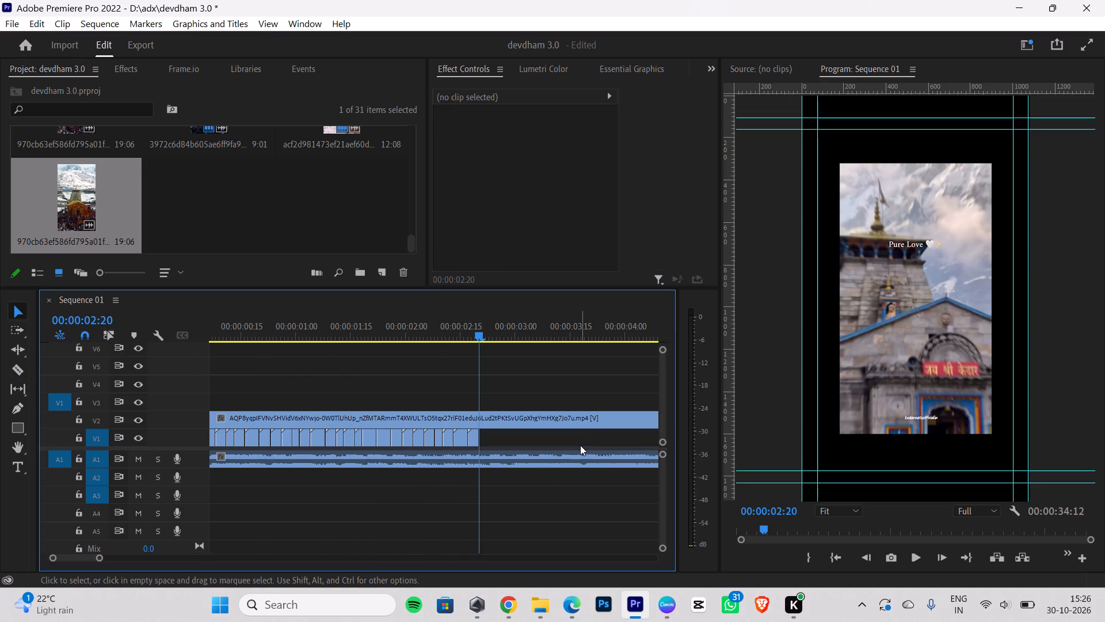
# In Chrome, return to Pinterest's kedarnath temple video results, open the 0:19 pin of the temple below a sunlit peak, and copy its link.
pyautogui.click(494, 612)
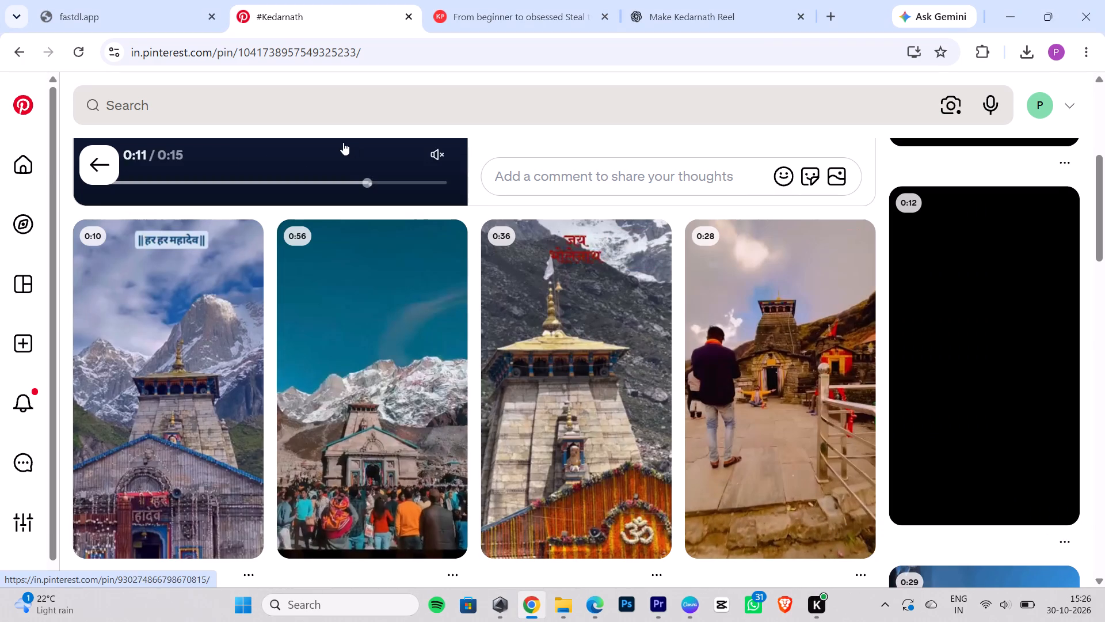
pyautogui.click(113, 173)
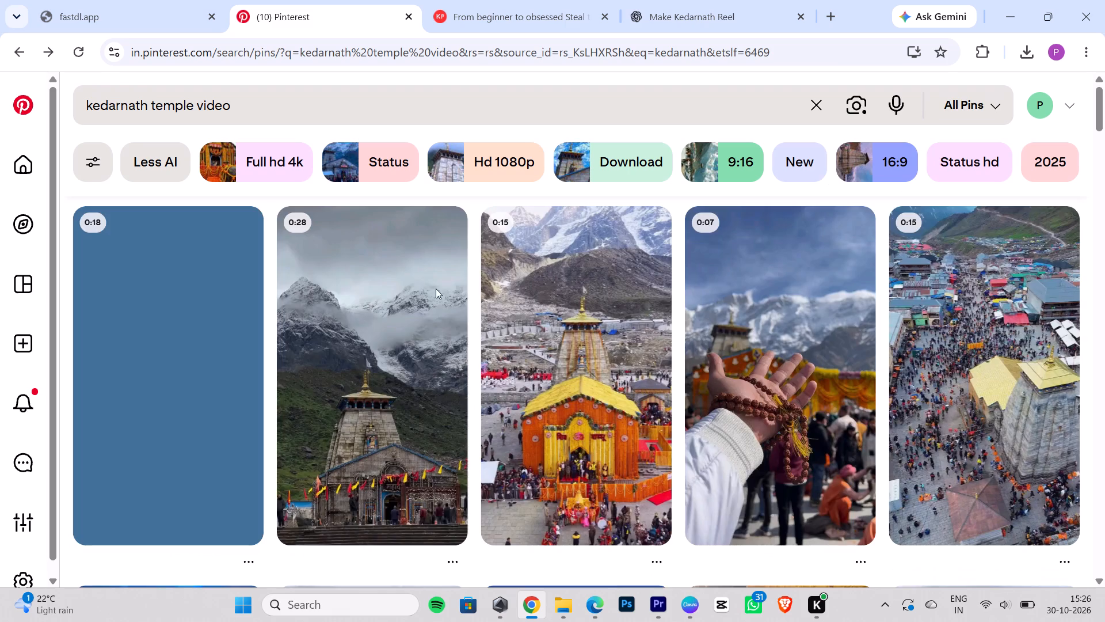
pyautogui.scroll(-3, 912, 337)
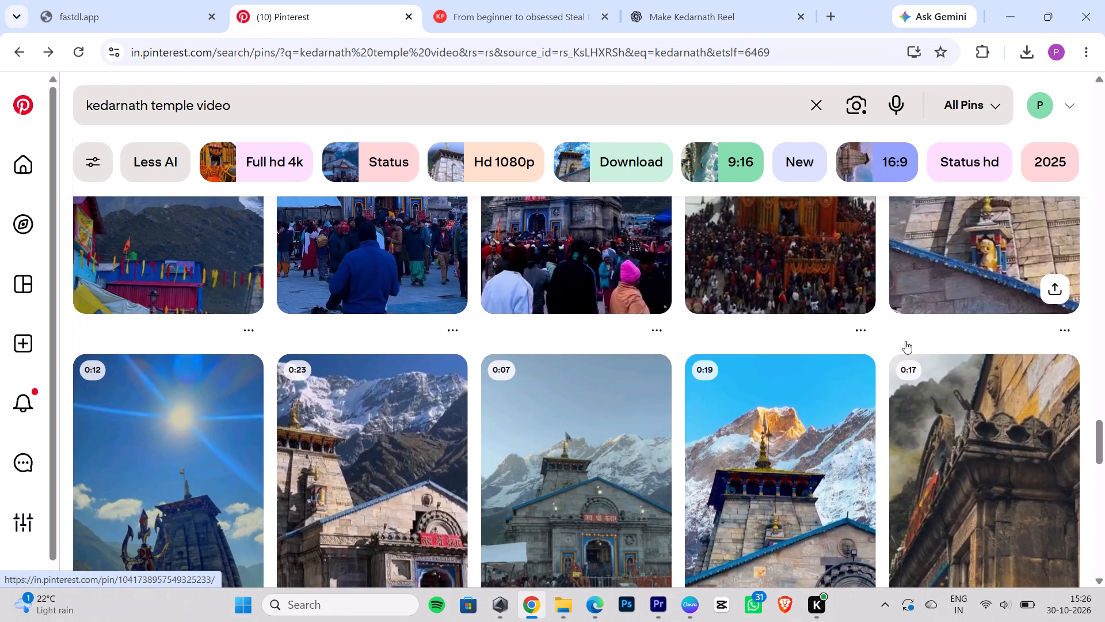
pyautogui.scroll(-1, 847, 388)
pyautogui.scroll(-1, 1007, 439)
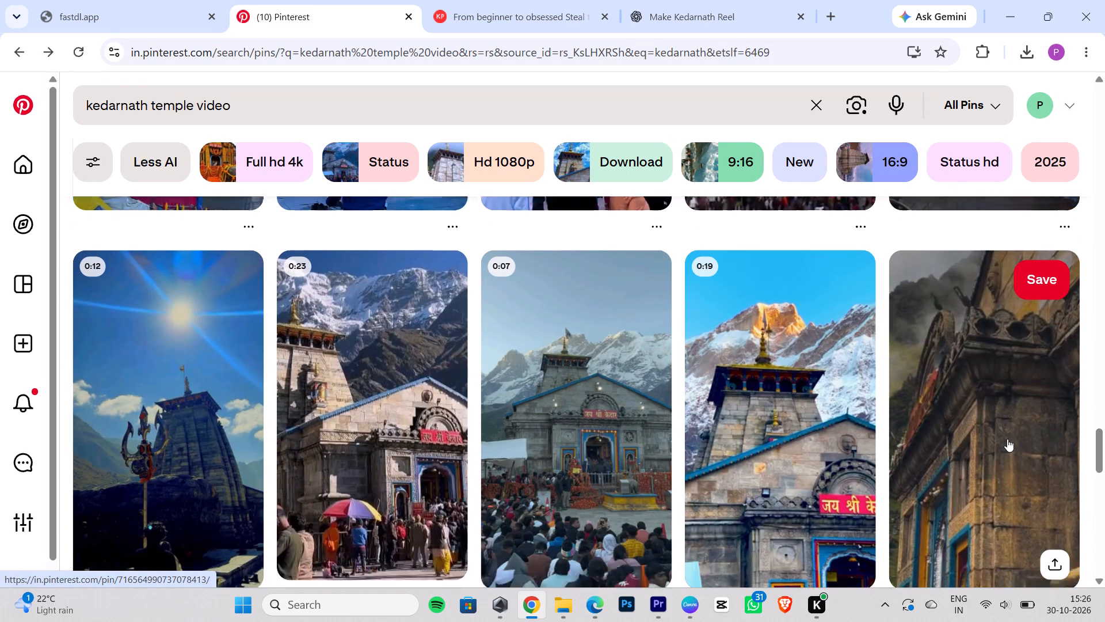
pyautogui.scroll(-1, 1007, 439)
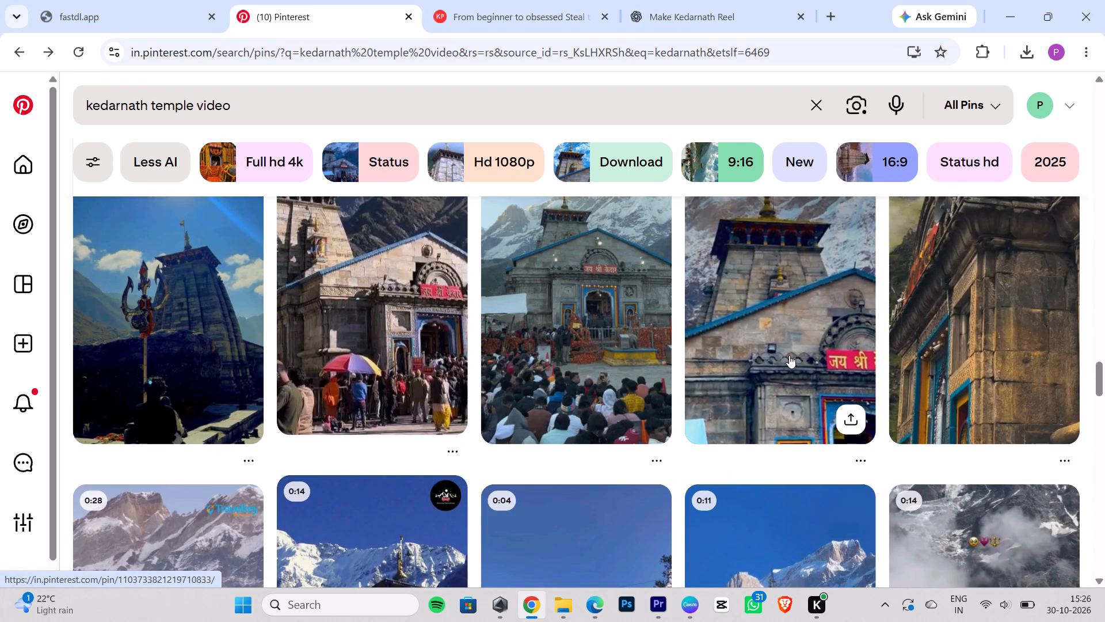
pyautogui.click(749, 329)
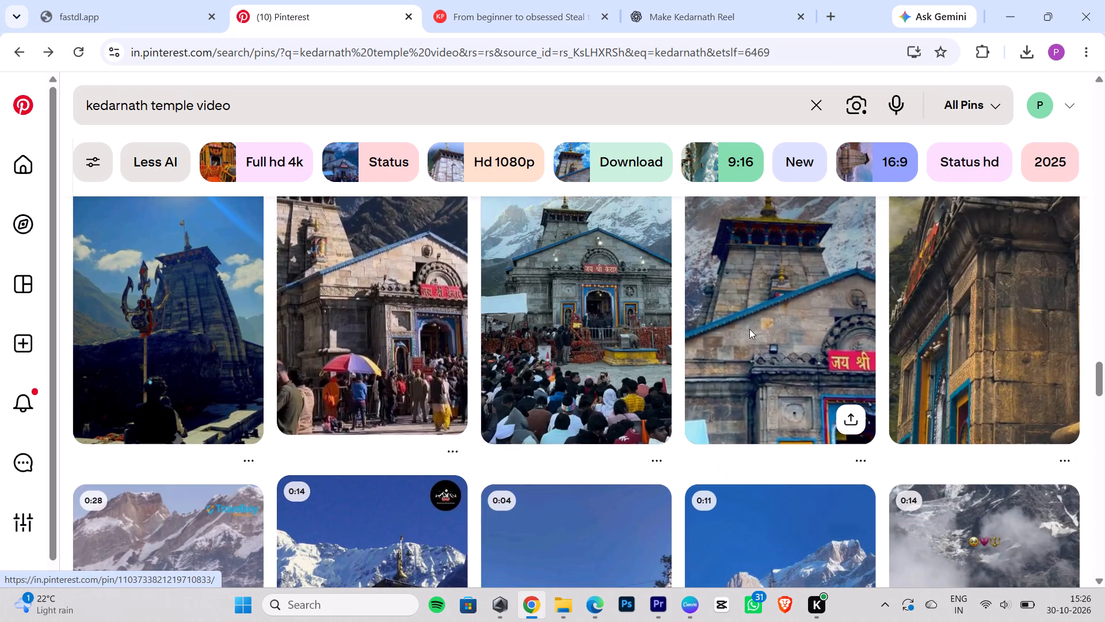
pyautogui.click(601, 171)
pyautogui.tripleClick(483, 246)
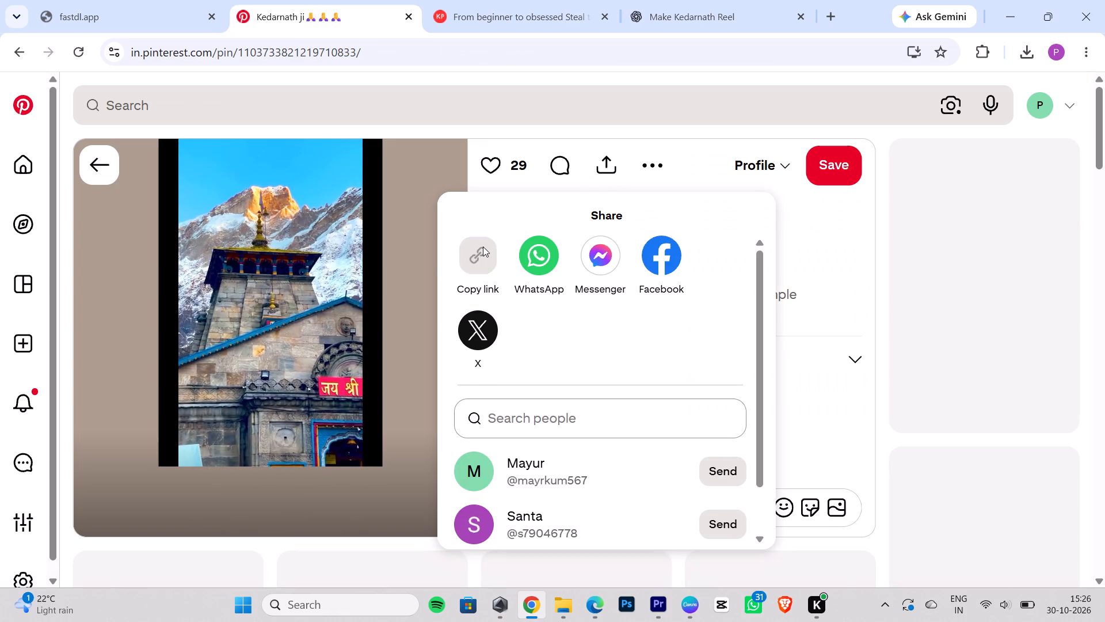
pyautogui.tripleClick(483, 246)
pyautogui.tripleClick(483, 246)
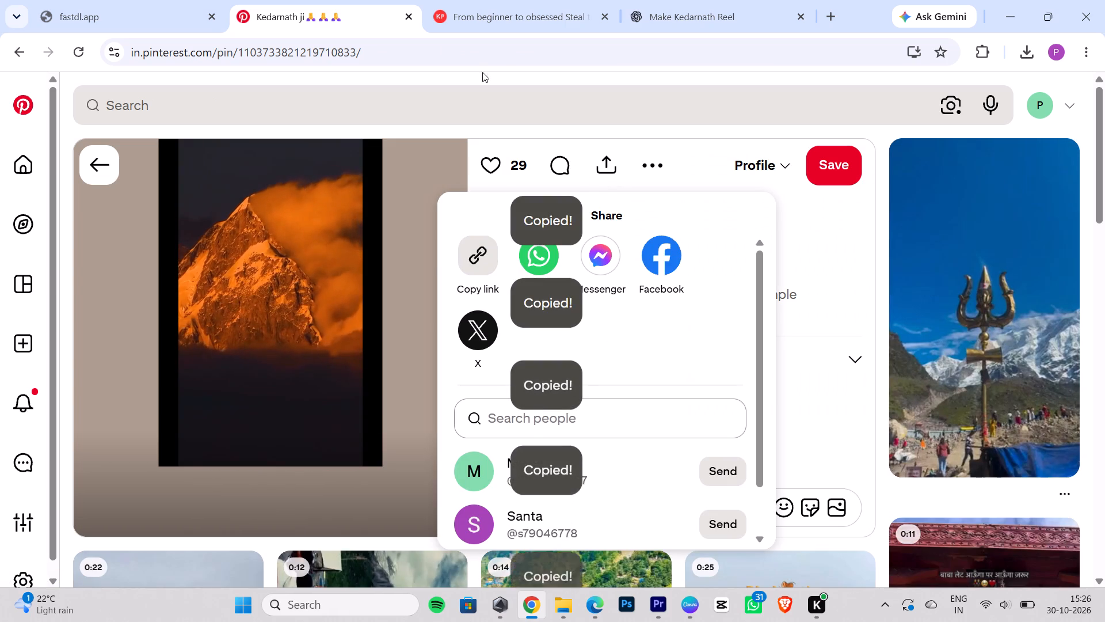
# Load the copied pin link in the KlickPin downloader and download the Kedarnath video.
pyautogui.click(520, 12)
pyautogui.click(29, 44)
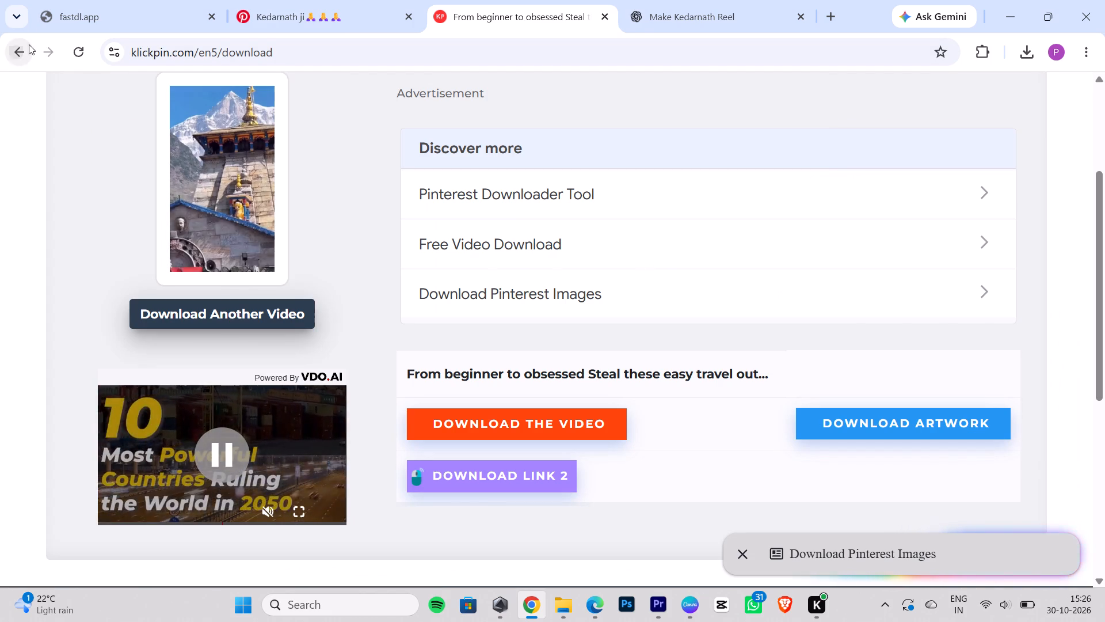
pyautogui.moveTo(322, 134); pyautogui.dragTo(0, 128)
pyautogui.press('BackSpace')
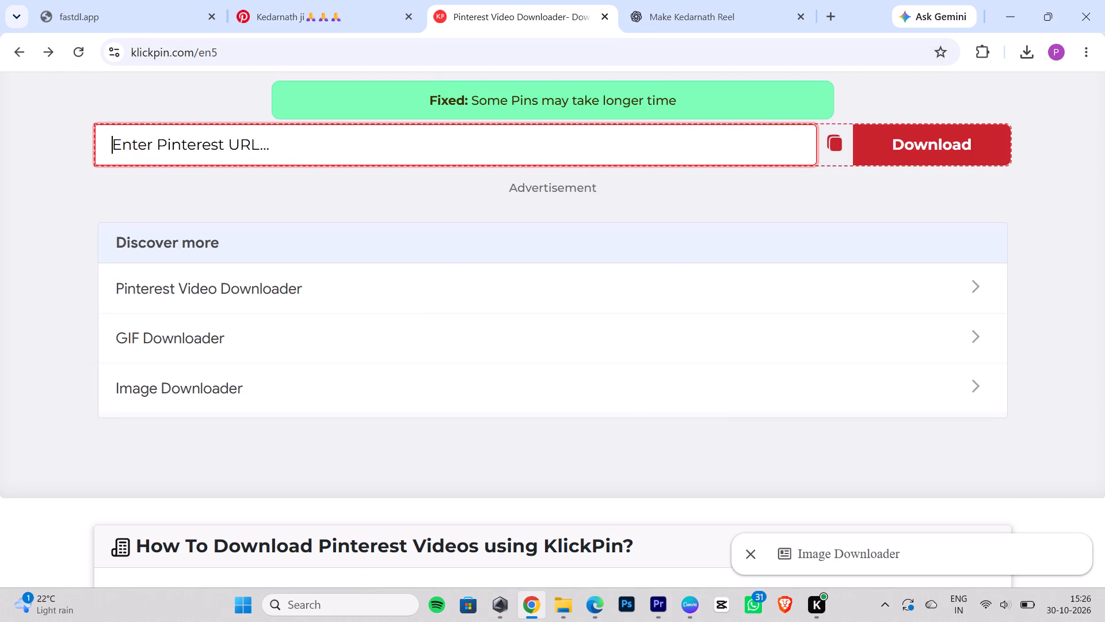
pyautogui.hotkey('ctrl', 'v')
pyautogui.press('Return')
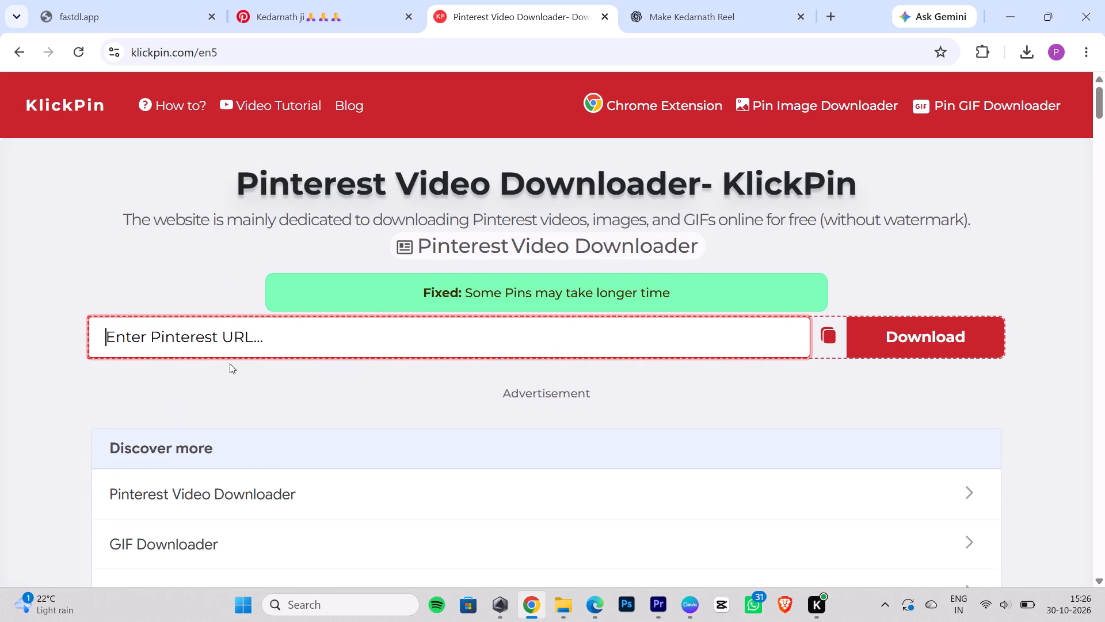
pyautogui.click(243, 350)
pyautogui.hotkey('ctrl', 'v')
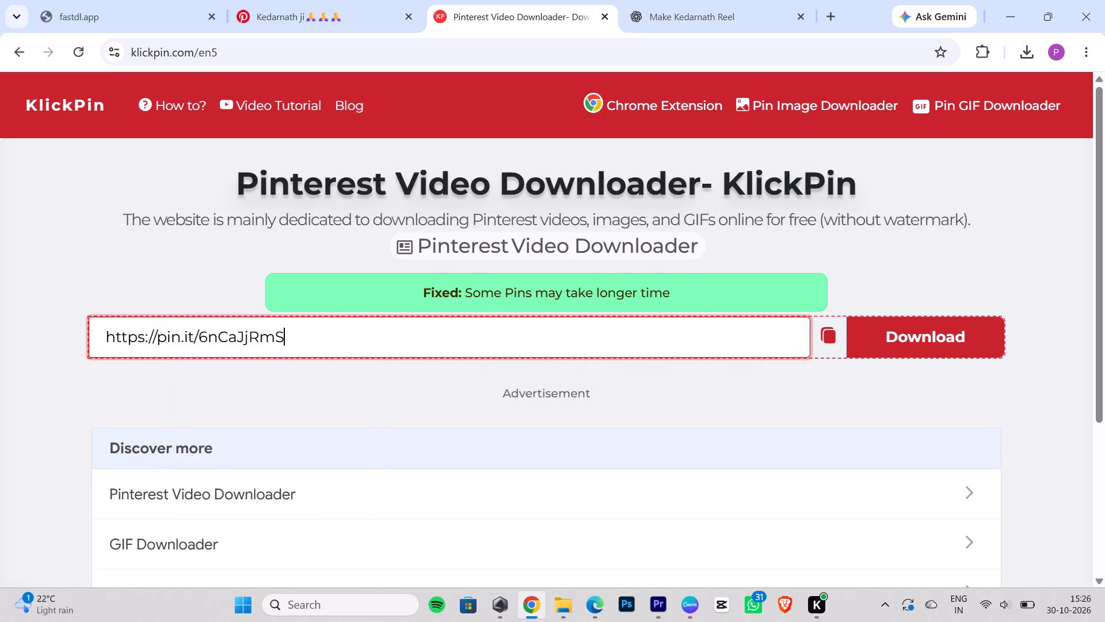
pyautogui.press('Return')
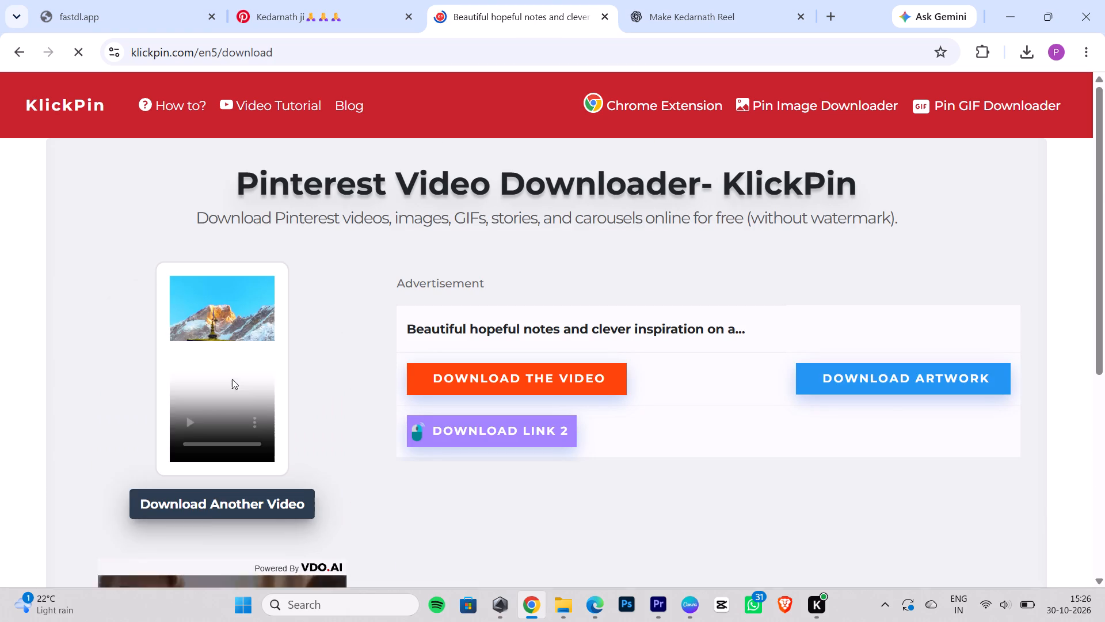
pyautogui.click(262, 234)
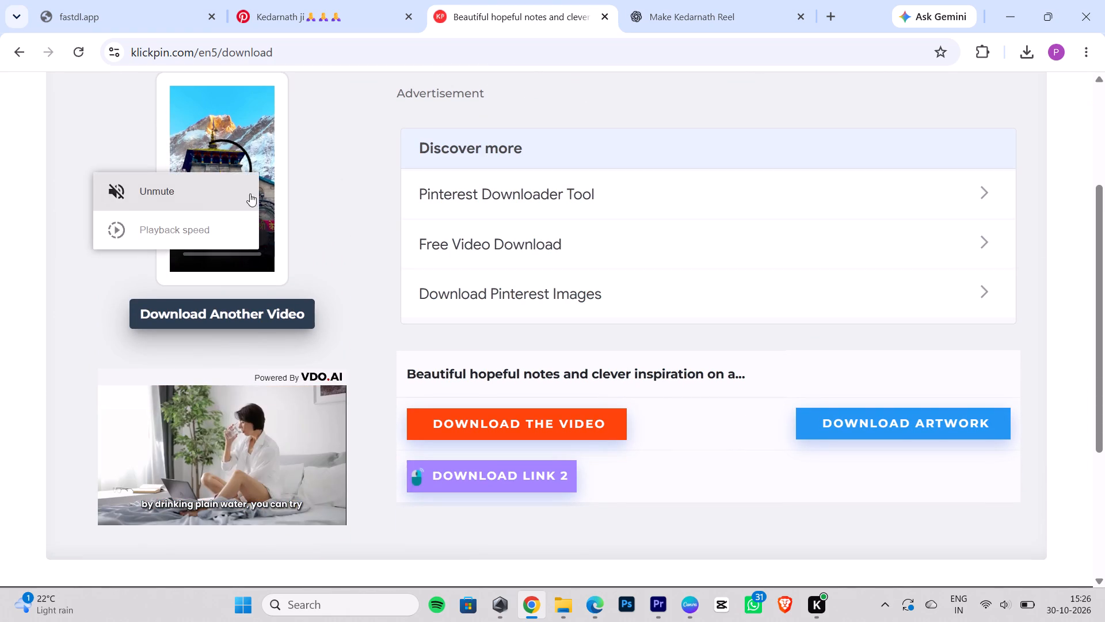
pyautogui.click(337, 194)
pyautogui.click(258, 233)
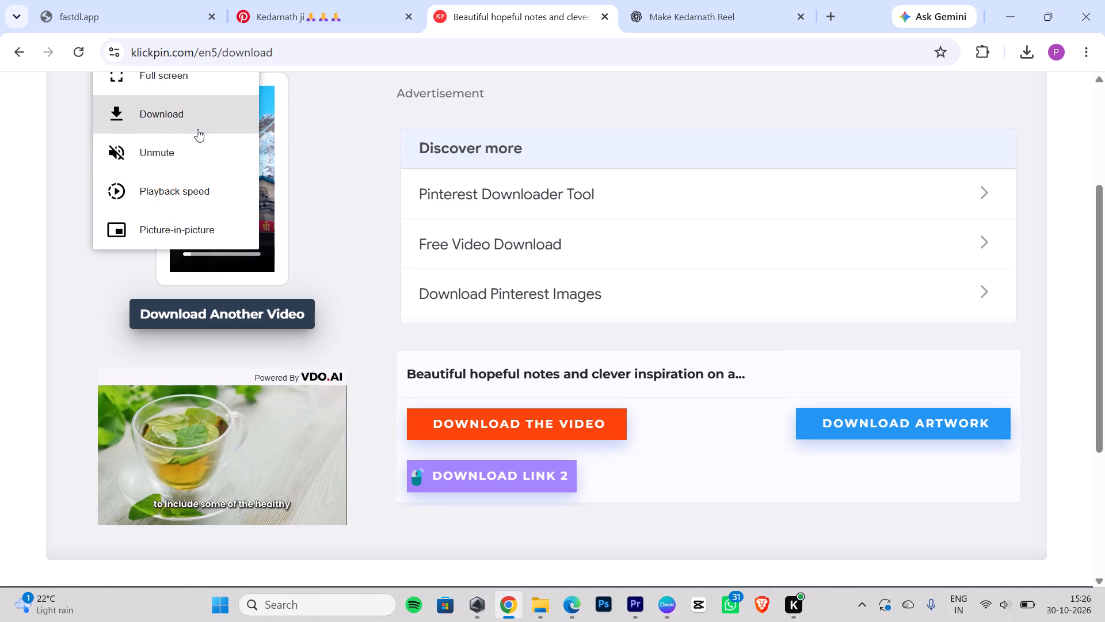
pyautogui.click(197, 129)
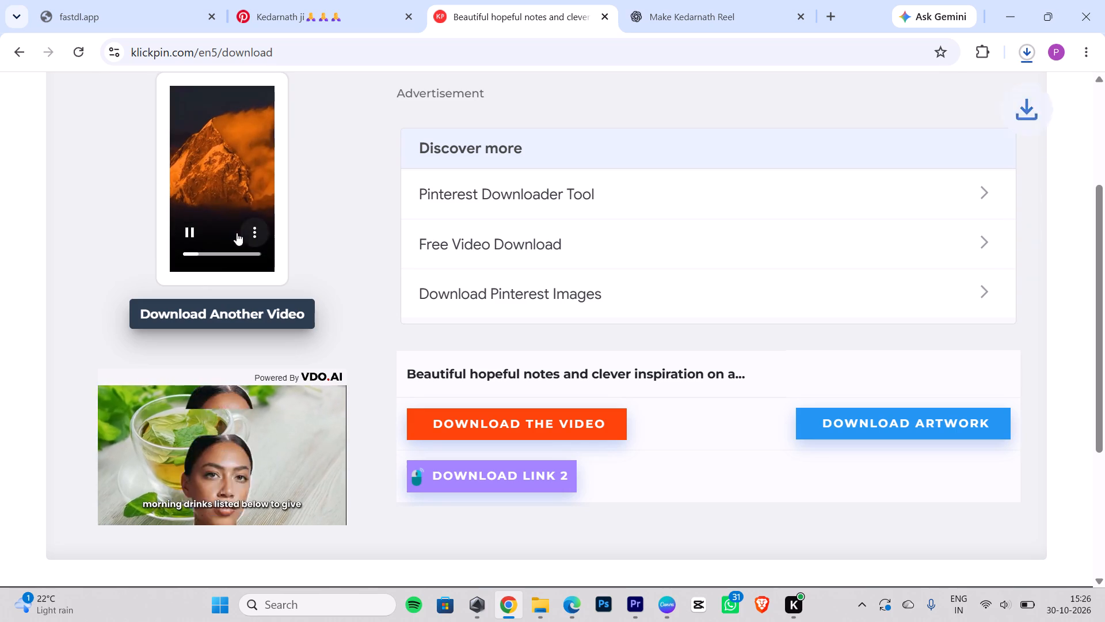
# Return to Pinterest and look through the related pins below the Kedarnath ji pin for another usable temple clip.
pyautogui.click(304, 13)
pyautogui.click(826, 437)
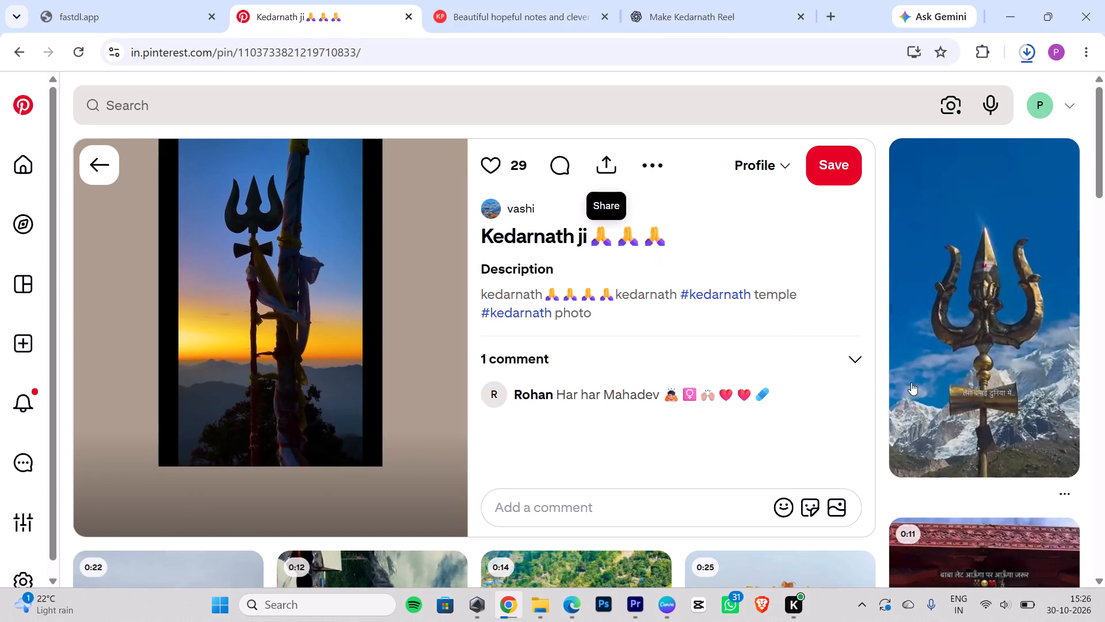
pyautogui.scroll(-3, 957, 367)
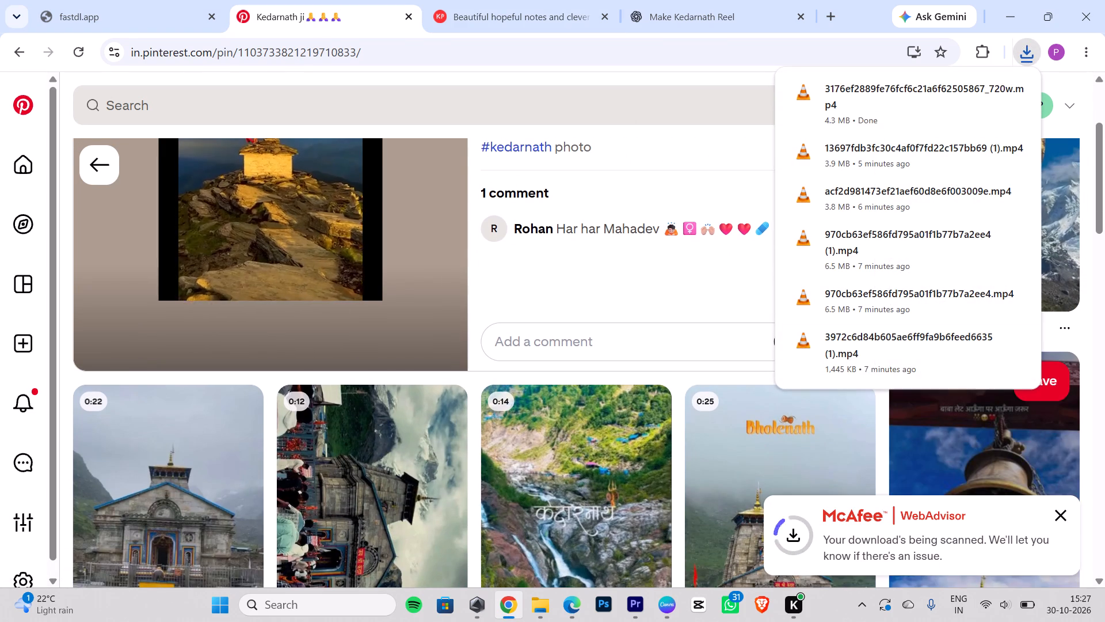
pyautogui.click(680, 298)
pyautogui.scroll(-3, 695, 332)
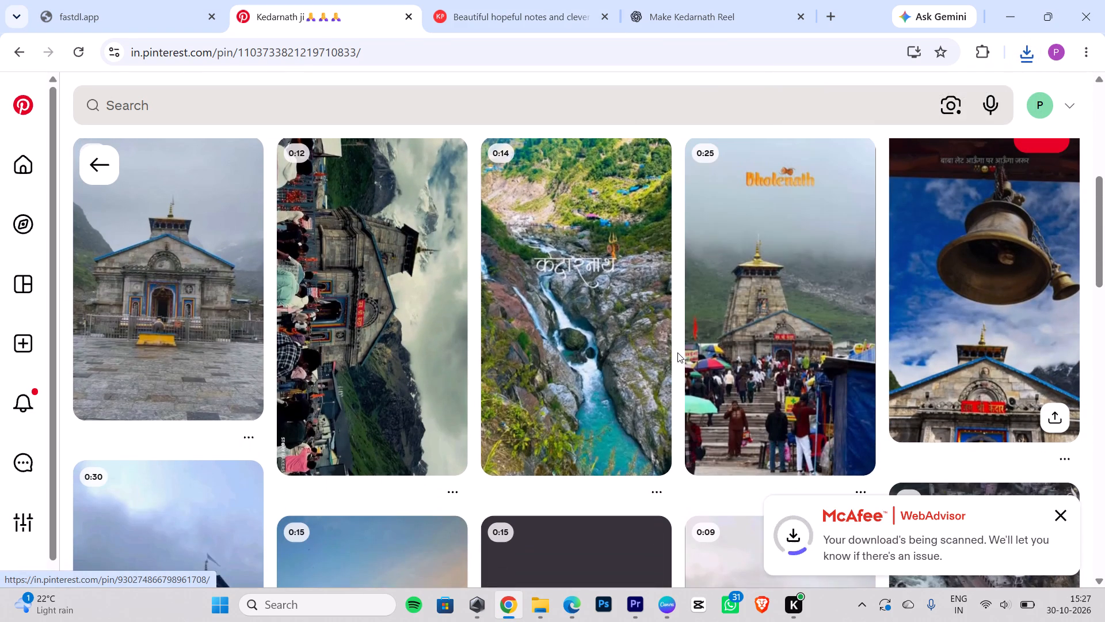
pyautogui.scroll(-4, 677, 355)
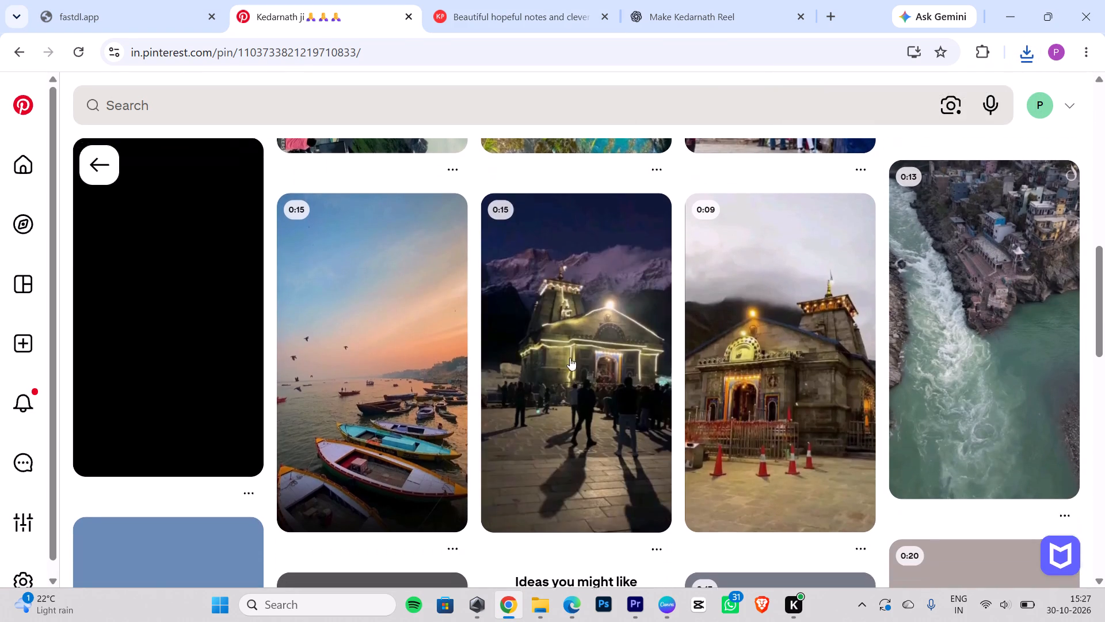
# Go back to the kedarnath temple video results, preview the 0:11 Jai Bholenath pin, and return to the results.
pyautogui.click(89, 163)
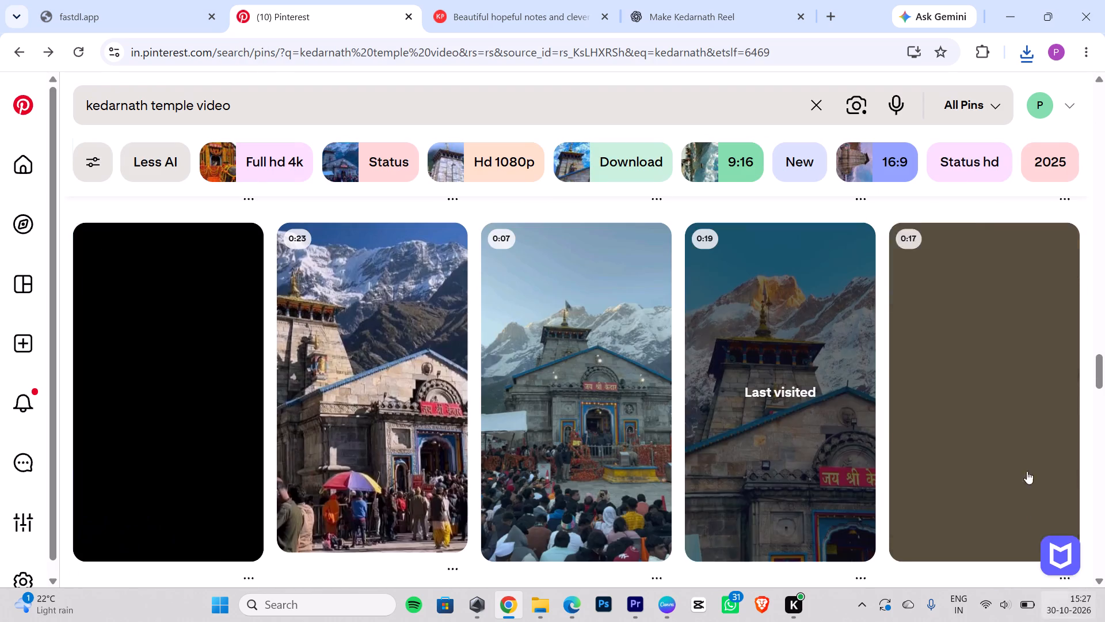
pyautogui.scroll(-1, 977, 400)
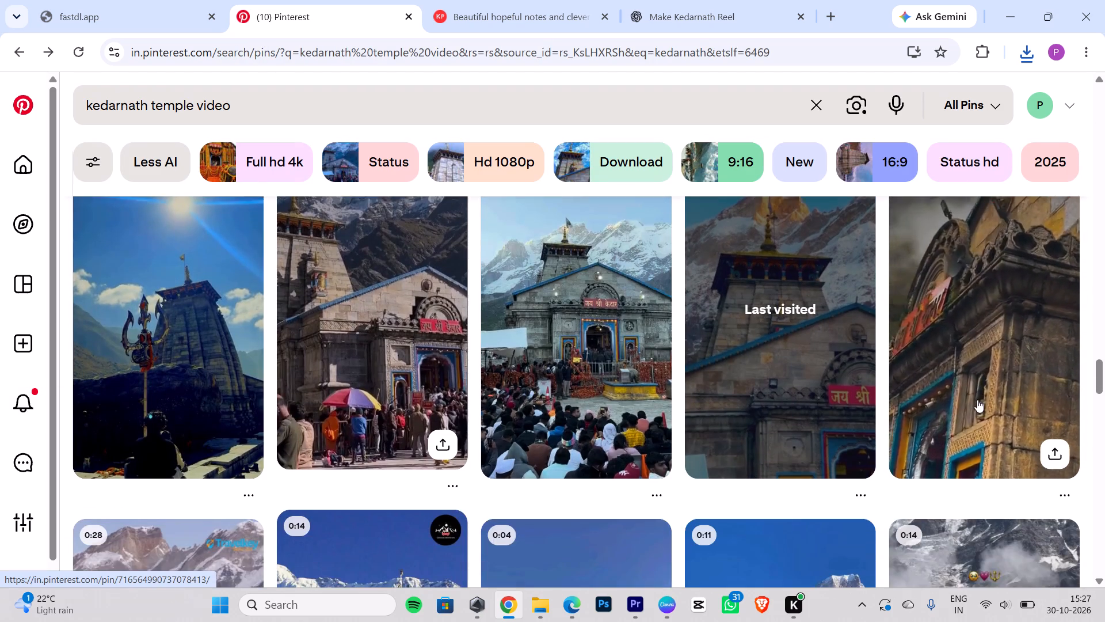
pyautogui.scroll(-3, 979, 399)
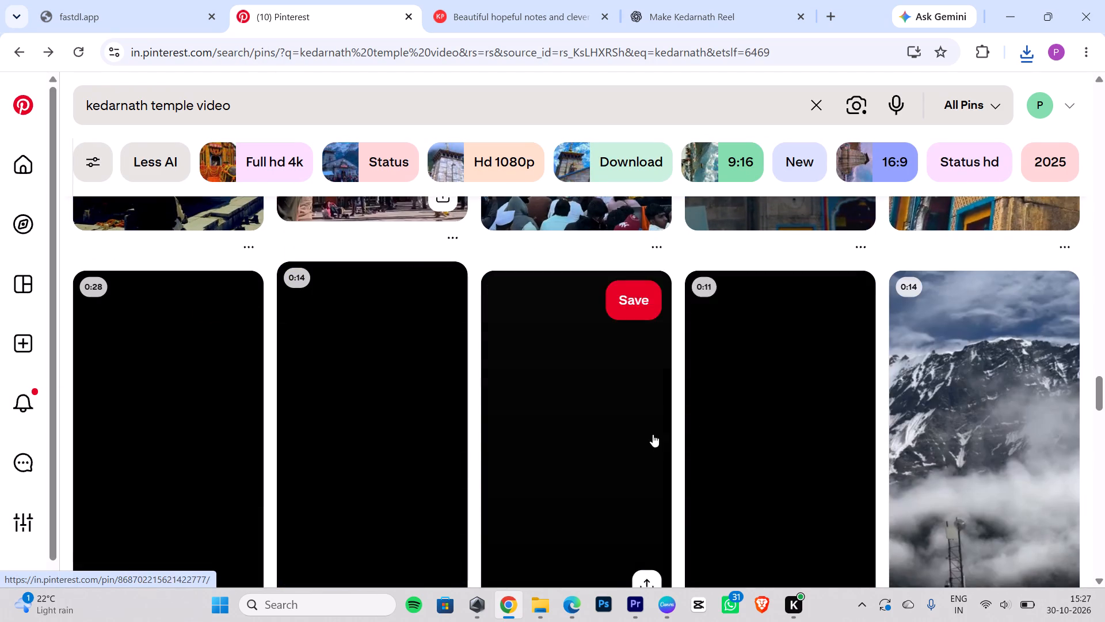
pyautogui.click(758, 416)
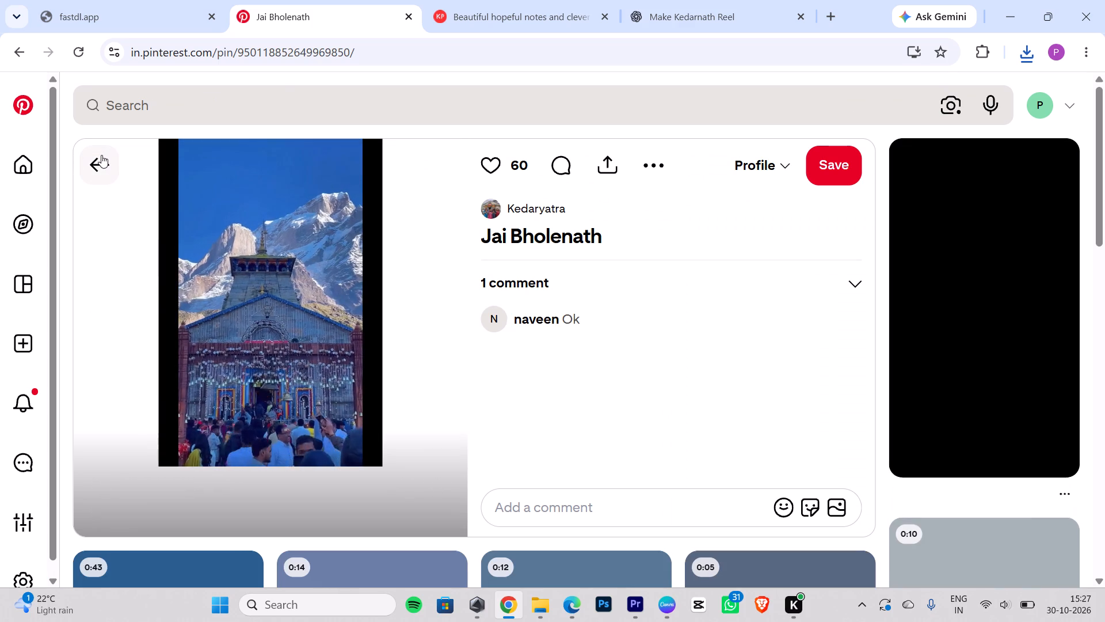
pyautogui.click(101, 155)
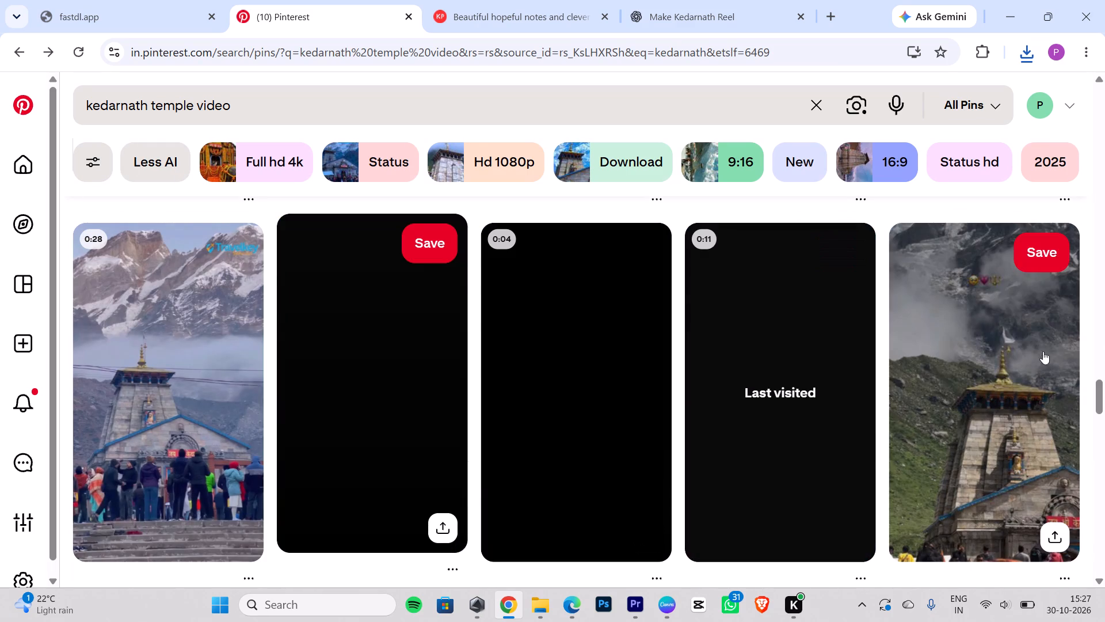
# Open the har har Mahadev pin of the lit temple below a dark mountain and copy its link.
pyautogui.scroll(-5, 955, 354)
pyautogui.click(437, 422)
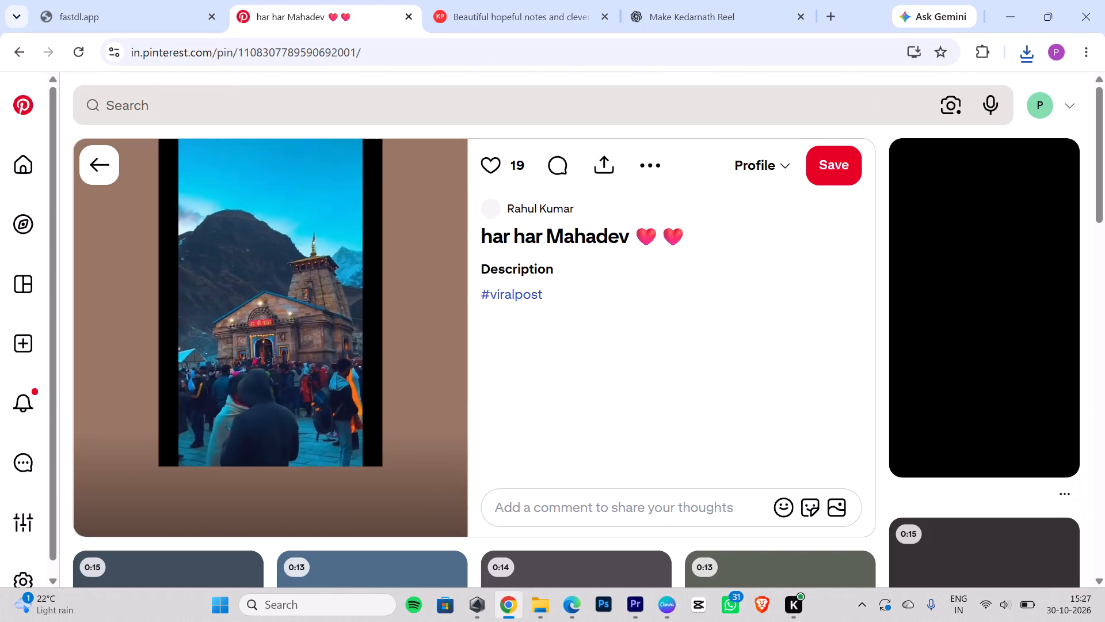
pyautogui.click(604, 175)
pyautogui.tripleClick(487, 264)
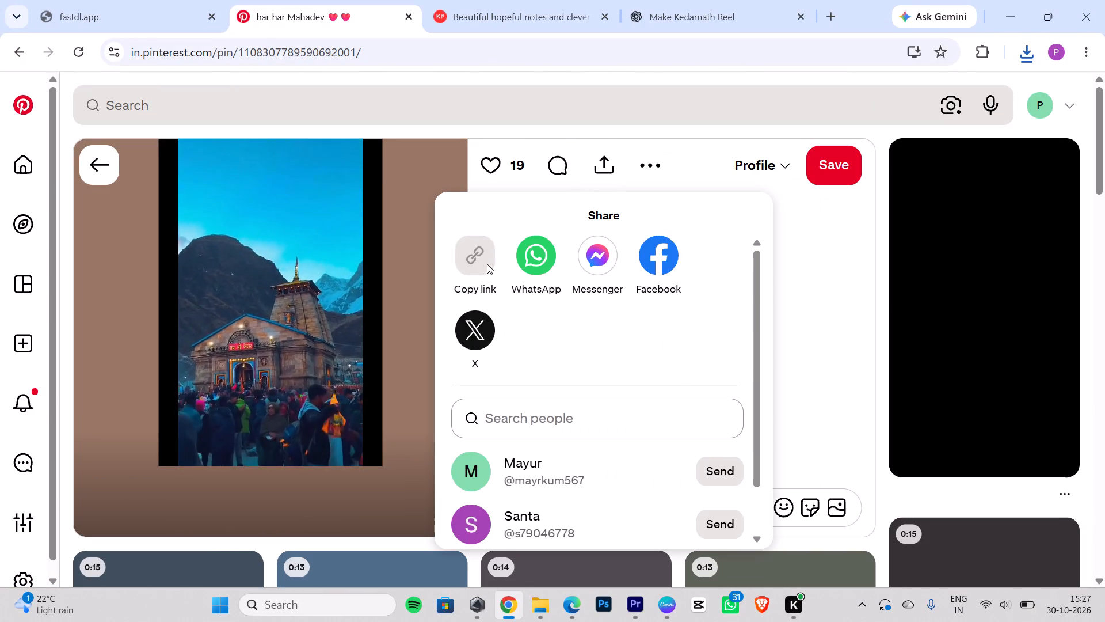
# Load the copied har har Mahadev pin link in the KlickPin downloader and download the video.
pyautogui.click(526, 6)
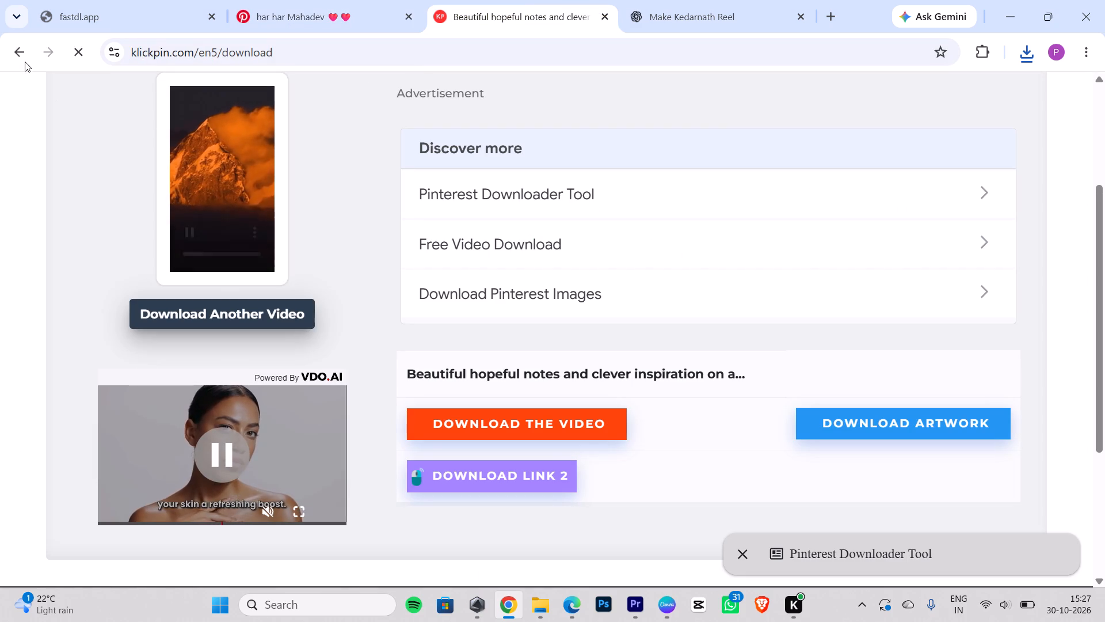
pyautogui.click(23, 57)
pyautogui.click(22, 57)
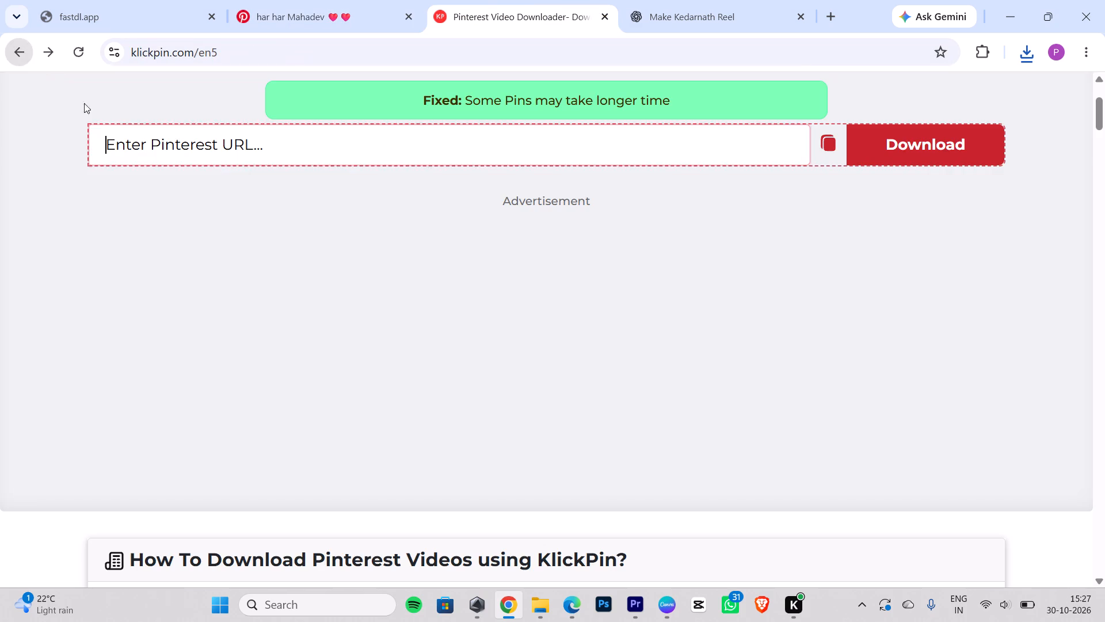
pyautogui.click(305, 153)
pyautogui.hotkey('ctrl', 'v')
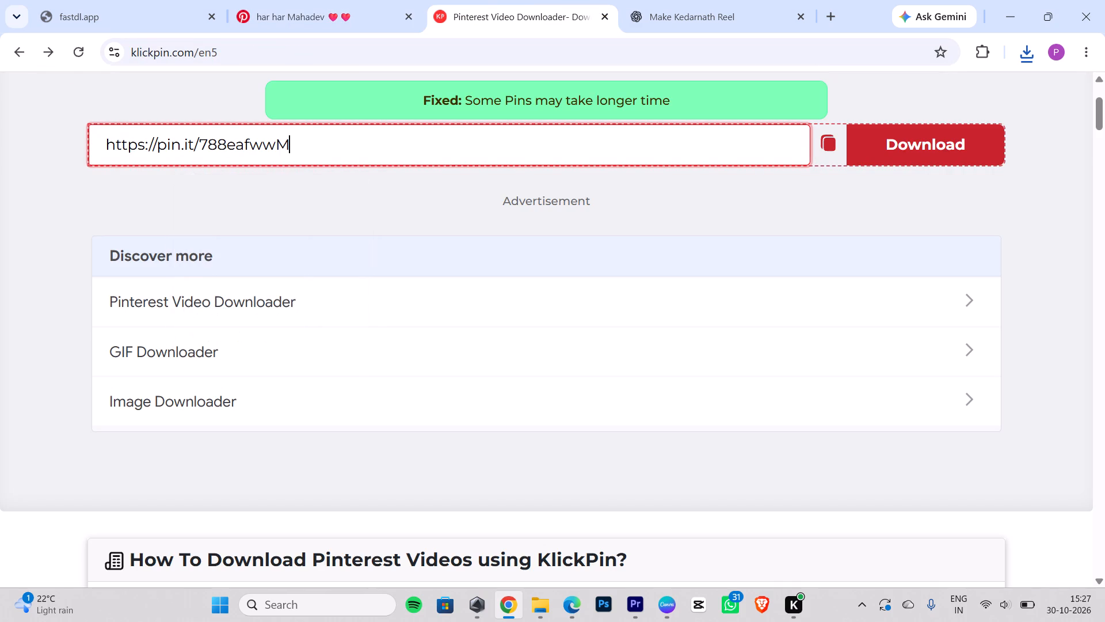
pyautogui.press('Return')
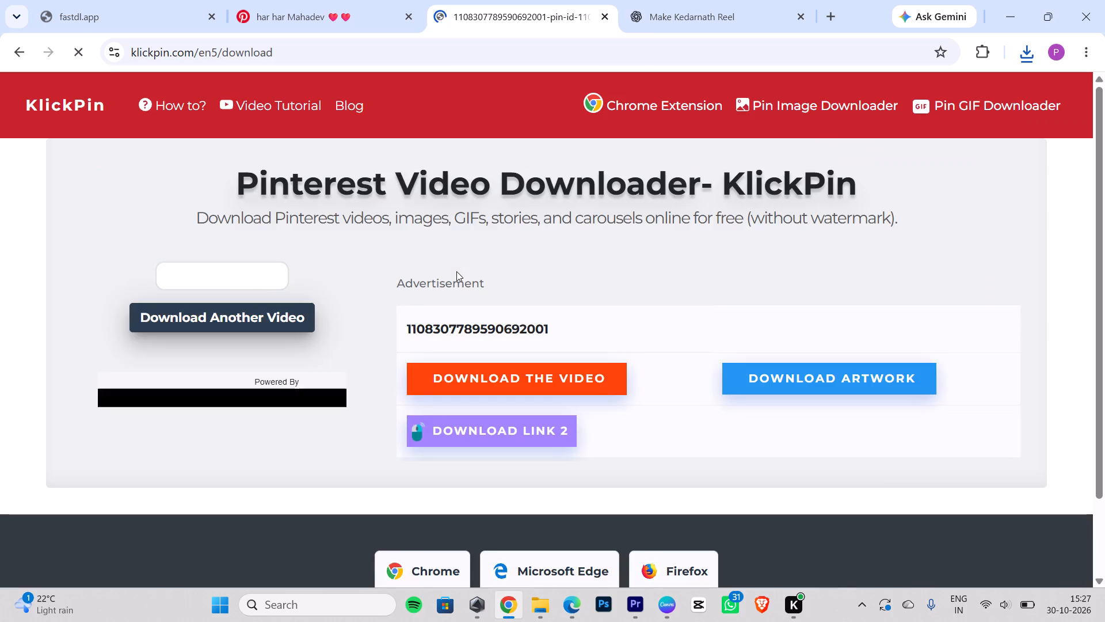
pyautogui.click(257, 230)
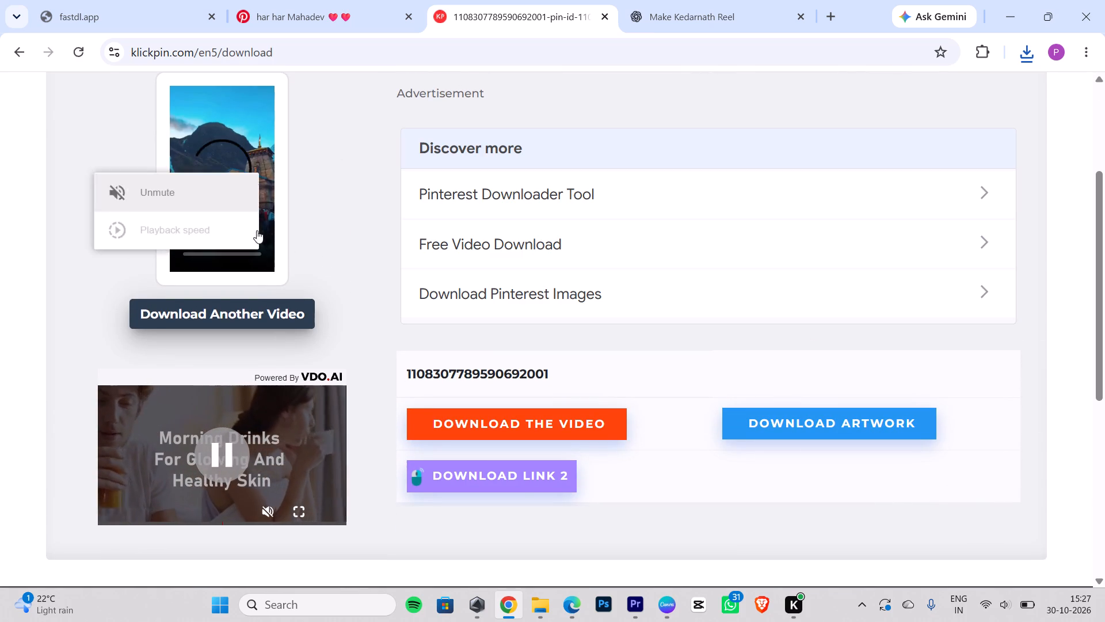
pyautogui.click(351, 187)
pyautogui.click(248, 222)
pyautogui.click(333, 188)
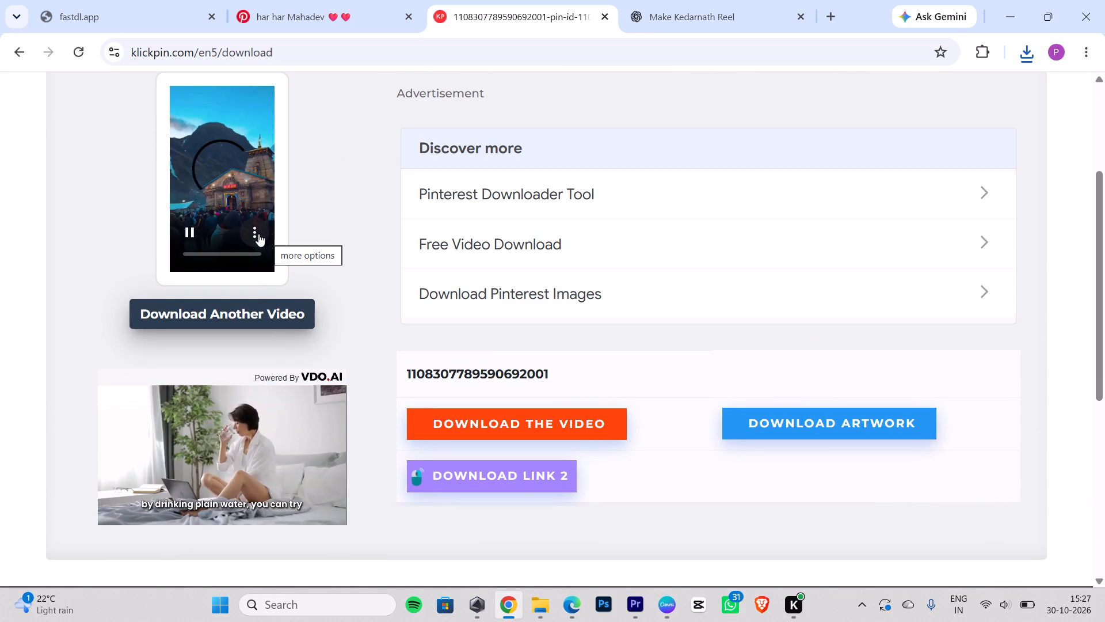
pyautogui.click(258, 234)
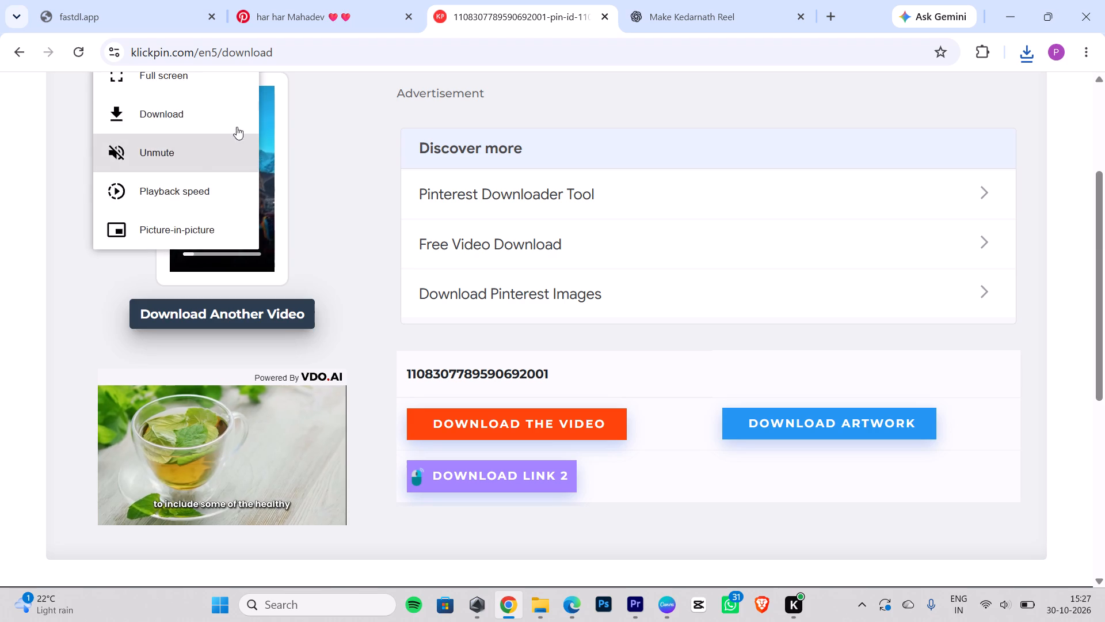
pyautogui.click(235, 120)
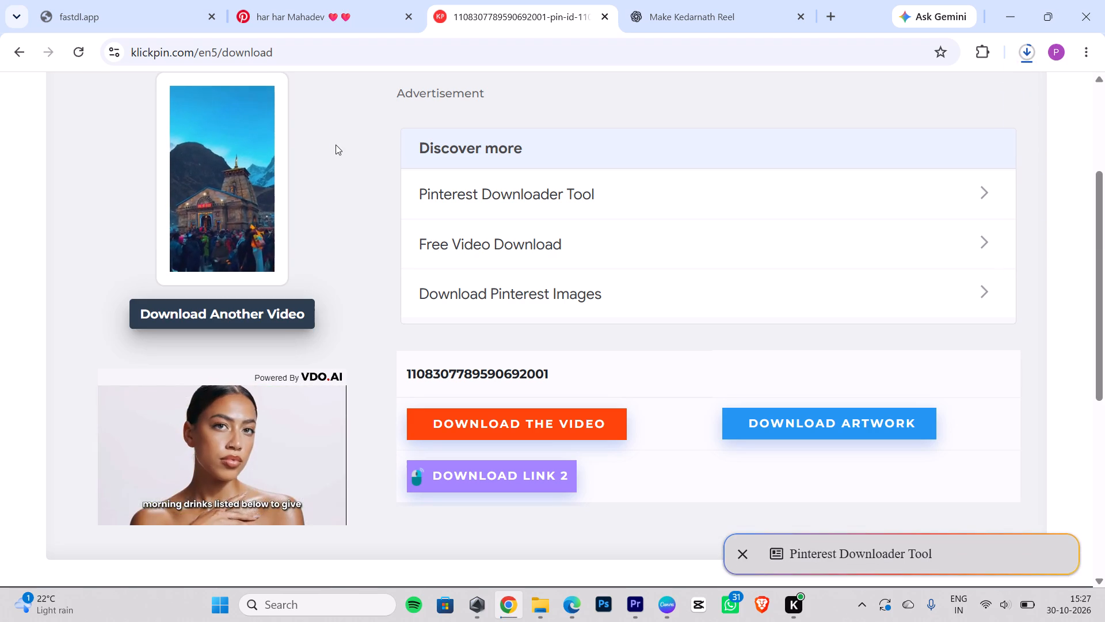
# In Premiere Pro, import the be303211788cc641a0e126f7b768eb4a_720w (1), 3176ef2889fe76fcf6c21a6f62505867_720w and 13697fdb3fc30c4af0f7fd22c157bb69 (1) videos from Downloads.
pyautogui.click(630, 605)
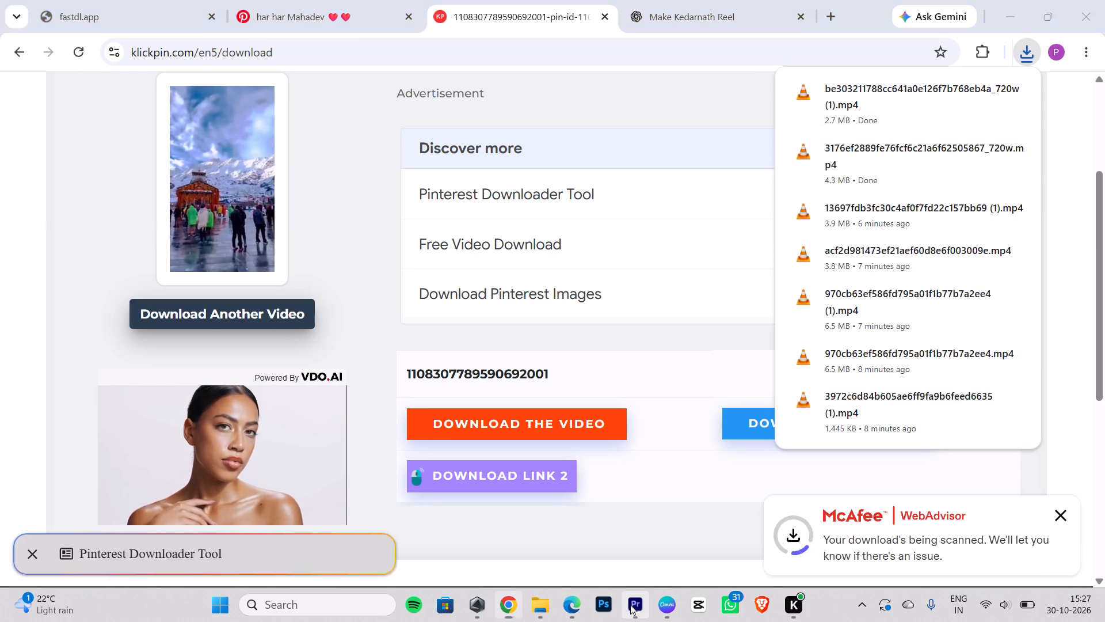
pyautogui.hotkey('ctrl', 'i')
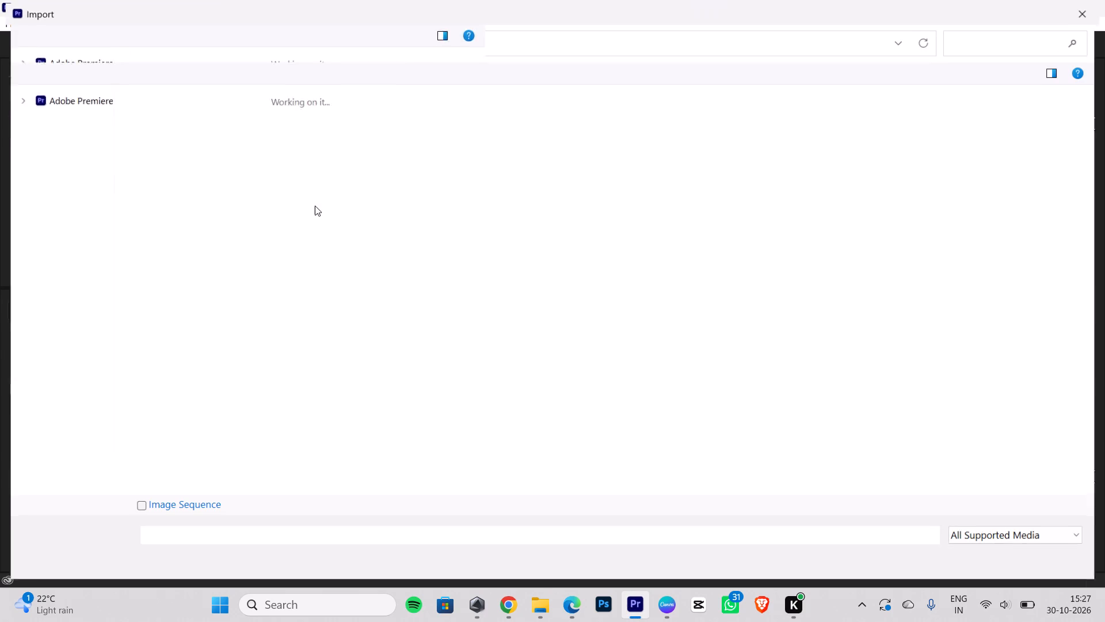
pyautogui.click(303, 176)
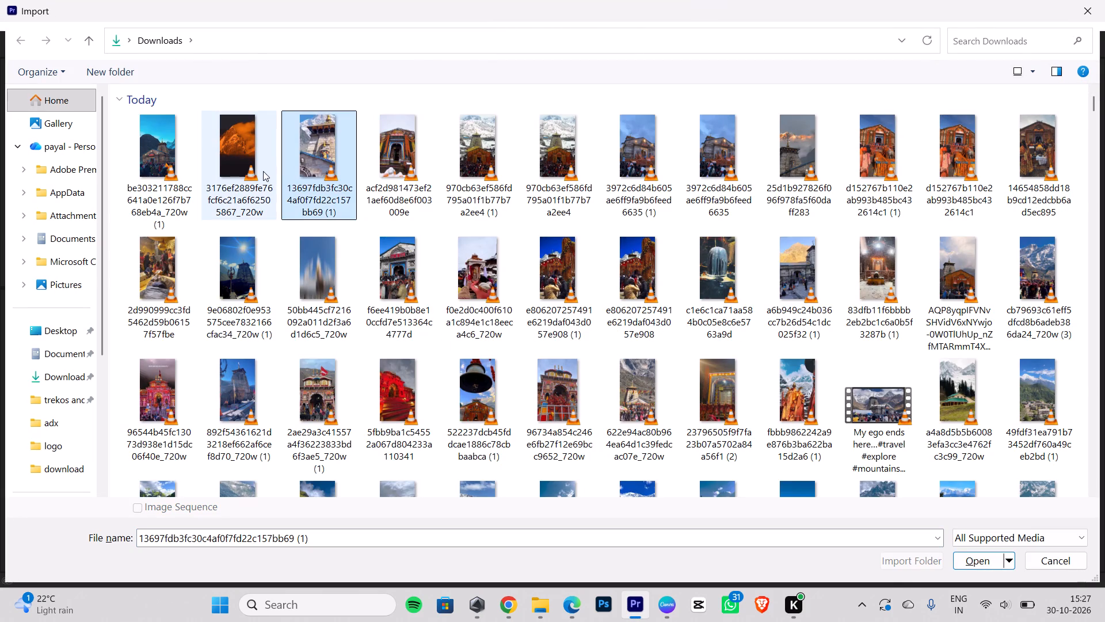
pyautogui.keyDown('shift'); pyautogui.click(260, 171); pyautogui.keyUp('shift')
pyautogui.keyDown('shift'); pyautogui.click(159, 170); pyautogui.keyUp('shift')
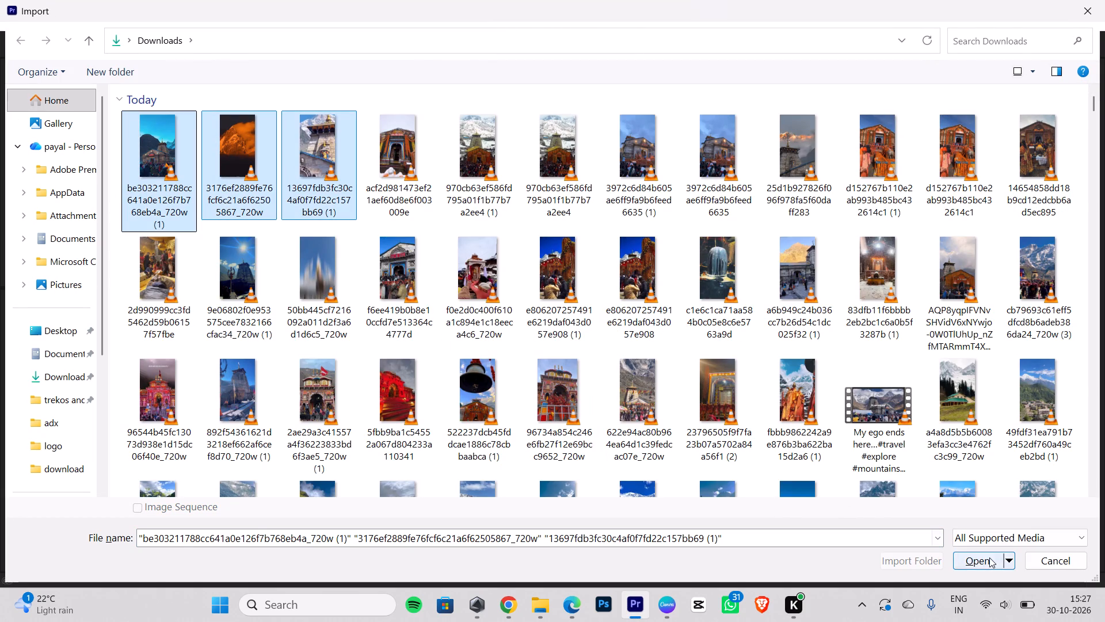
pyautogui.click(989, 557)
pyautogui.click(296, 238)
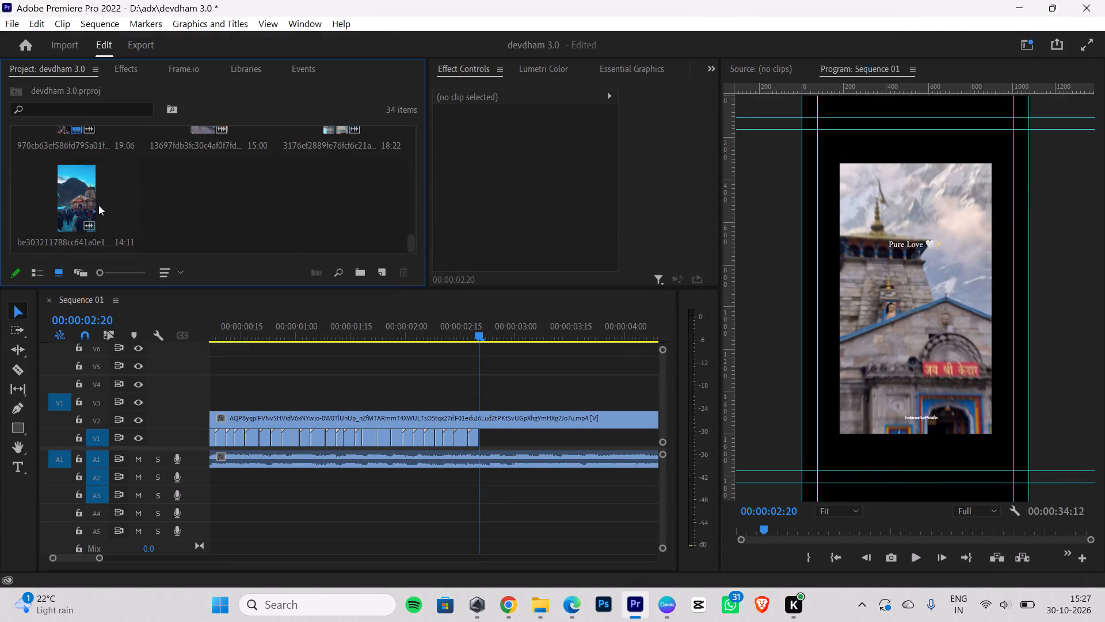
# Add the 3176ef2889fe76fcf6c21a6f62505867_720w clip without its audio to V1 at 00:00:02:20 and scale it to the frame size.
pyautogui.scroll(1, 255, 205)
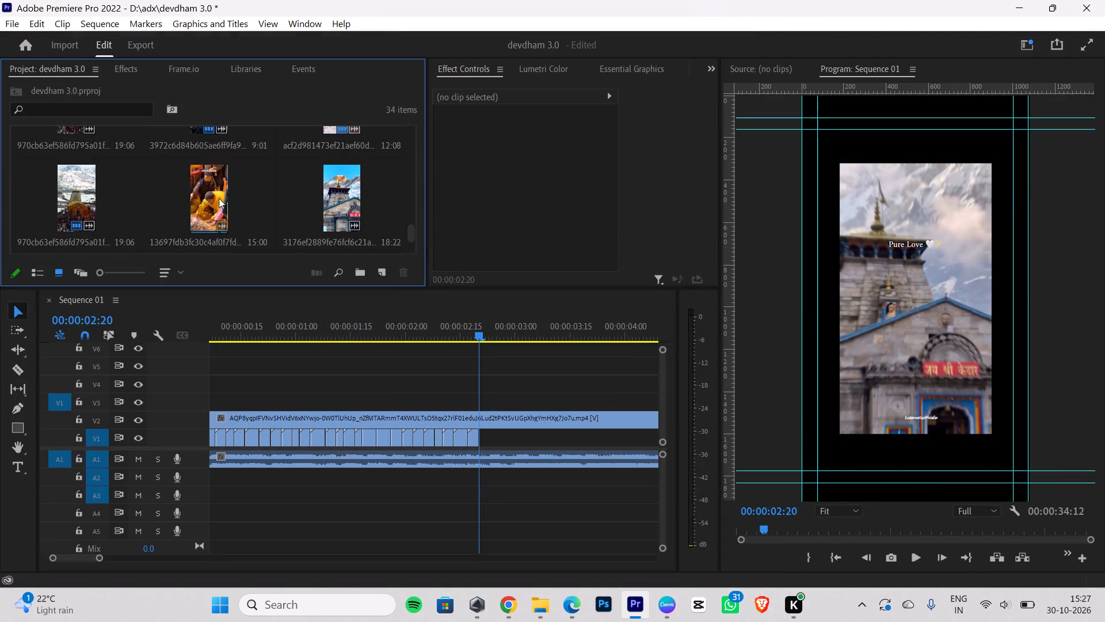
pyautogui.scroll(-2, 353, 198)
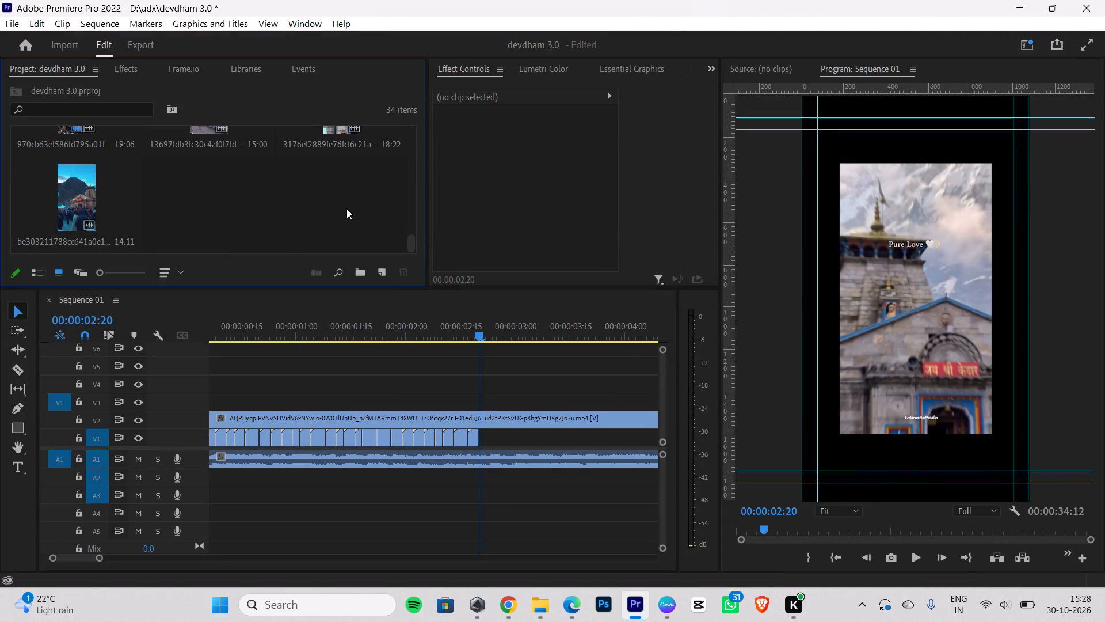
pyautogui.scroll(1, 346, 208)
pyautogui.moveTo(346, 208); pyautogui.dragTo(354, 227)
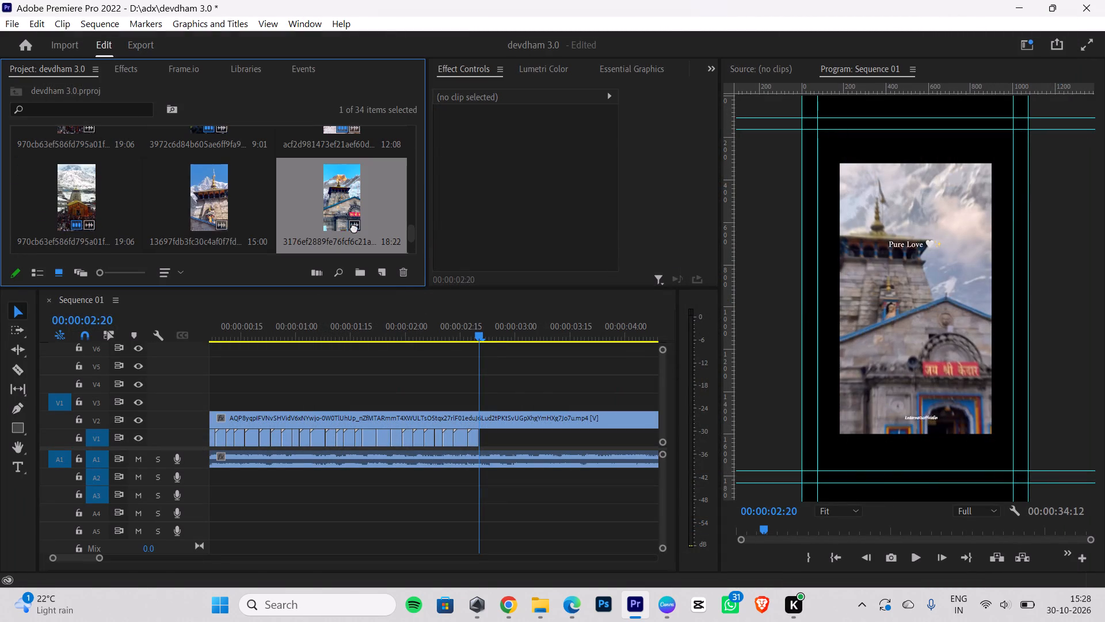
pyautogui.moveTo(354, 227); pyautogui.dragTo(528, 380)
pyautogui.click(589, 491)
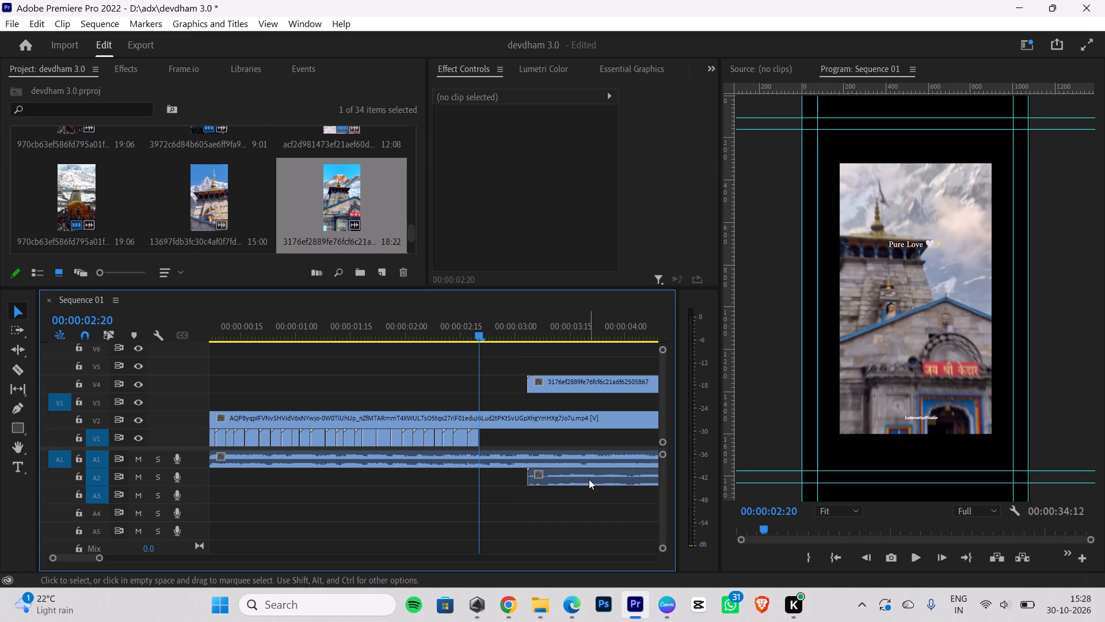
pyautogui.click(589, 479)
pyautogui.press('BackSpace')
pyautogui.moveTo(567, 384); pyautogui.dragTo(547, 428)
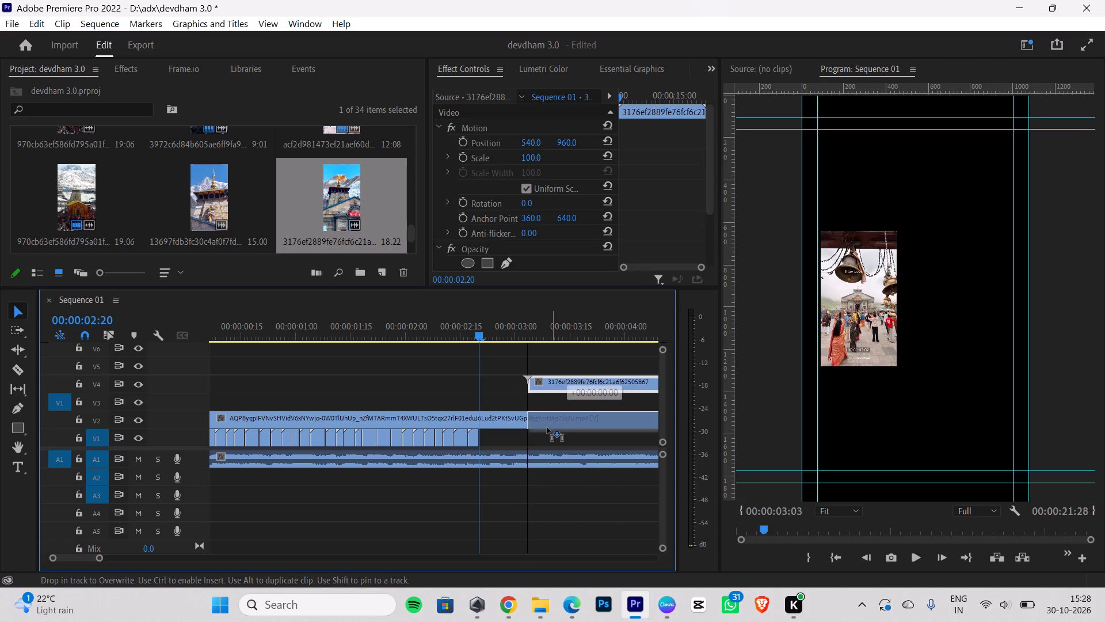
pyautogui.moveTo(547, 428); pyautogui.dragTo(517, 432)
pyautogui.rightClick(518, 433)
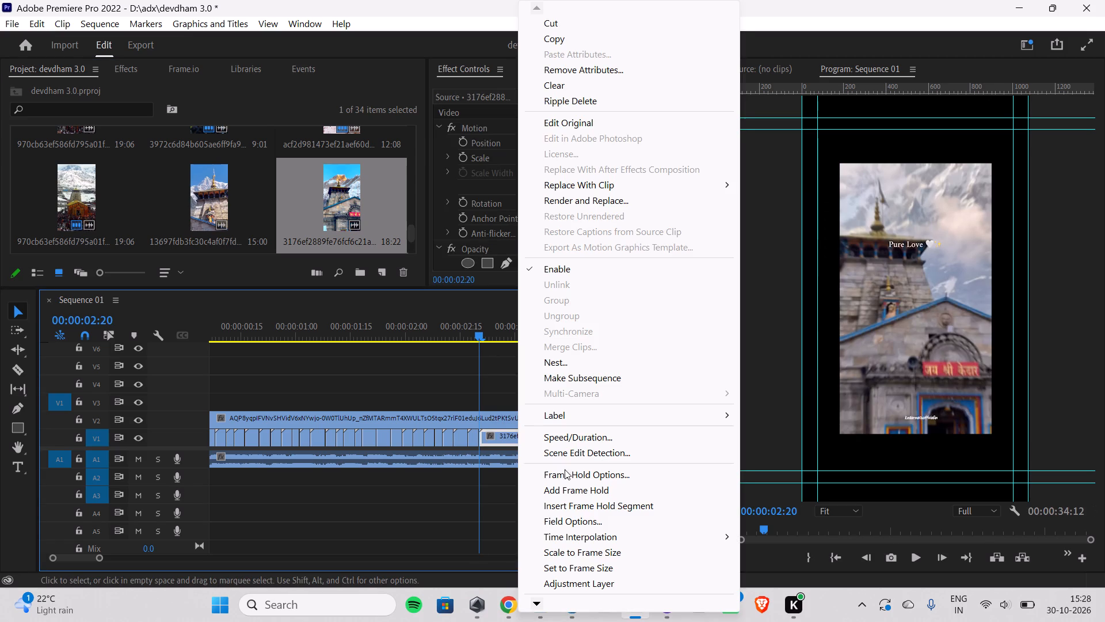
pyautogui.click(585, 552)
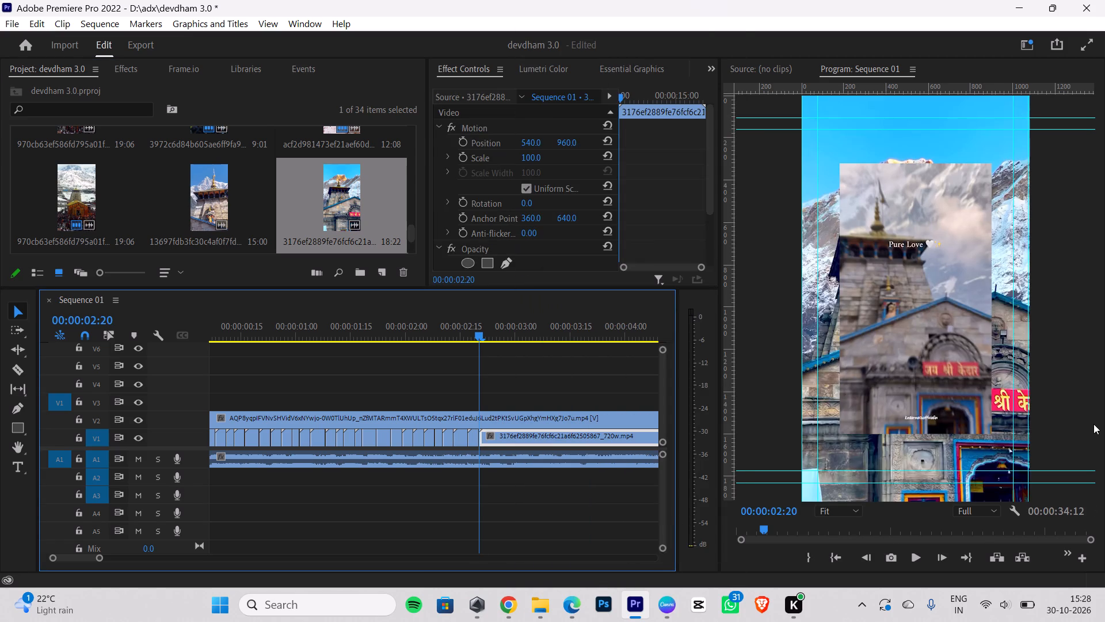
# Cut the 3176ef2889fe76fcf6c21a6f62505867_720w clip on V1 at 00:00:02:23 and delete the part after the cut.
pyautogui.press('Right')
pyautogui.press('Right')
pyautogui.press('Right')
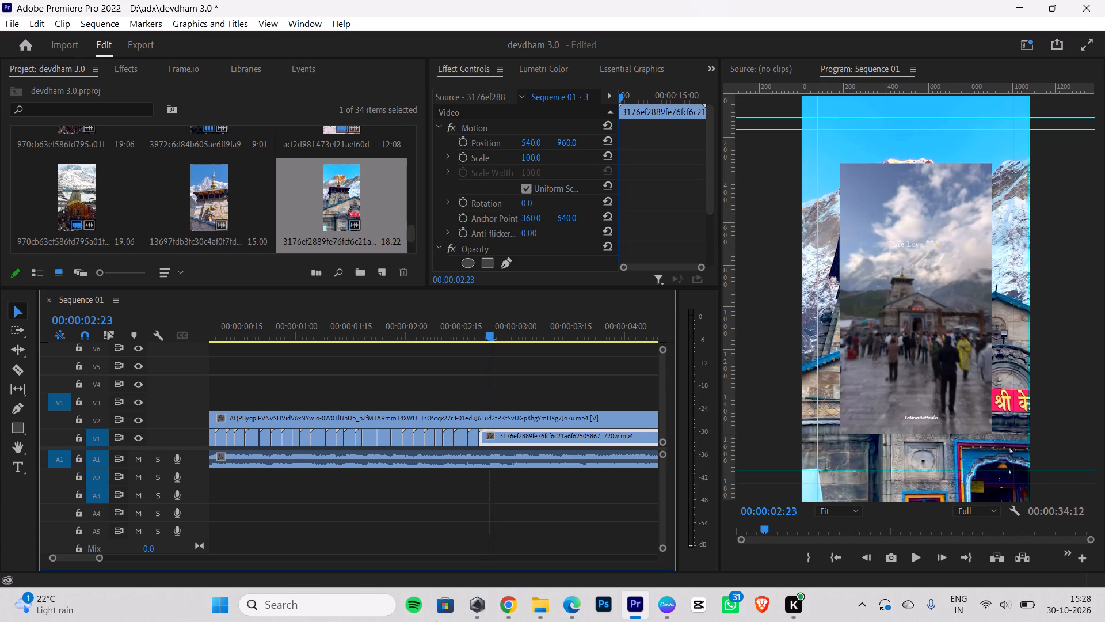
pyautogui.click(25, 371)
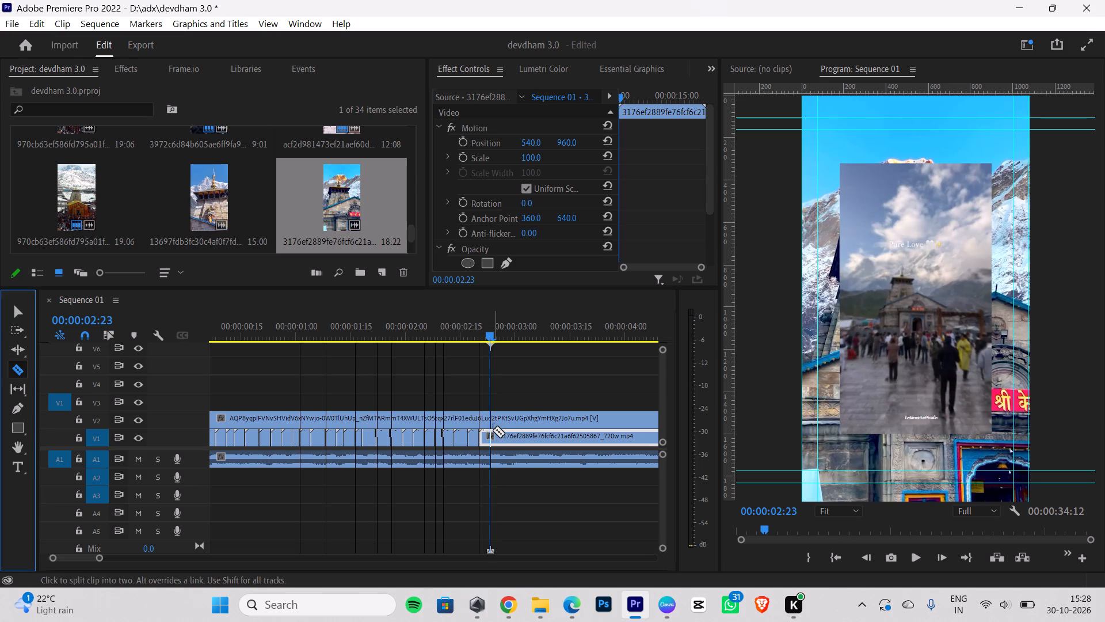
pyautogui.click(492, 435)
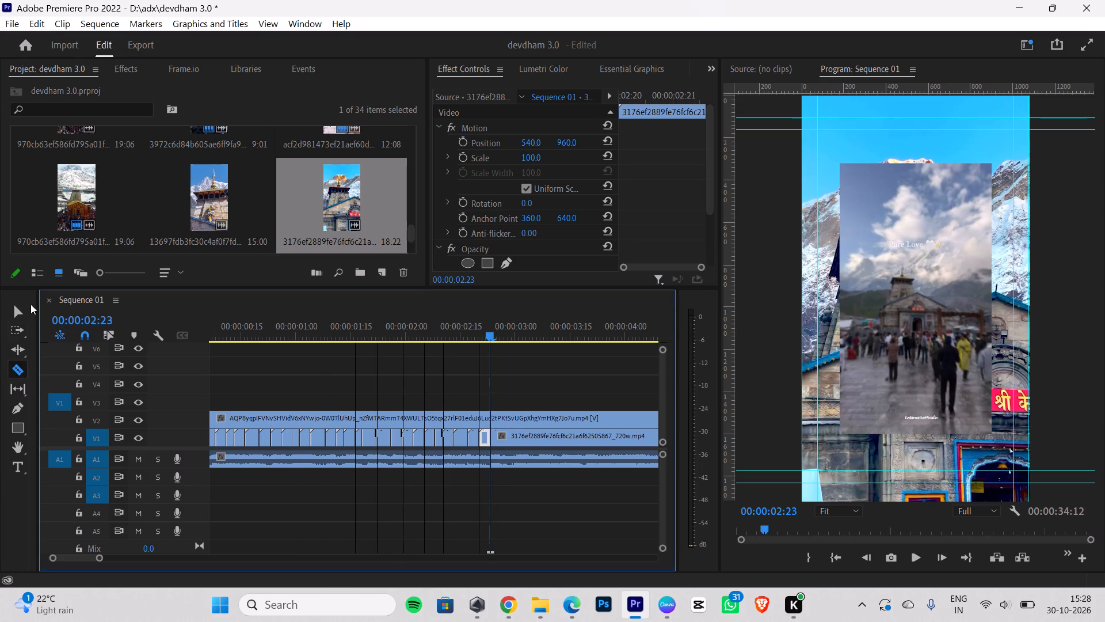
pyautogui.click(17, 307)
pyautogui.click(573, 434)
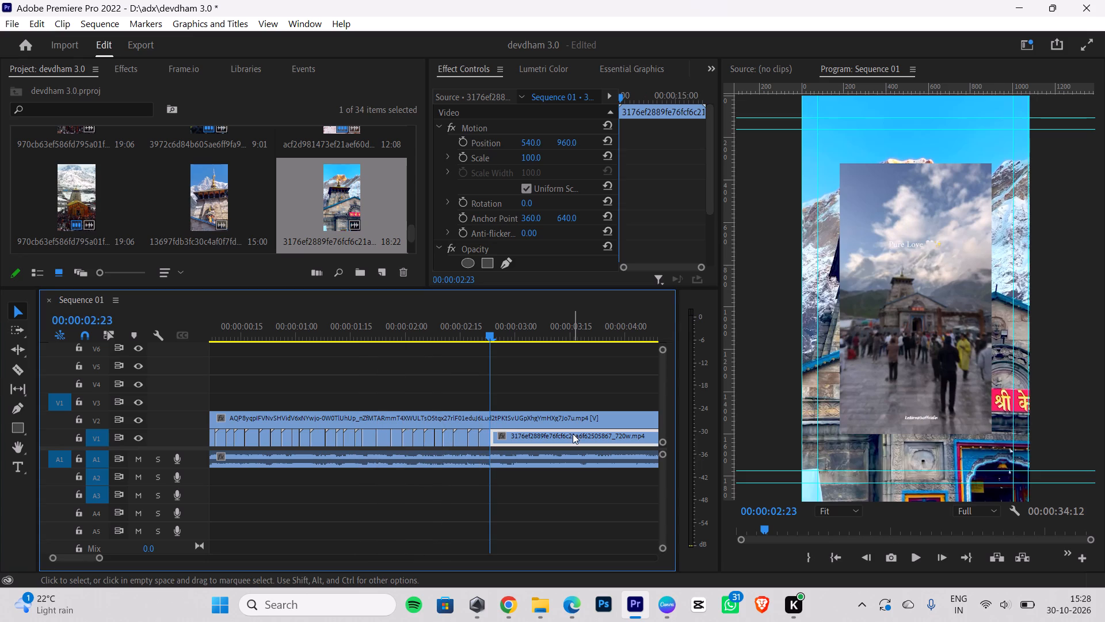
pyautogui.press('BackSpace')
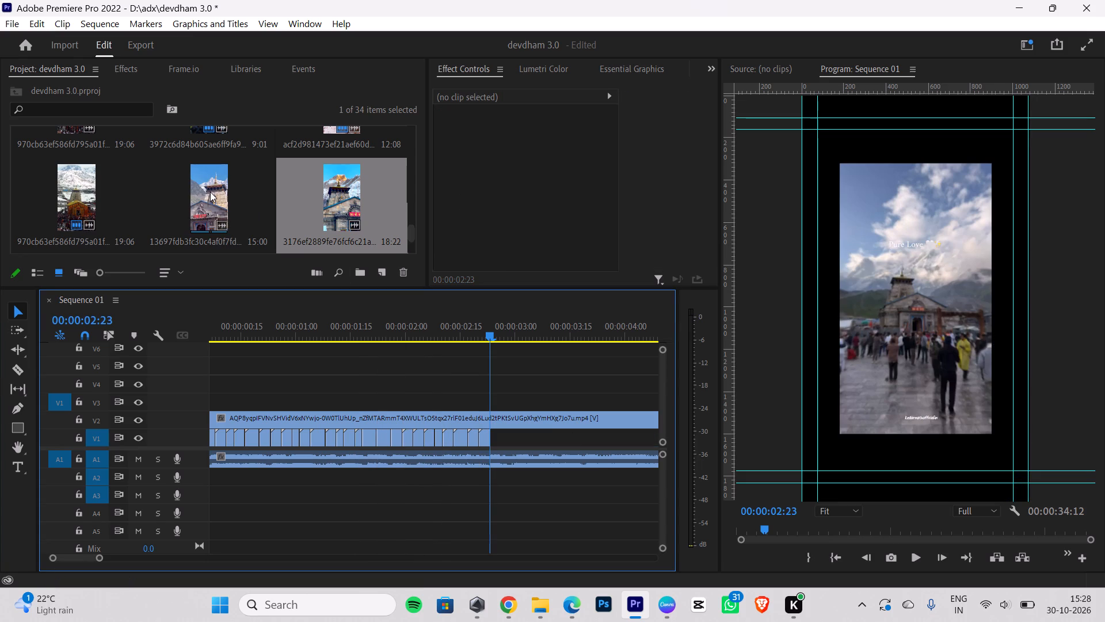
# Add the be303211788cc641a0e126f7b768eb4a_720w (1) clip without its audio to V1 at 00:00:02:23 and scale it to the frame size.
pyautogui.scroll(-3, 210, 192)
pyautogui.moveTo(73, 191); pyautogui.dragTo(488, 375)
pyautogui.click(557, 487)
pyautogui.click(555, 479)
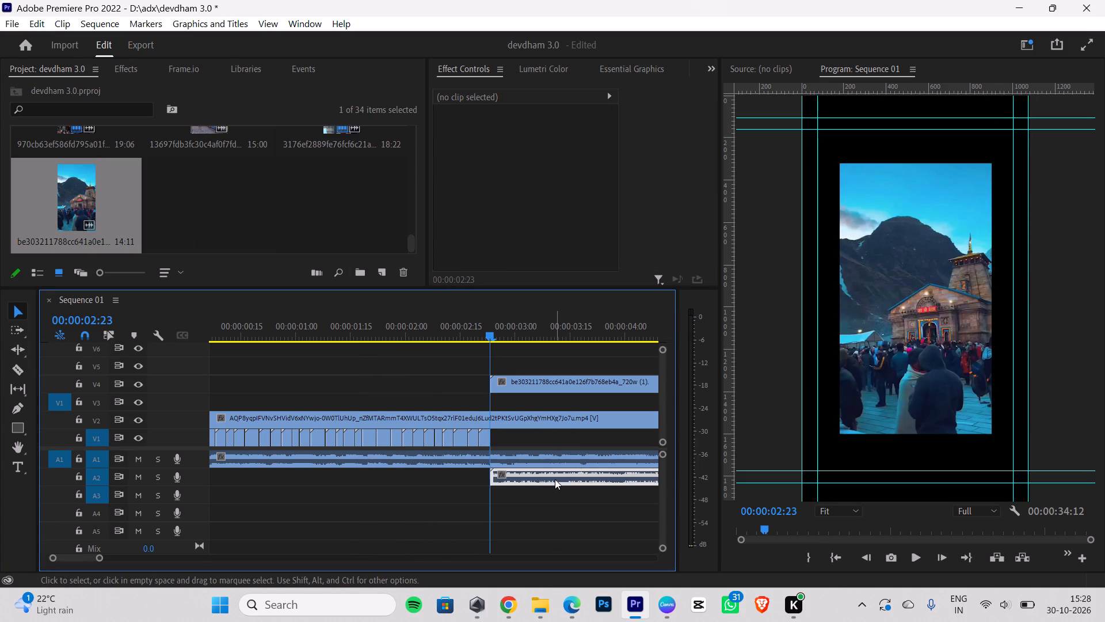
pyautogui.press('BackSpace')
pyautogui.moveTo(524, 384); pyautogui.dragTo(527, 428)
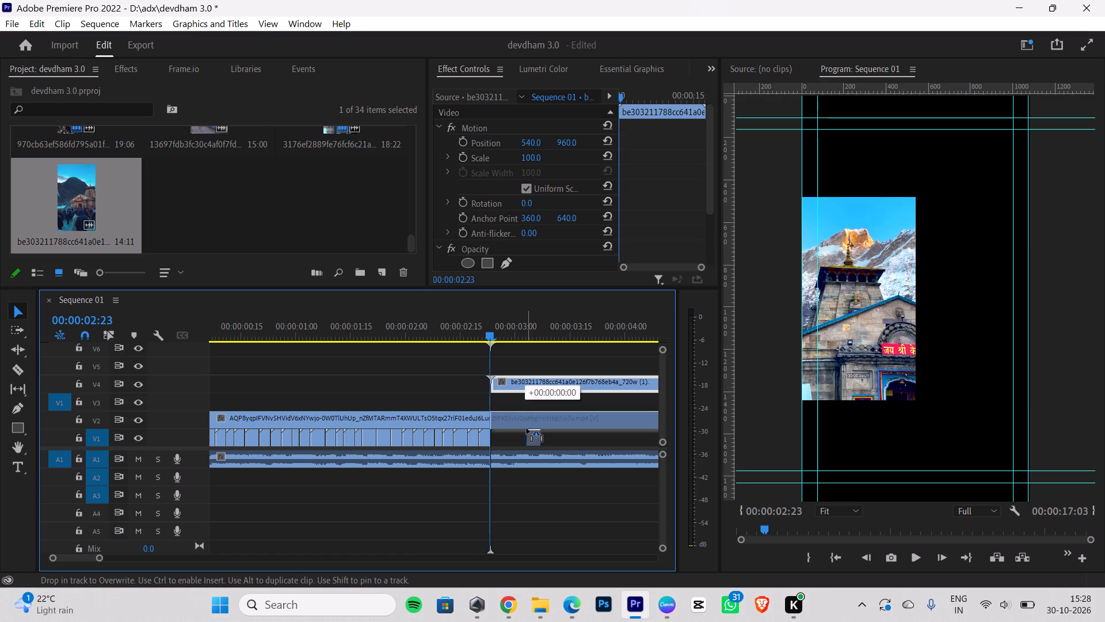
pyautogui.moveTo(527, 428); pyautogui.dragTo(527, 429)
pyautogui.rightClick(527, 432)
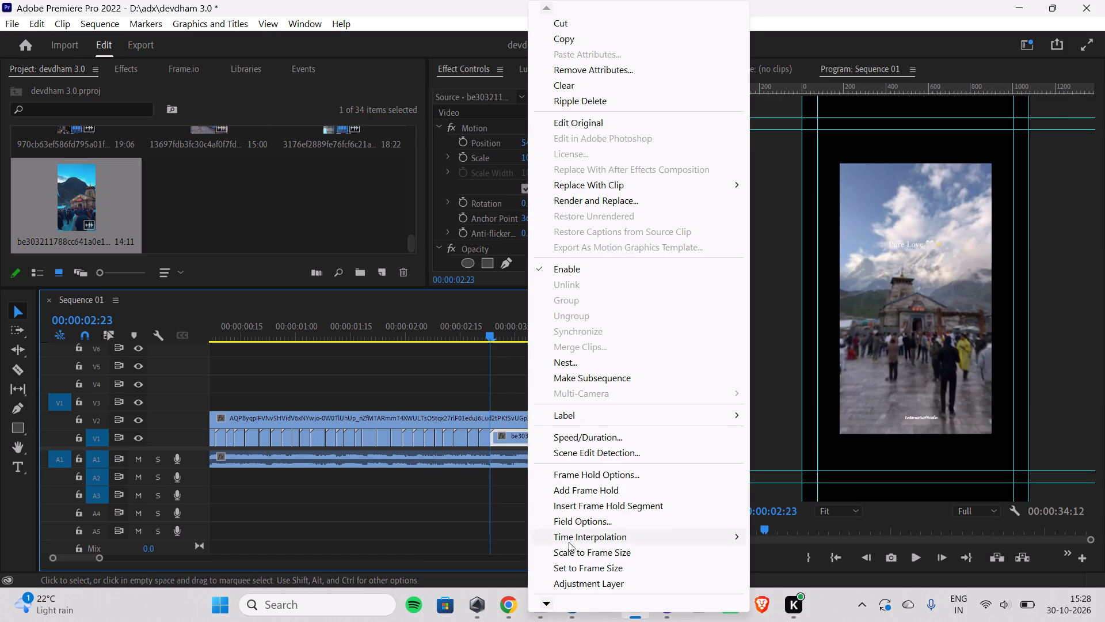
pyautogui.click(567, 549)
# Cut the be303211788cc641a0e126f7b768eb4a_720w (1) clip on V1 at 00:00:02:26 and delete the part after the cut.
pyautogui.press('Right')
pyautogui.press('Right')
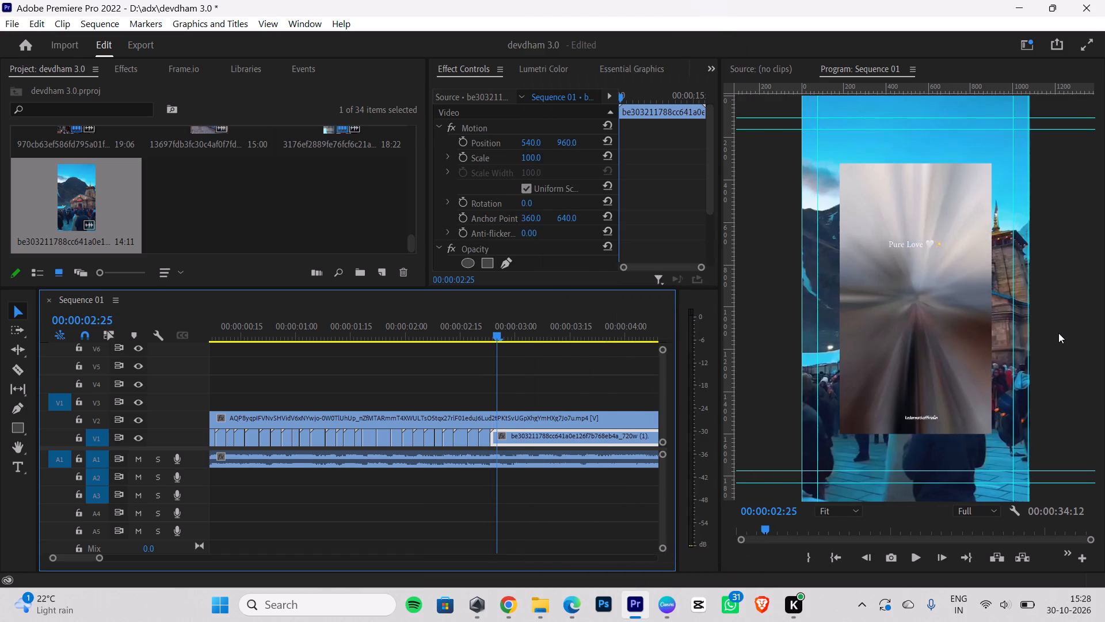
pyautogui.press('Right')
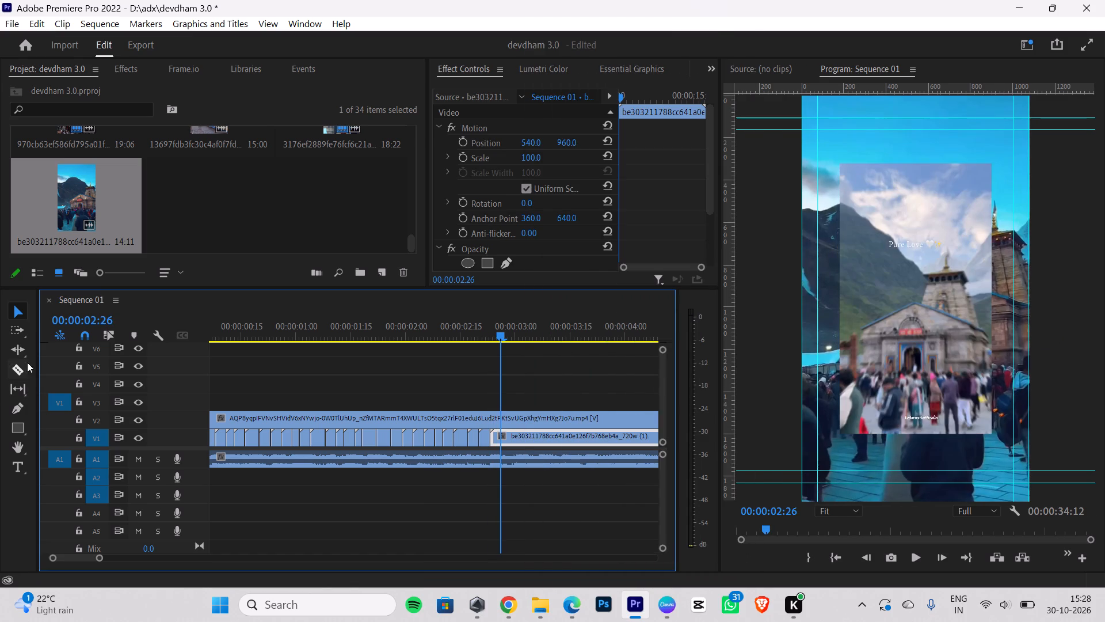
pyautogui.click(22, 367)
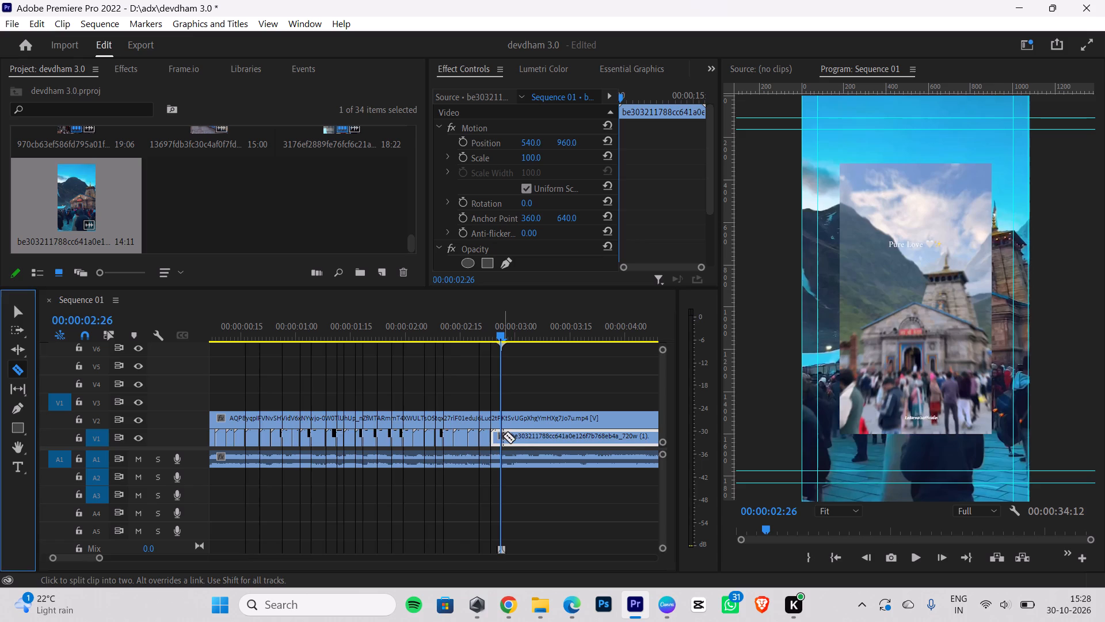
pyautogui.click(503, 436)
pyautogui.click(14, 314)
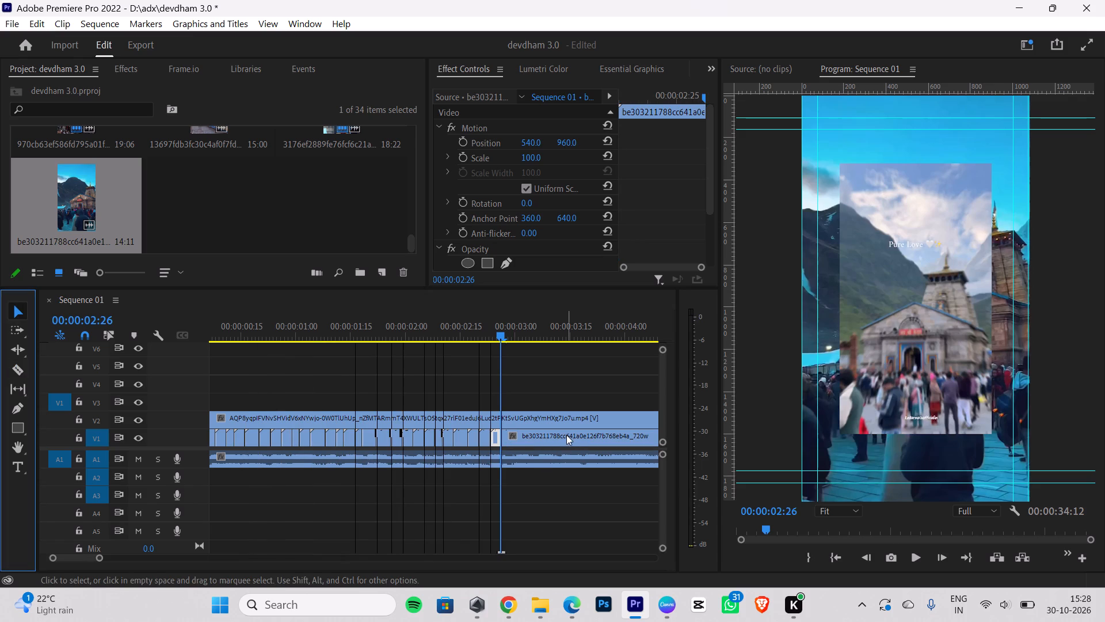
pyautogui.click(566, 435)
pyautogui.press('BackSpace')
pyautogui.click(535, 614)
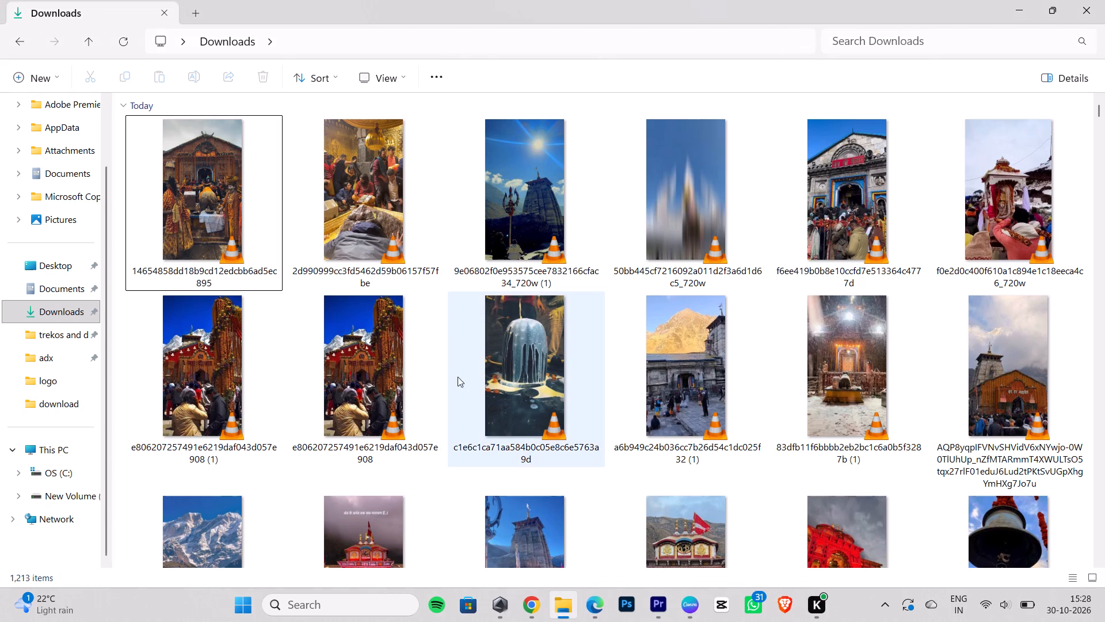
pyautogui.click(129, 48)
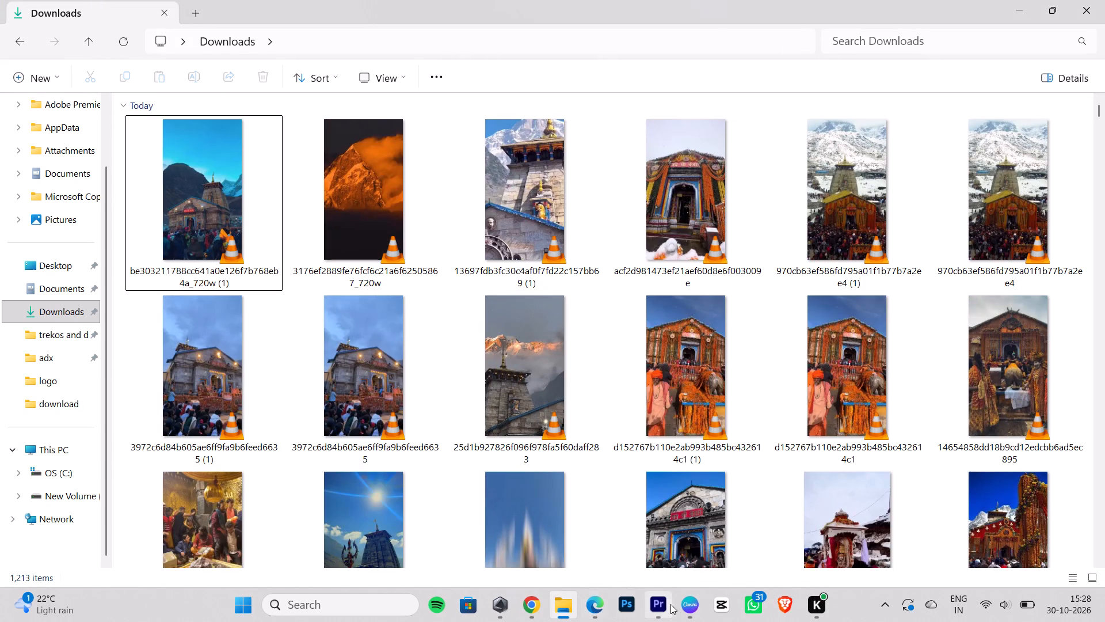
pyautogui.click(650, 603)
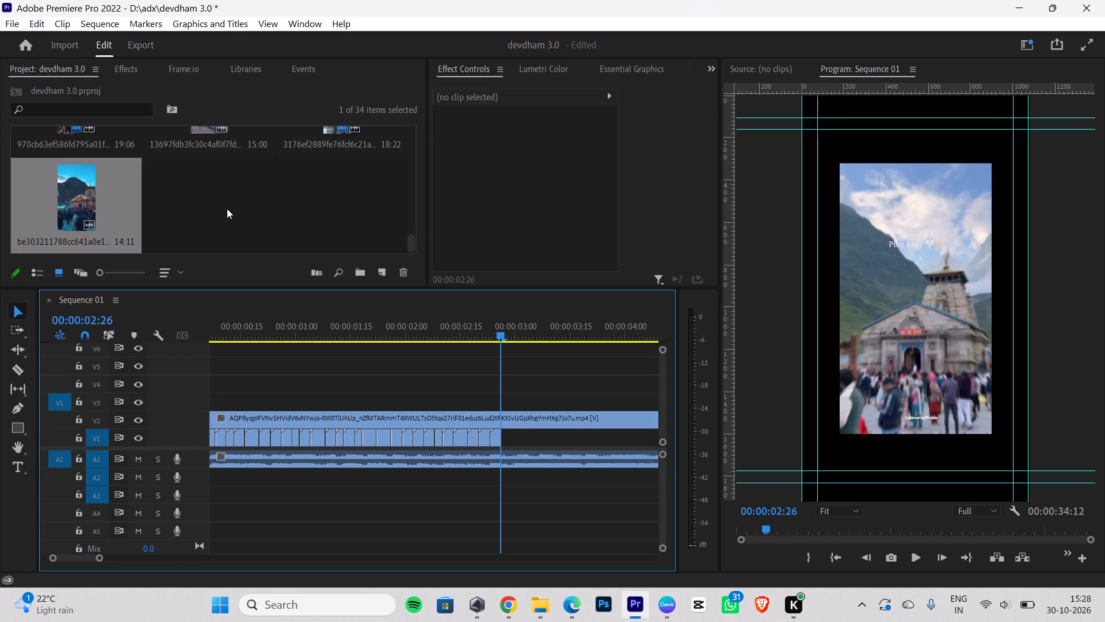
# Add the 3176ef2889fe76fcf6c21a6f62505867_720w clip again without its audio to V1 at 00:00:02:26 and scale it to the frame size.
pyautogui.scroll(1, 227, 208)
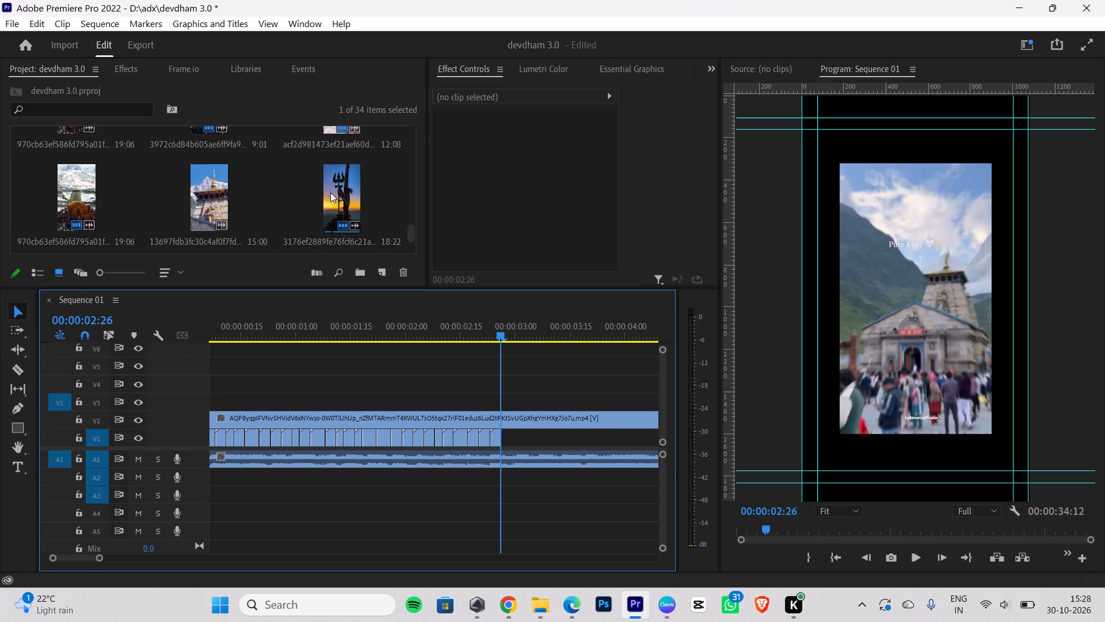
pyautogui.moveTo(343, 200); pyautogui.dragTo(502, 367)
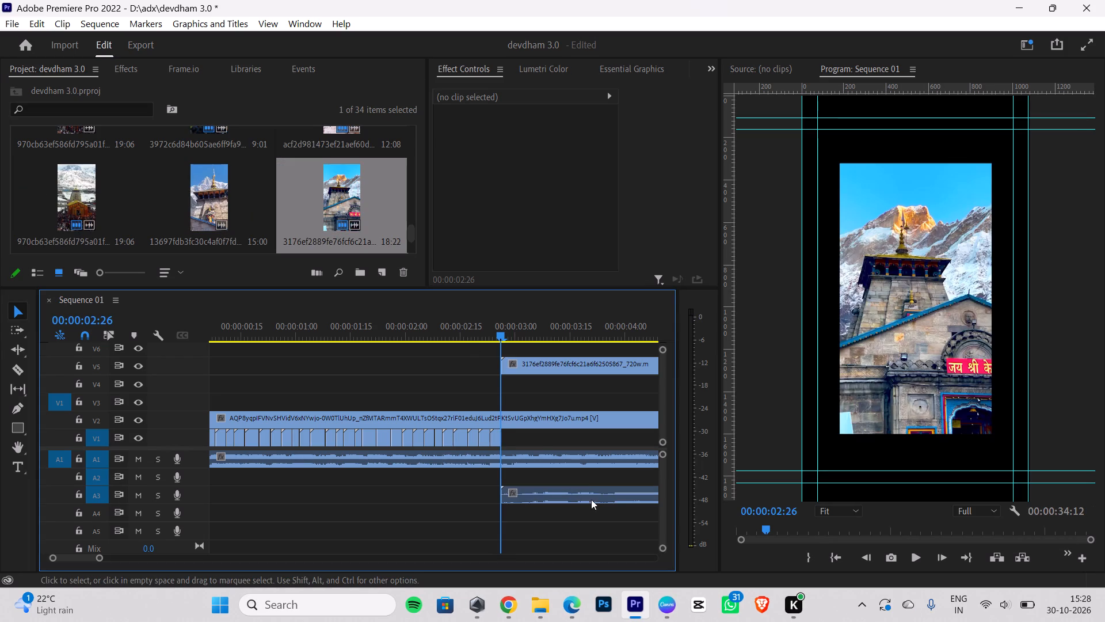
pyautogui.click(571, 493)
pyautogui.press('BackSpace')
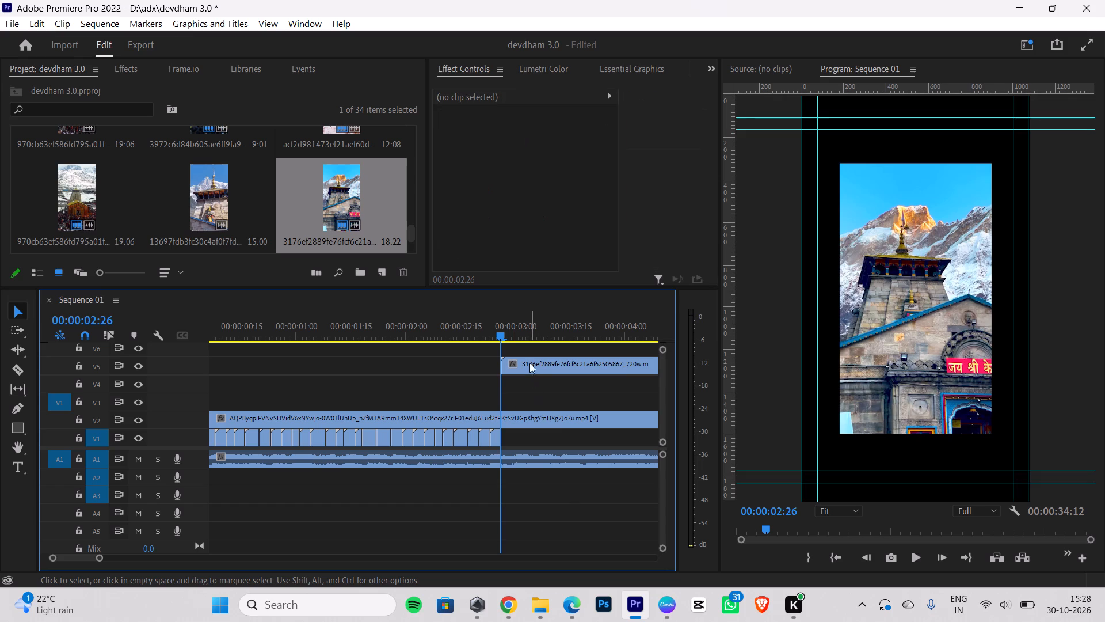
pyautogui.moveTo(529, 363); pyautogui.dragTo(525, 431)
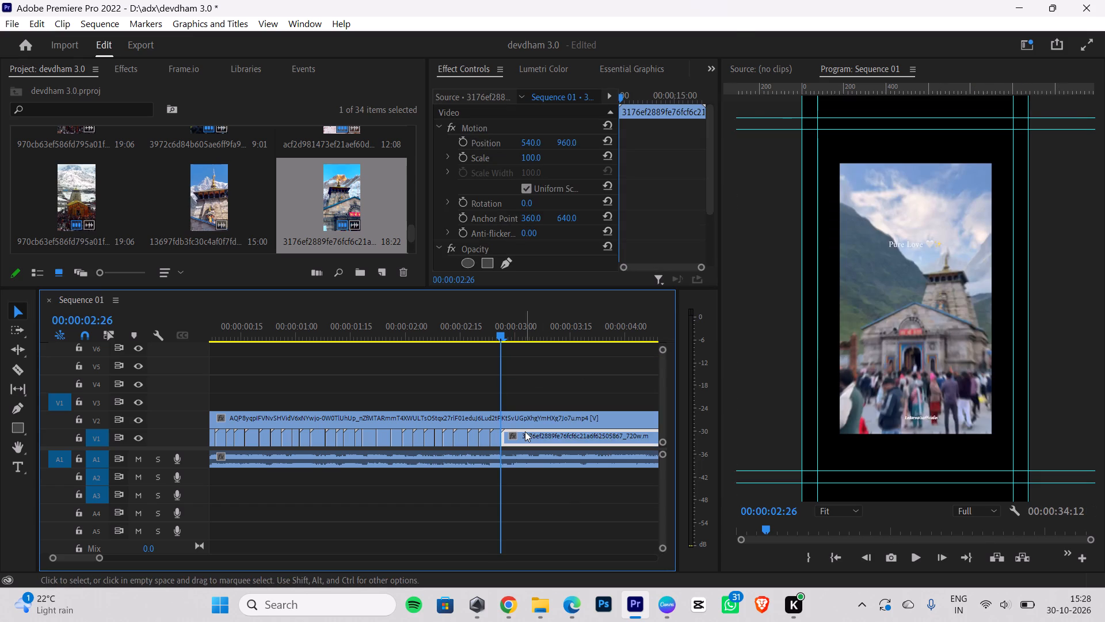
pyautogui.rightClick(525, 431)
pyautogui.click(571, 552)
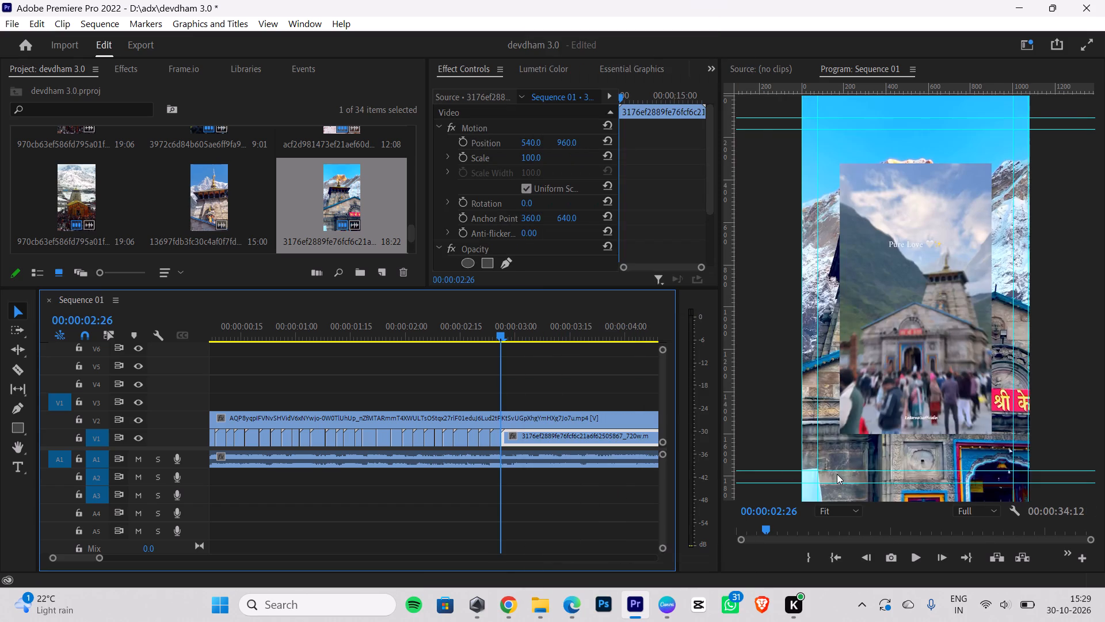
# Cut the newly added 3176ef2889fe76fcf6c21a6f62505867_720w clip on V1 at 00:00:02:28 and delete the part after the cut.
pyautogui.press('Right')
pyautogui.press('Right')
pyautogui.press('Left')
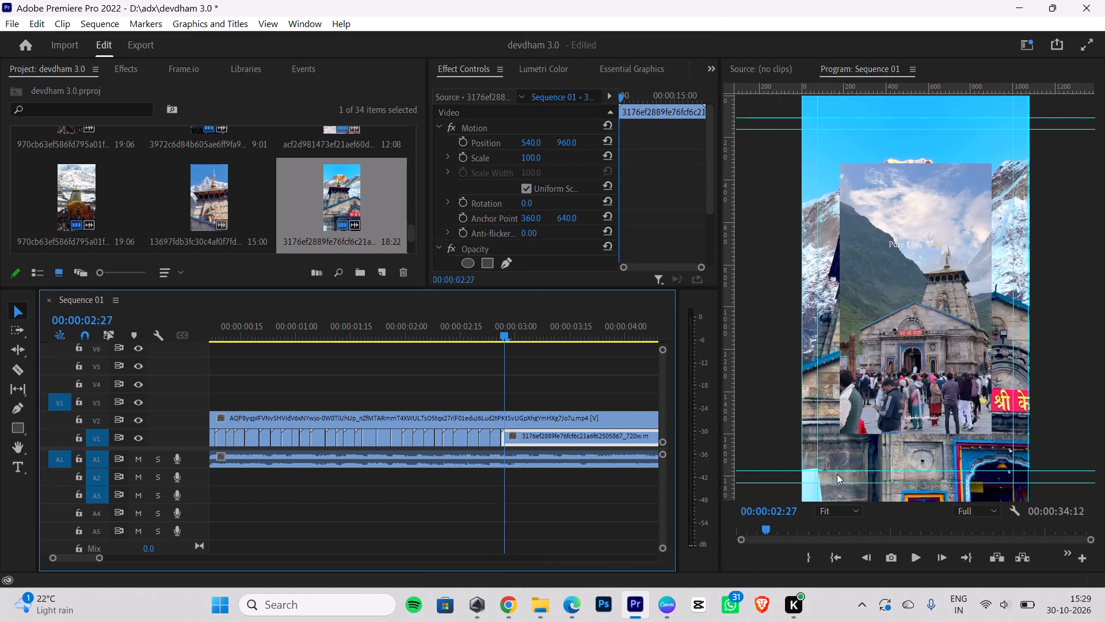
pyautogui.press('Right')
pyautogui.click(12, 363)
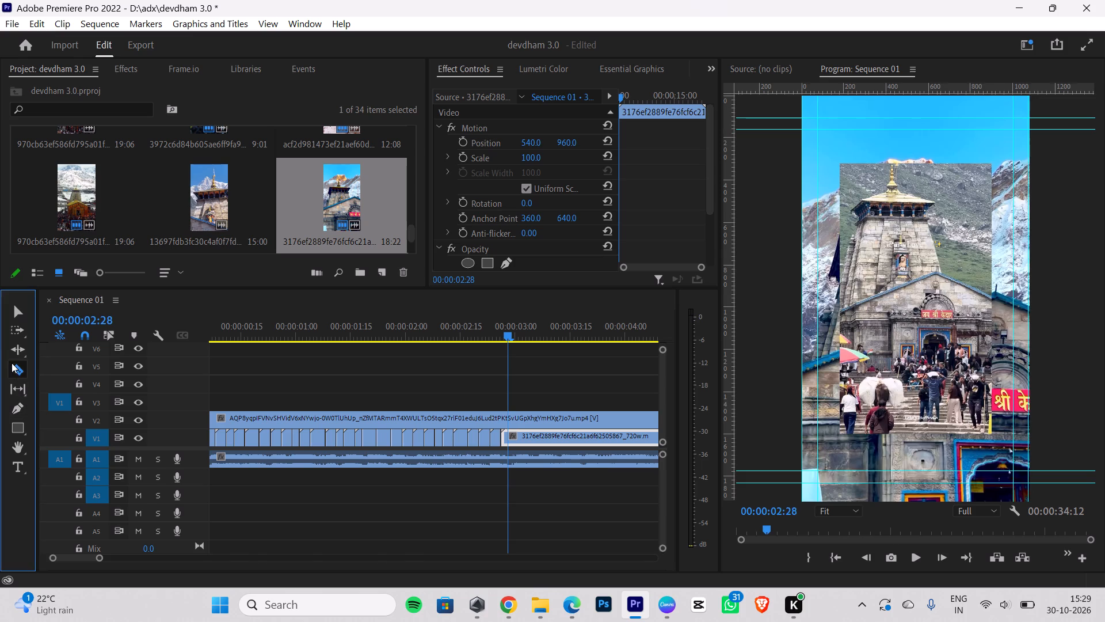
pyautogui.click(509, 433)
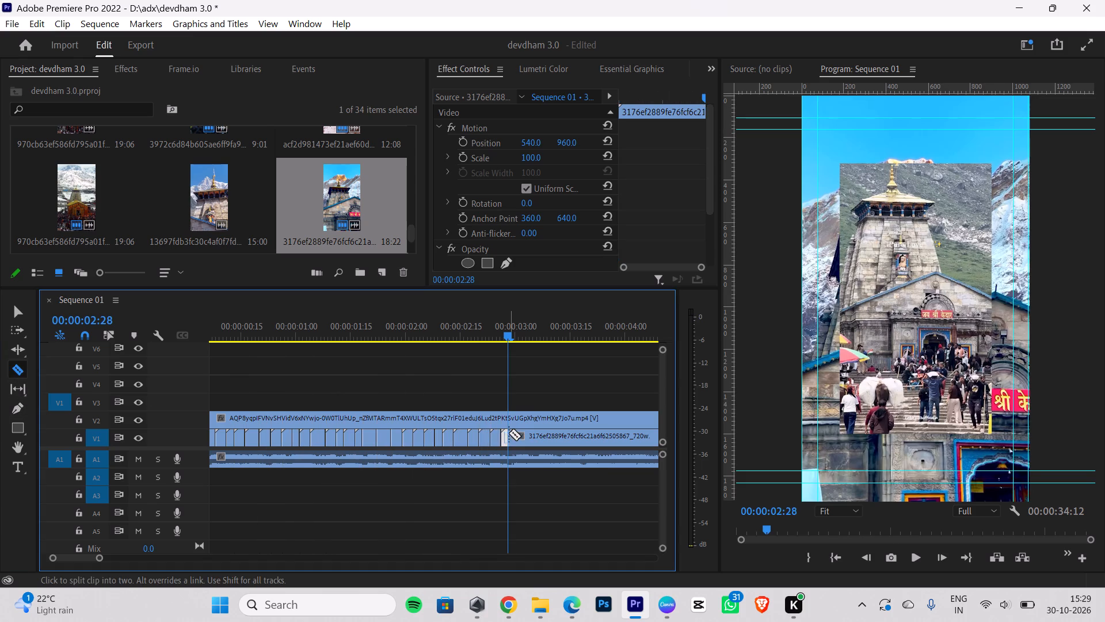
pyautogui.click(18, 309)
pyautogui.click(581, 439)
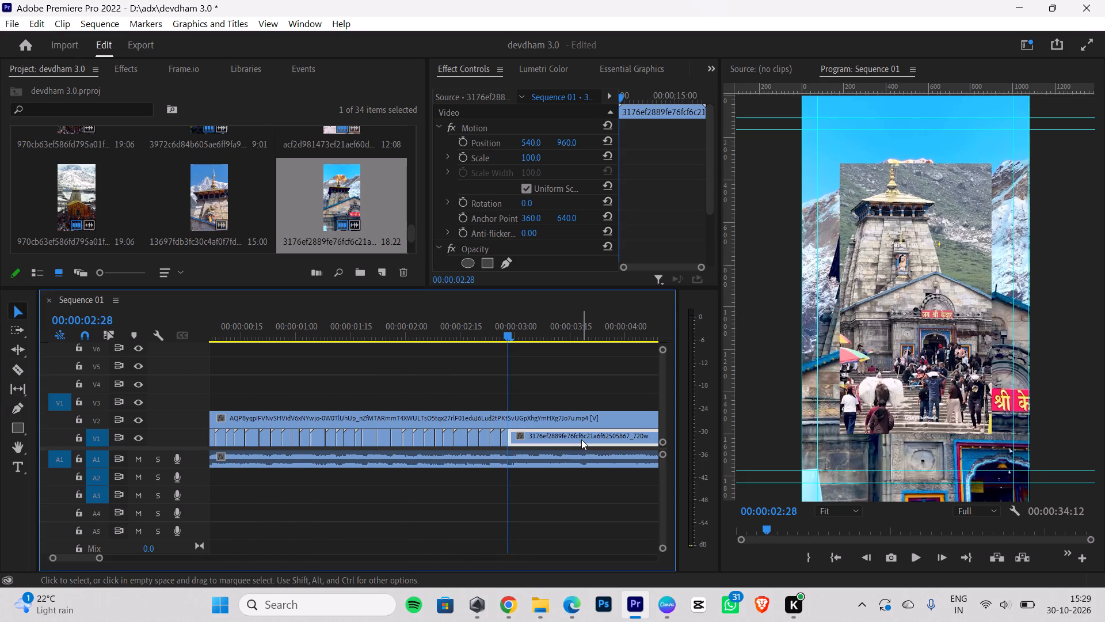
pyautogui.press('BackSpace')
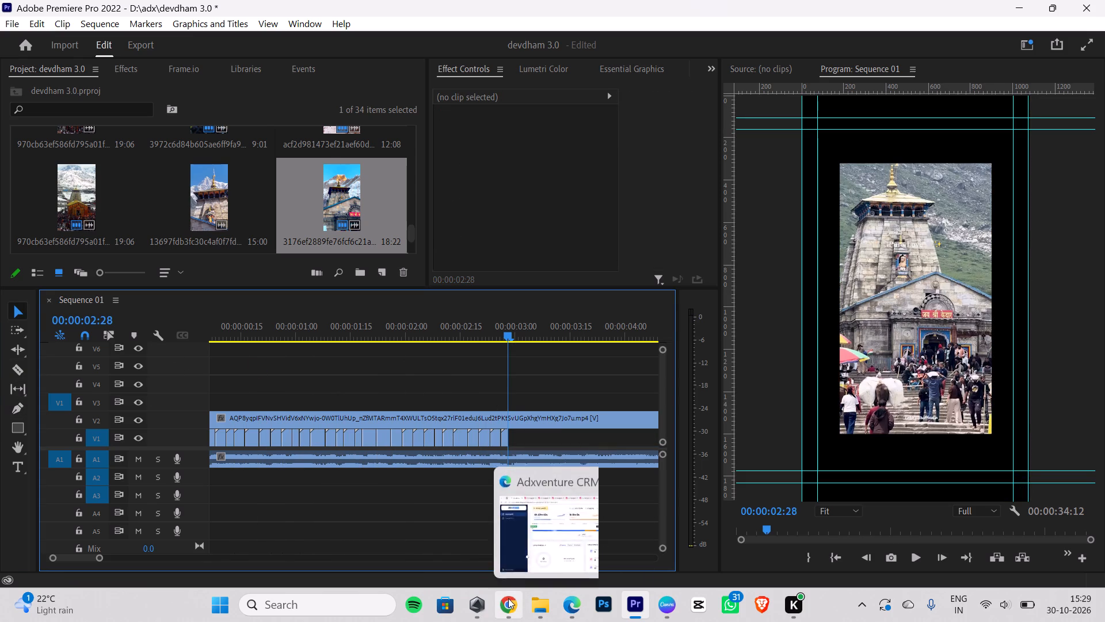
# Switch to Pinterest in Chrome and look through the related videos below the har har Mahadev pin for another usable clip.
pyautogui.click(508, 604)
pyautogui.click(330, 7)
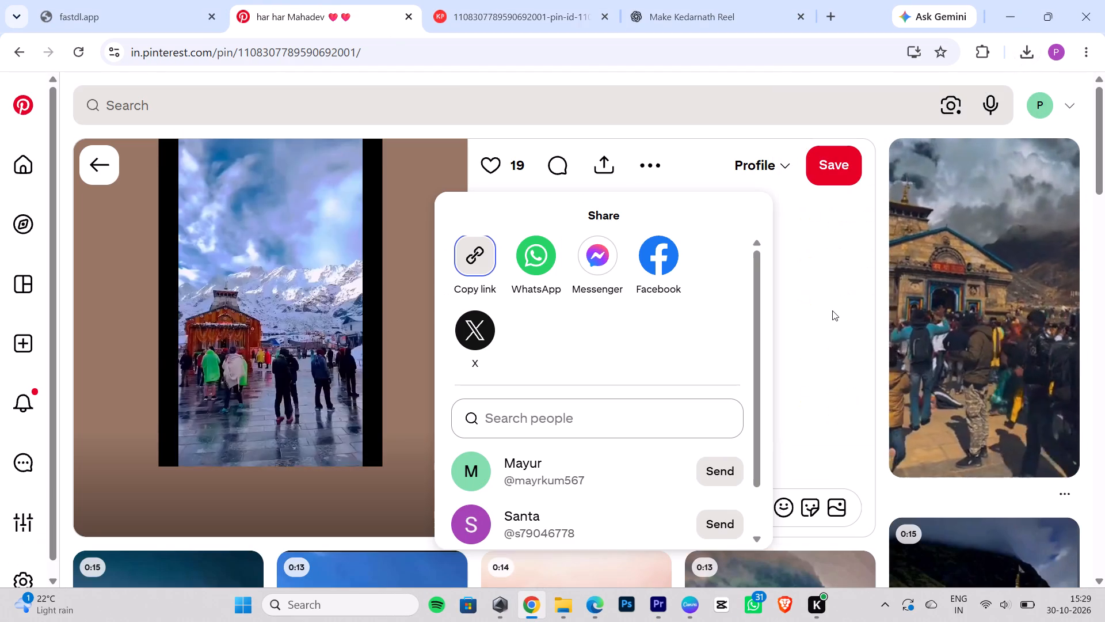
pyautogui.click(832, 310)
pyautogui.scroll(-3, 923, 304)
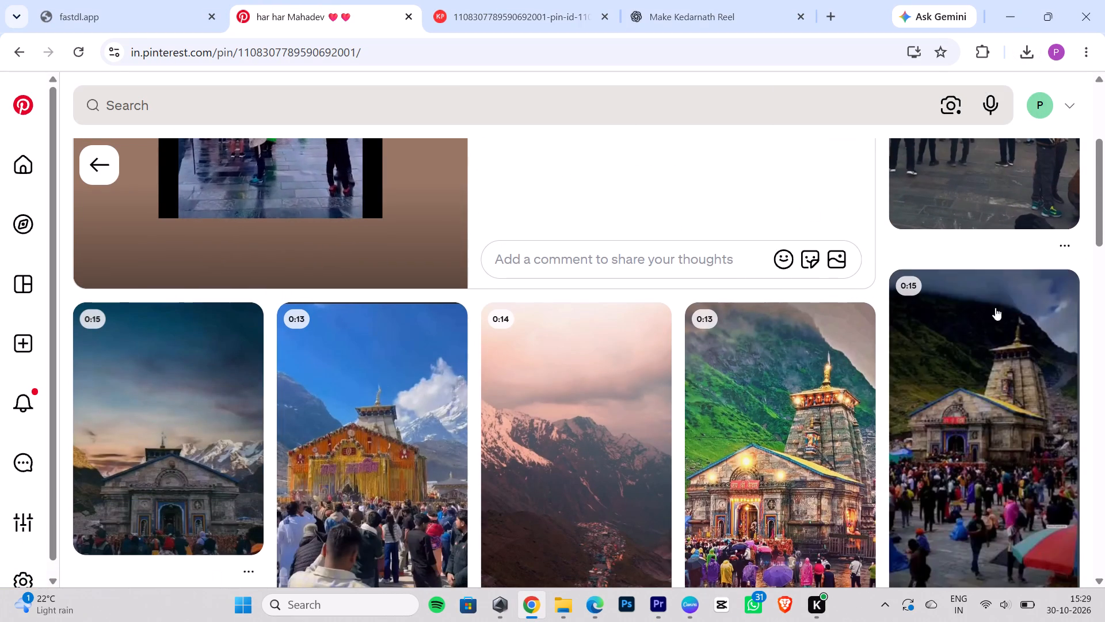
pyautogui.scroll(-3, 1011, 393)
pyautogui.scroll(-1, 443, 271)
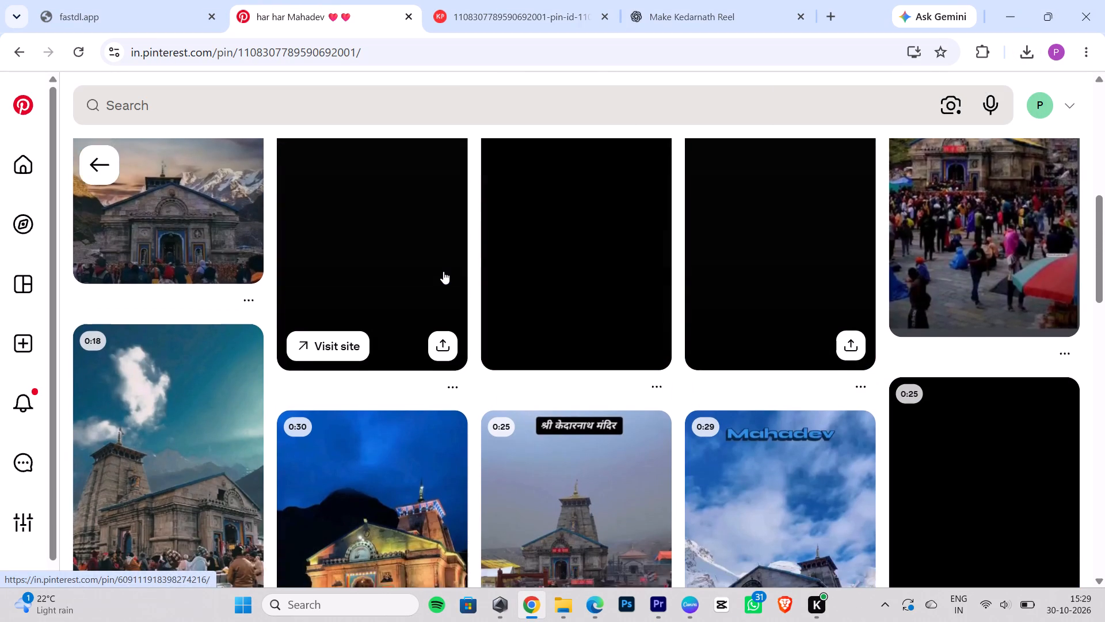
pyautogui.scroll(-2, 444, 271)
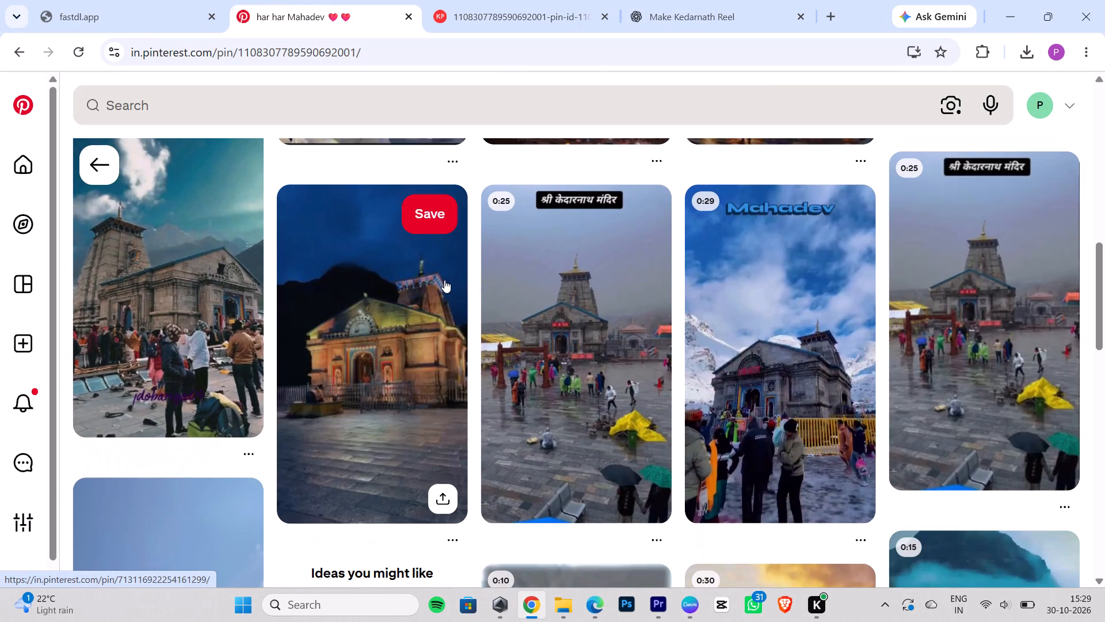
pyautogui.scroll(-2, 444, 280)
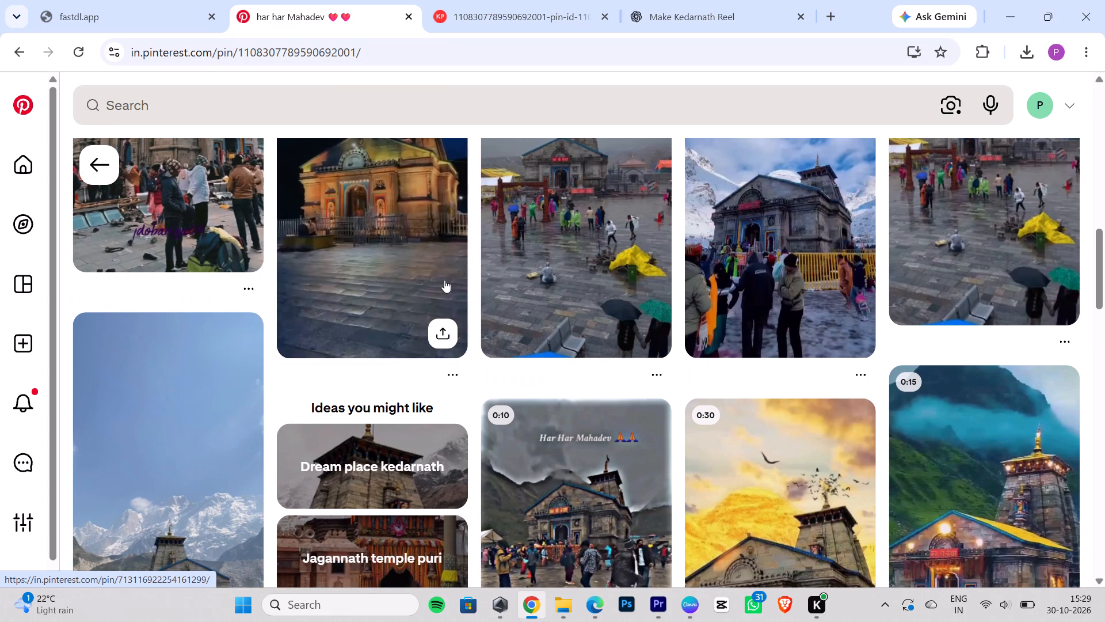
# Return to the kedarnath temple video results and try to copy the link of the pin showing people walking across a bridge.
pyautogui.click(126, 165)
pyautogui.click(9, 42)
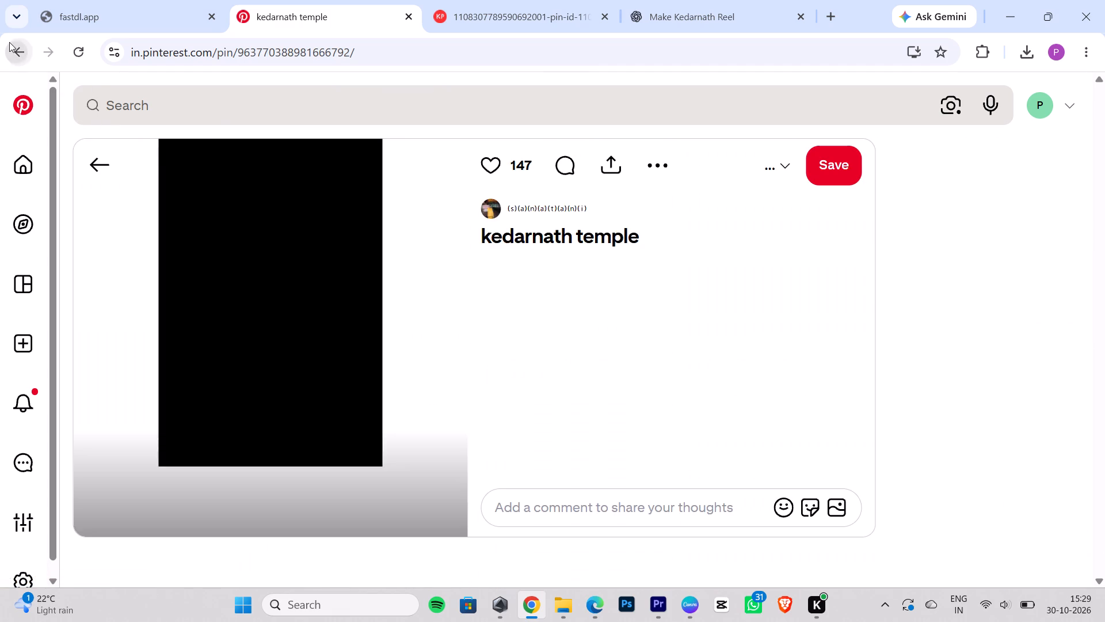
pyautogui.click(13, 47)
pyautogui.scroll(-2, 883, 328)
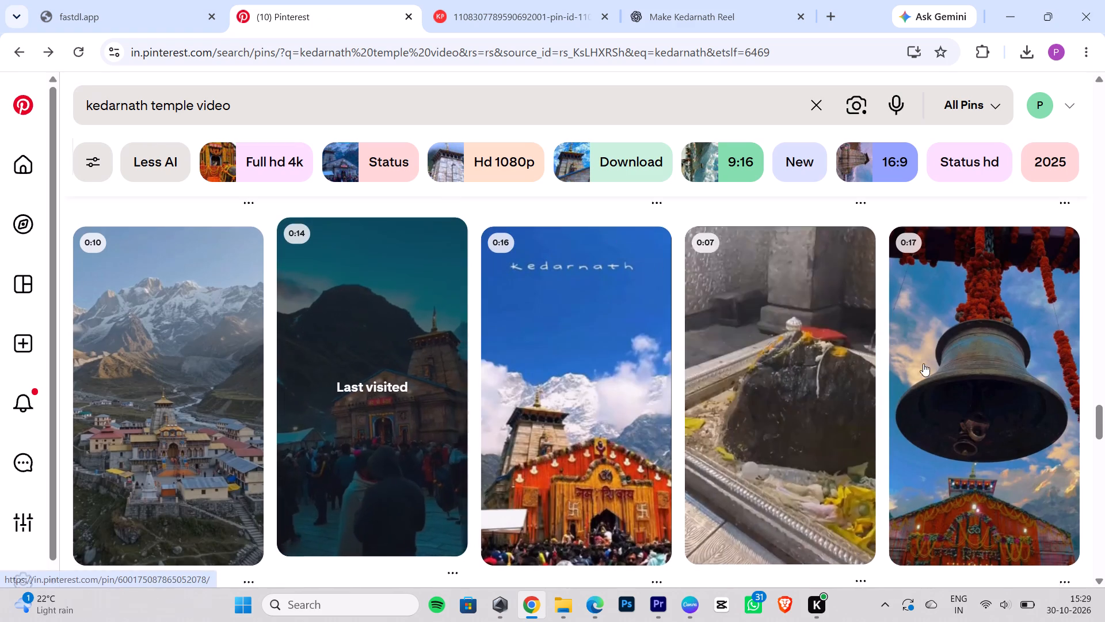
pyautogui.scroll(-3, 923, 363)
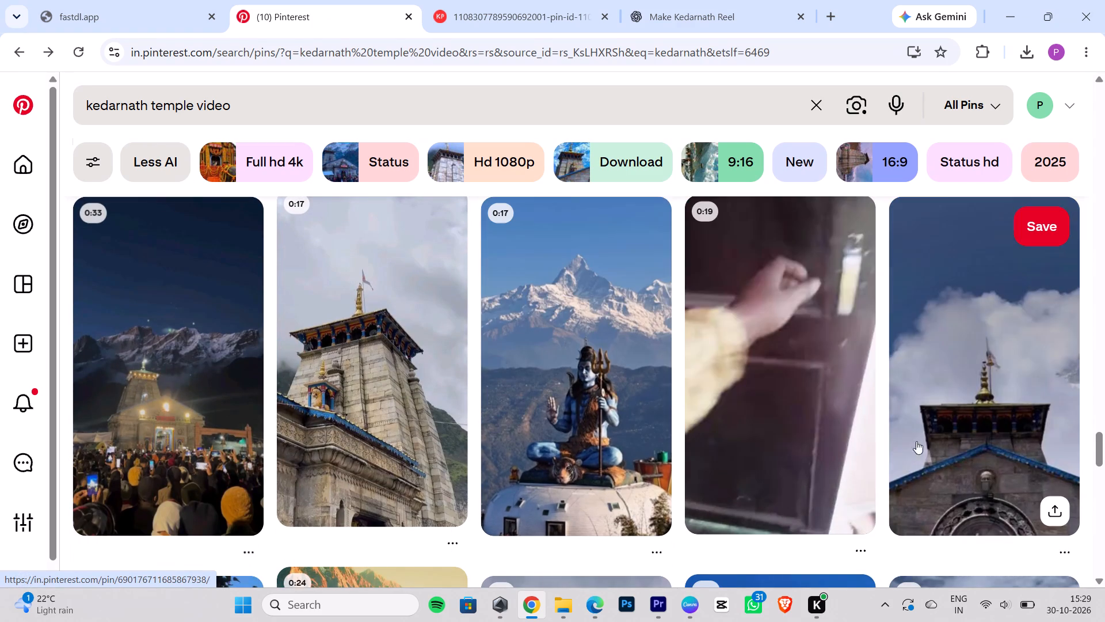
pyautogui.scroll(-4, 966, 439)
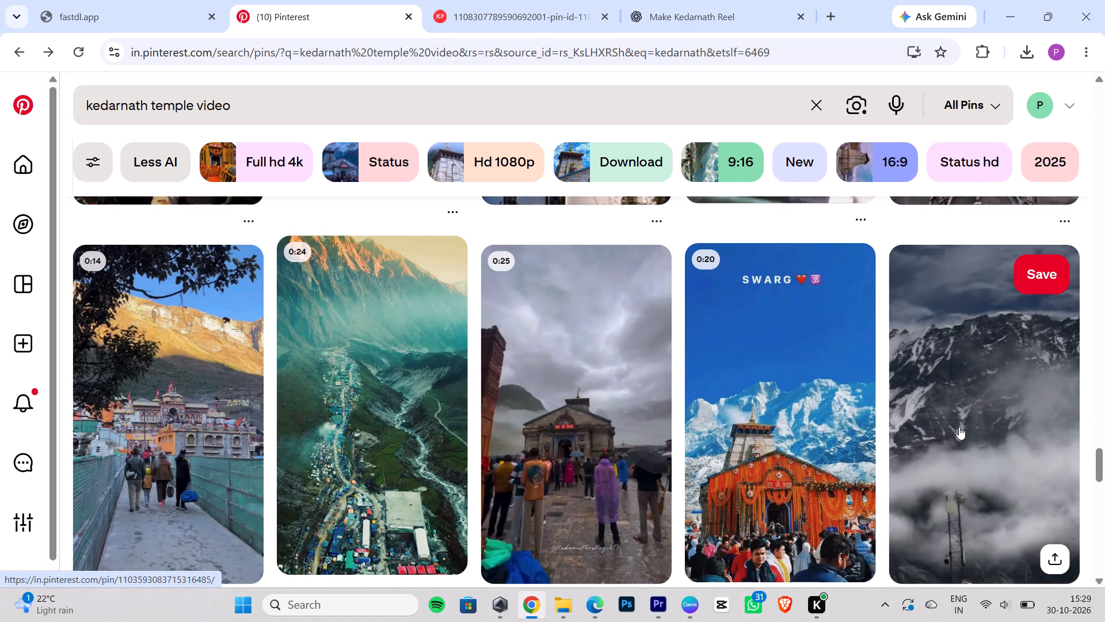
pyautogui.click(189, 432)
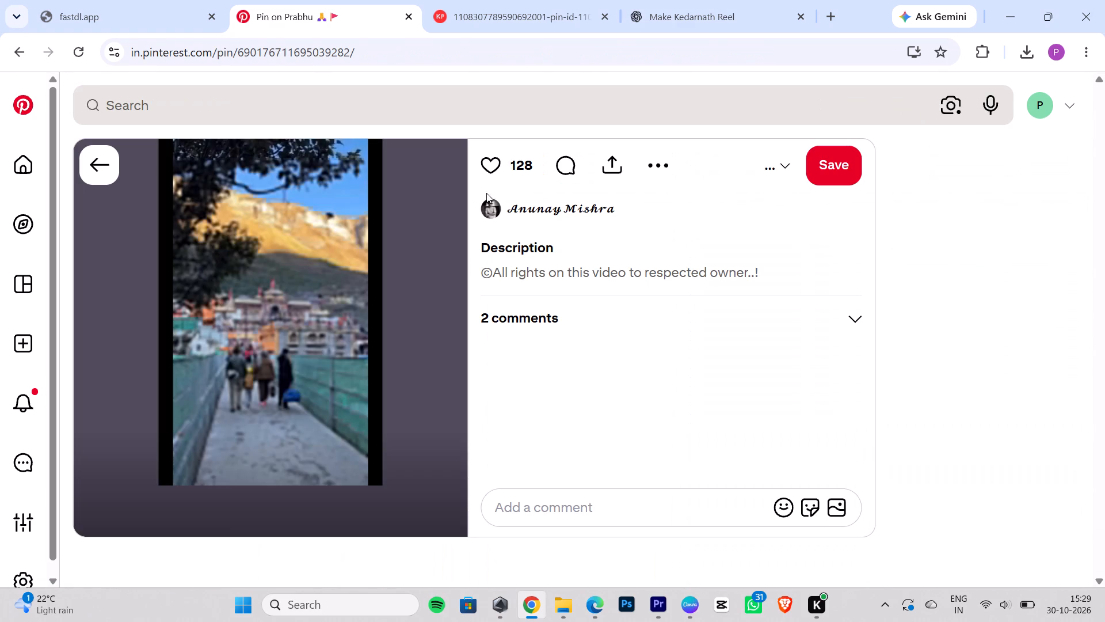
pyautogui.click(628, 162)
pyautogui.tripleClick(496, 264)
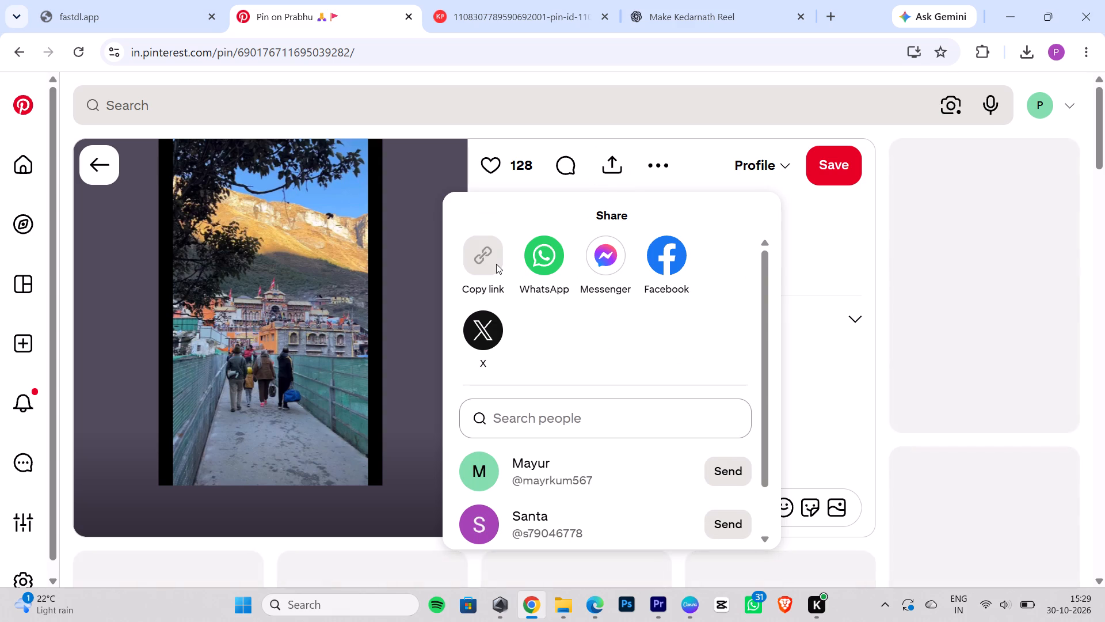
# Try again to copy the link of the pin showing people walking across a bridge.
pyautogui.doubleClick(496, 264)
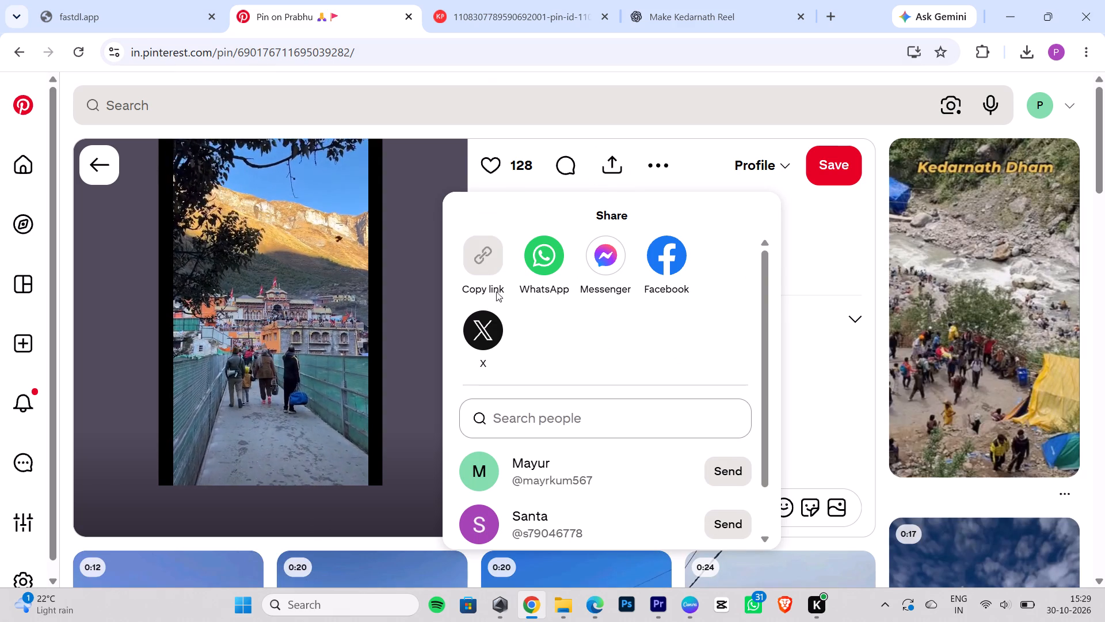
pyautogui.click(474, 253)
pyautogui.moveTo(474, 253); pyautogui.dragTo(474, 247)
# Switch to KlickPin, return to its download form, try pasting the copied link over the old one, and empty the URL field.
pyautogui.click(535, 0)
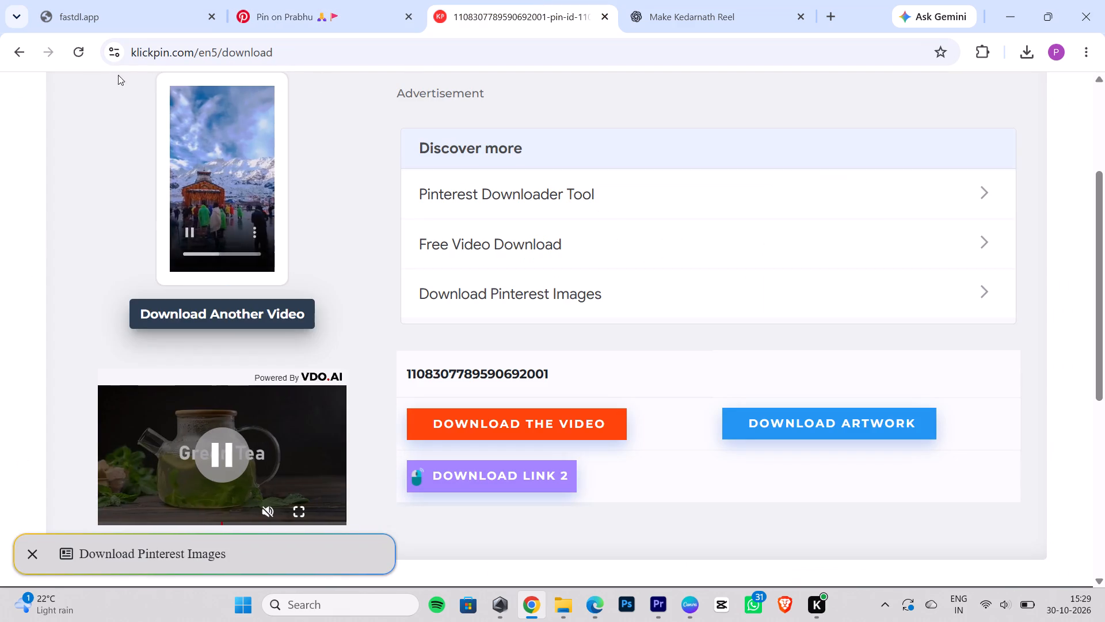
pyautogui.click(12, 54)
pyautogui.moveTo(321, 153); pyautogui.dragTo(0, 125)
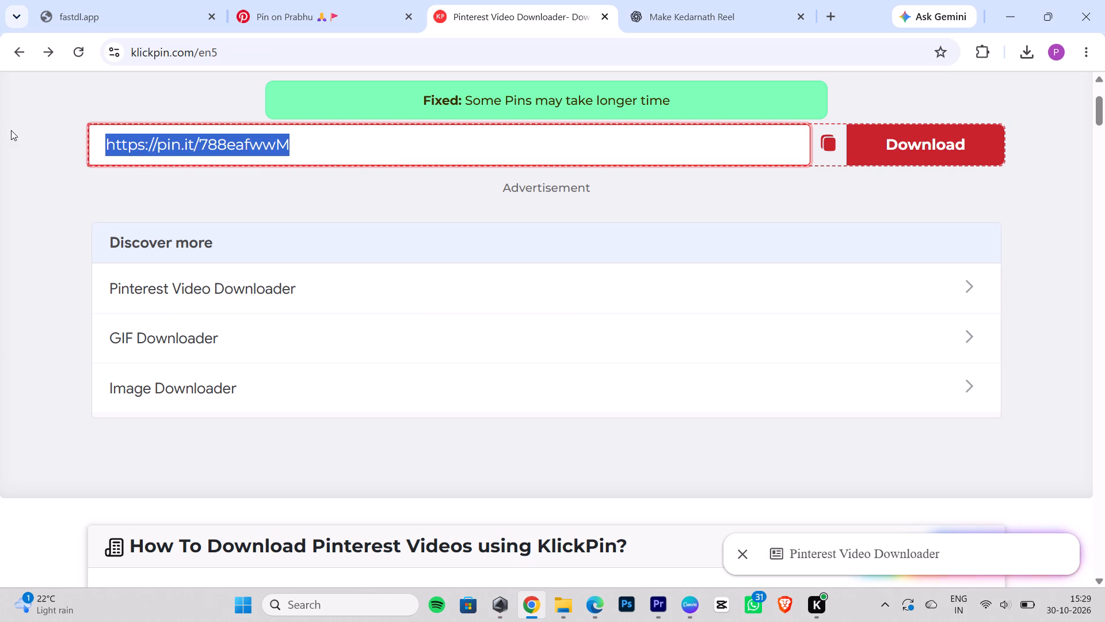
pyautogui.press('BackSpace')
pyautogui.hotkey('ctrl', 'v')
pyautogui.press('BackSpace')
pyautogui.press('BackSpace')
pyautogui.press('BackSpace')
pyautogui.press('BackSpace')
pyautogui.press('BackSpace')
pyautogui.press('BackSpace')
pyautogui.press('BackSpace')
pyautogui.press('BackSpace')
pyautogui.press('BackSpace')
pyautogui.press('BackSpace')
pyautogui.press('BackSpace')
pyautogui.press('BackSpace')
pyautogui.press('BackSpace')
pyautogui.press('BackSpace')
pyautogui.press('BackSpace')
pyautogui.press('BackSpace')
pyautogui.press('BackSpace')
pyautogui.press('BackSpace')
pyautogui.press('BackSpace')
pyautogui.press('BackSpace')
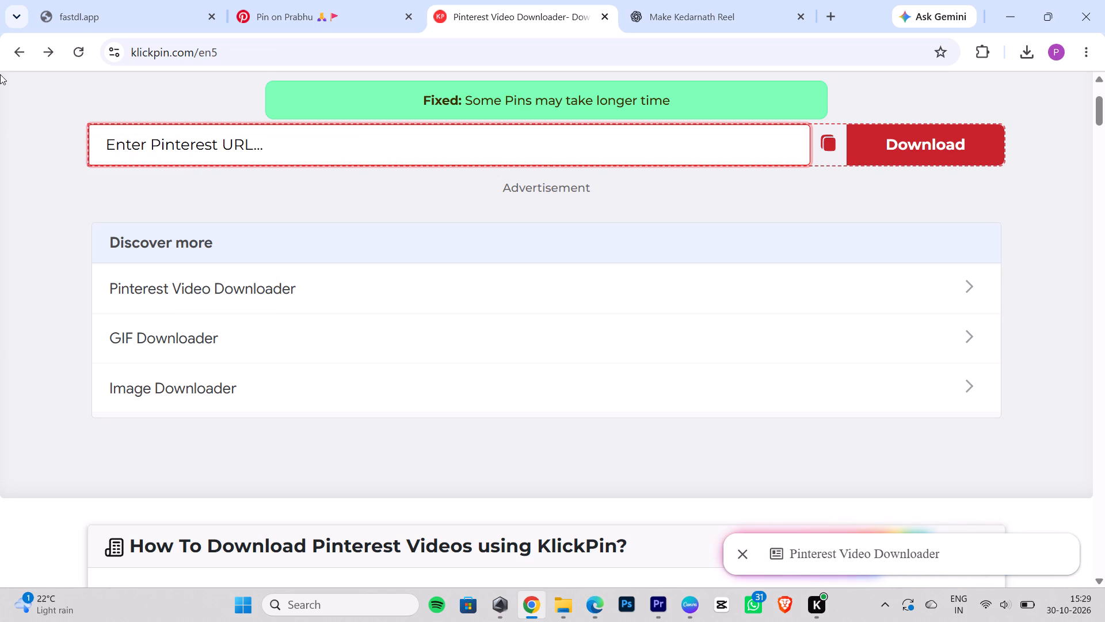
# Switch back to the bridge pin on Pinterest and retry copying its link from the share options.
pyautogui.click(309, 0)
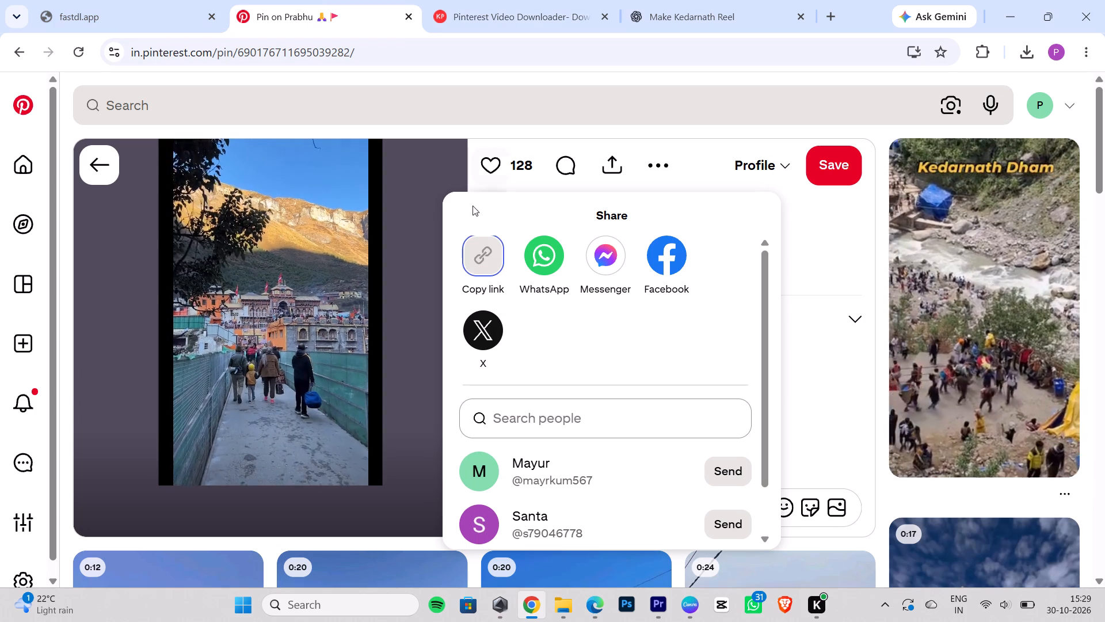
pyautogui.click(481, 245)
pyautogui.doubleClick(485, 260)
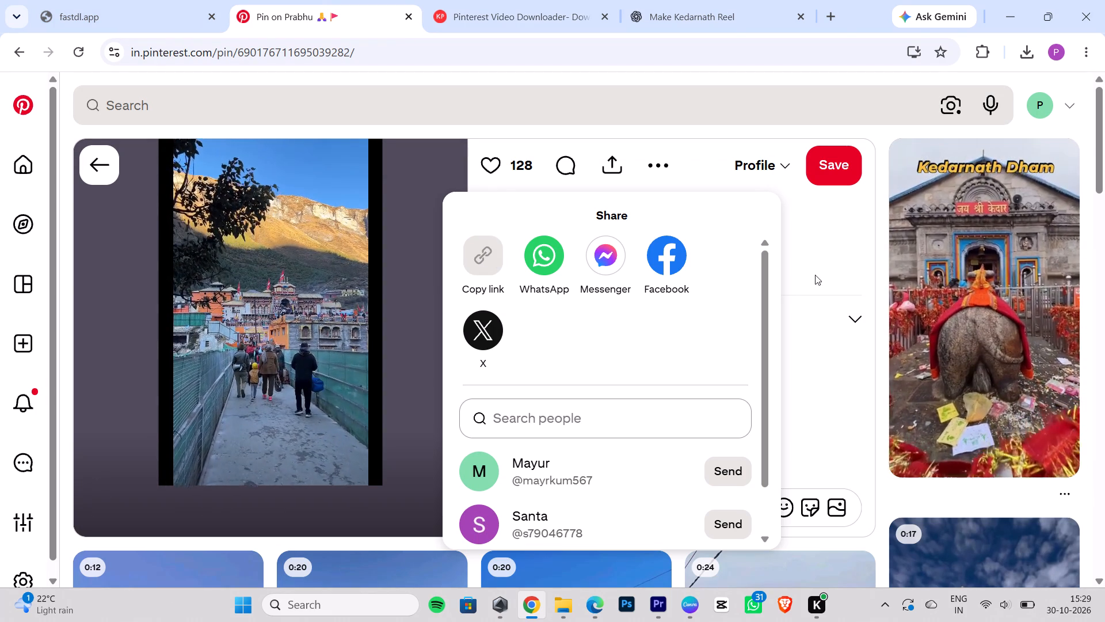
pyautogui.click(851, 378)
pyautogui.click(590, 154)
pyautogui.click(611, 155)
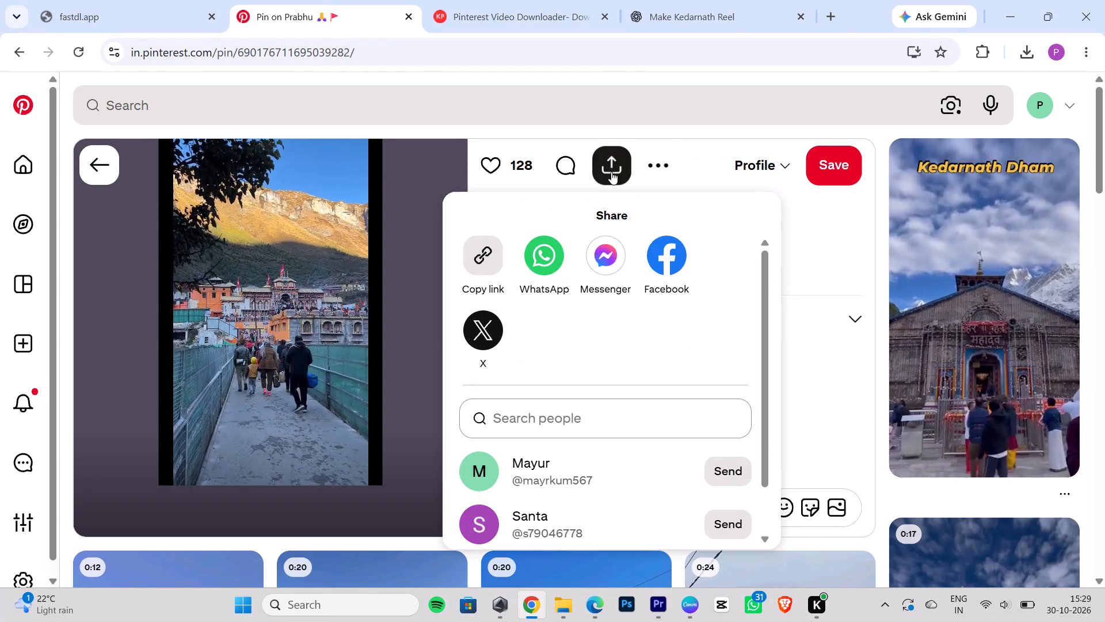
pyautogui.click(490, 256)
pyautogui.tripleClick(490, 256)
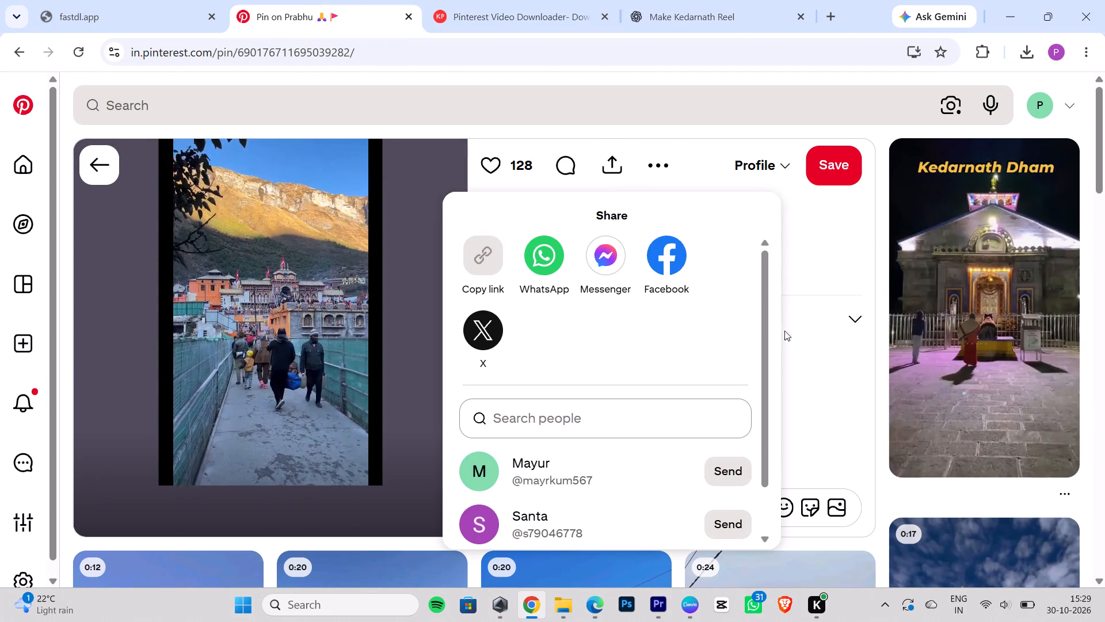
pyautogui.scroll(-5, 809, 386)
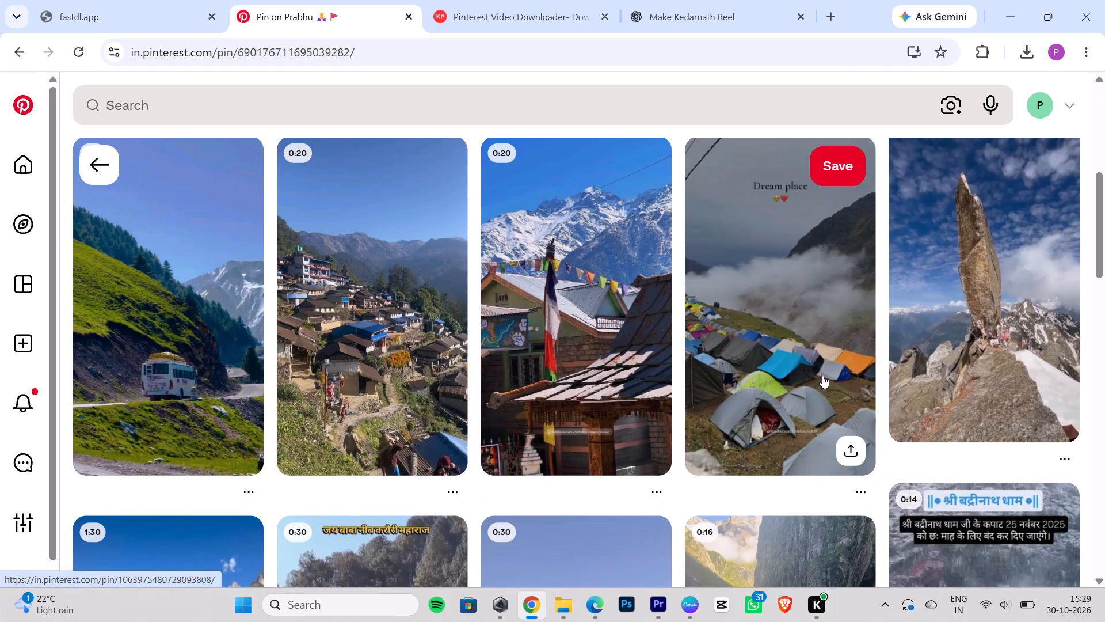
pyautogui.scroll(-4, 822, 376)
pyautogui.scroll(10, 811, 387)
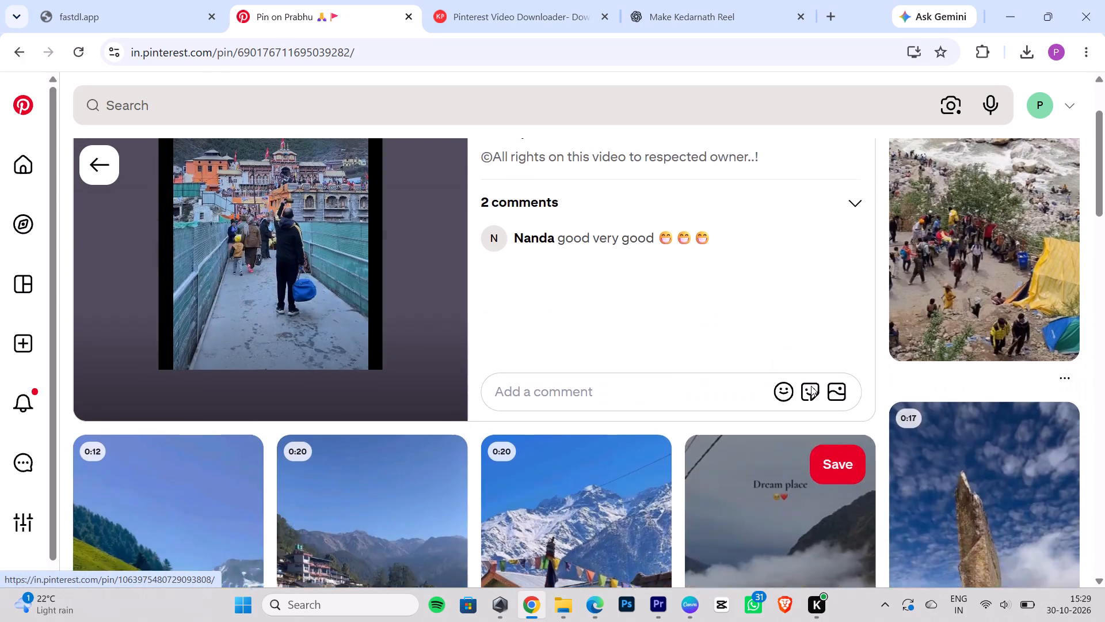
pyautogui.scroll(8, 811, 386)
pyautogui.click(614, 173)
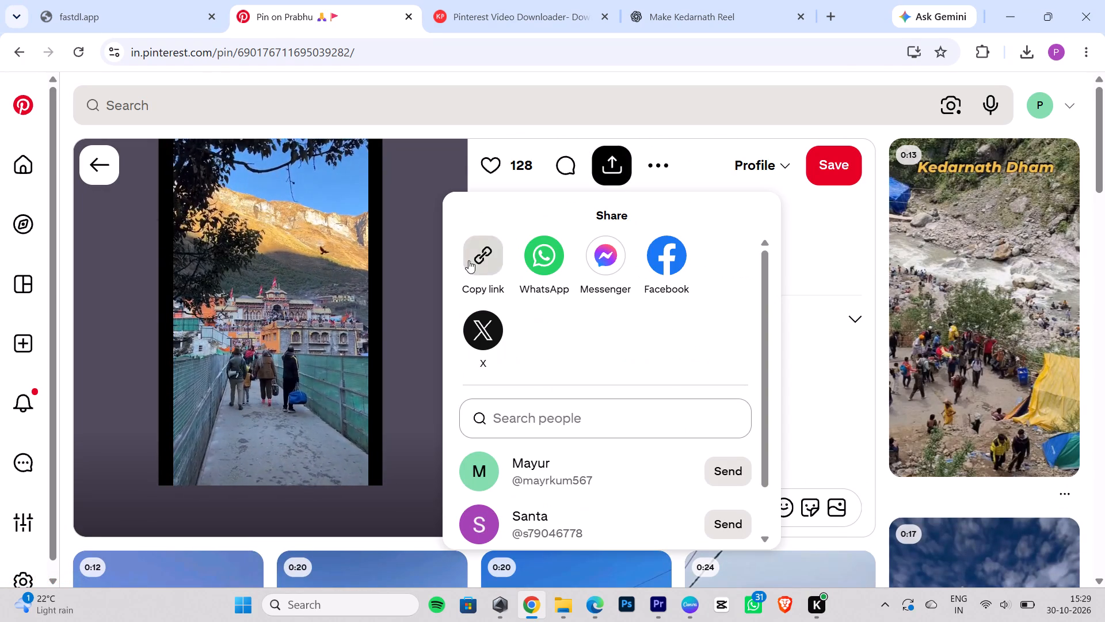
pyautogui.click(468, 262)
# Return to the kedarnath temple video results and look further down for another usable clip.
pyautogui.click(89, 155)
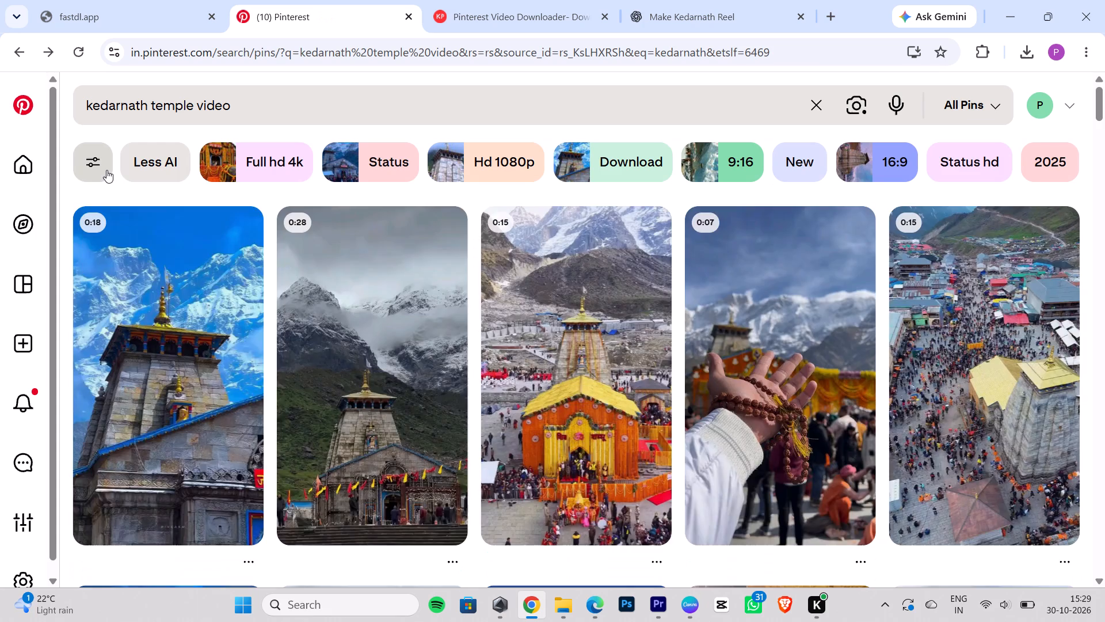
pyautogui.scroll(-4, 529, 320)
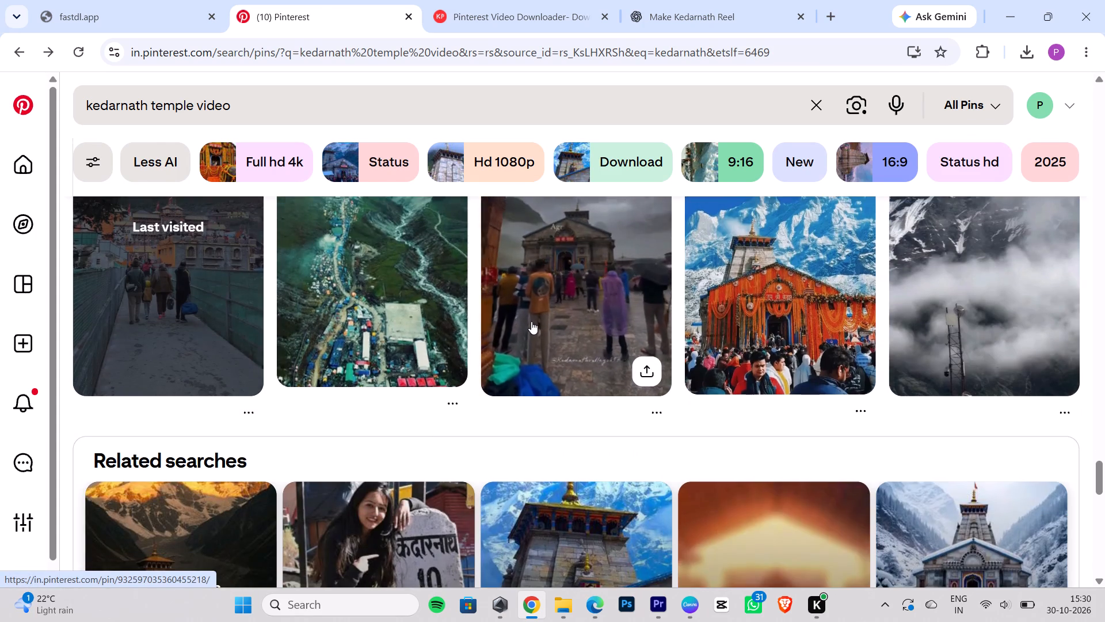
pyautogui.scroll(-1, 531, 321)
pyautogui.scroll(-2, 590, 359)
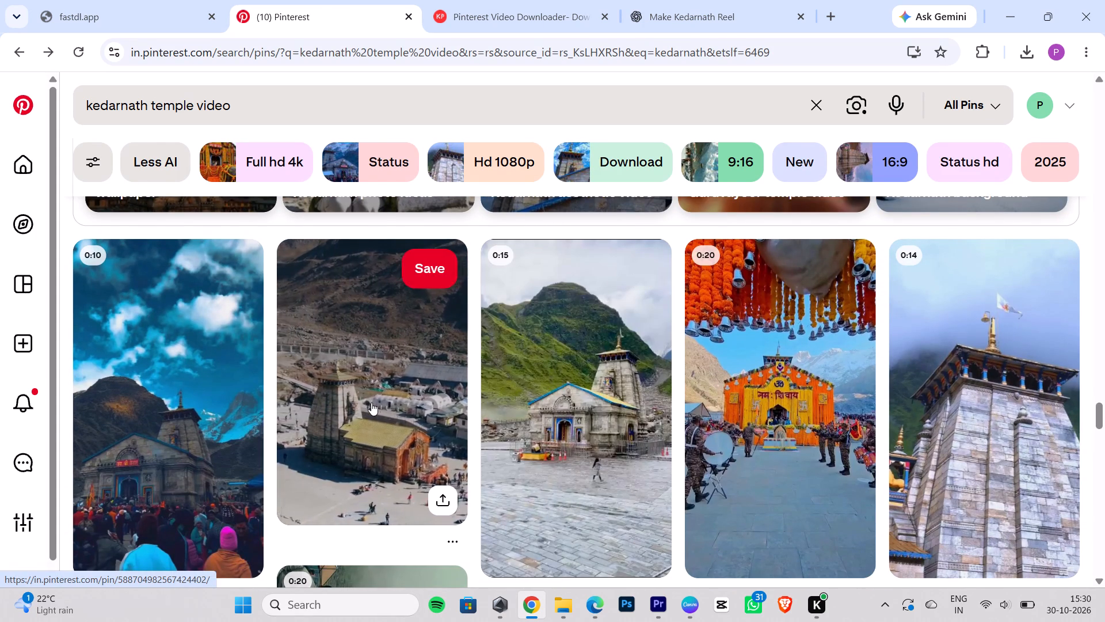
# Look through more of the kedarnath temple video results for another usable clip.
pyautogui.scroll(-4, 382, 406)
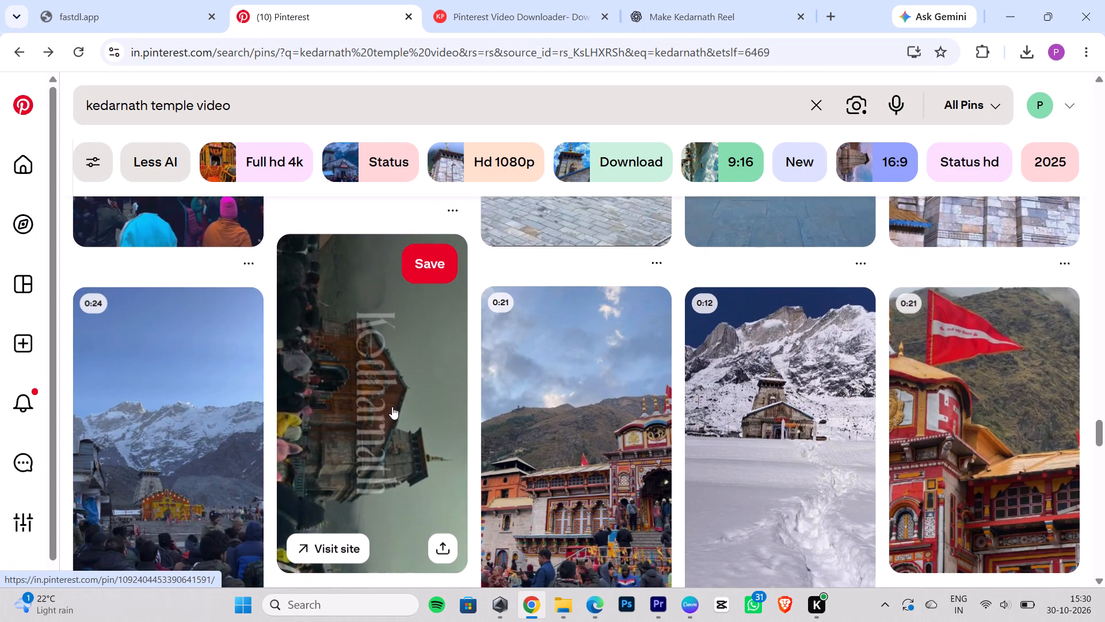
pyautogui.scroll(-4, 392, 407)
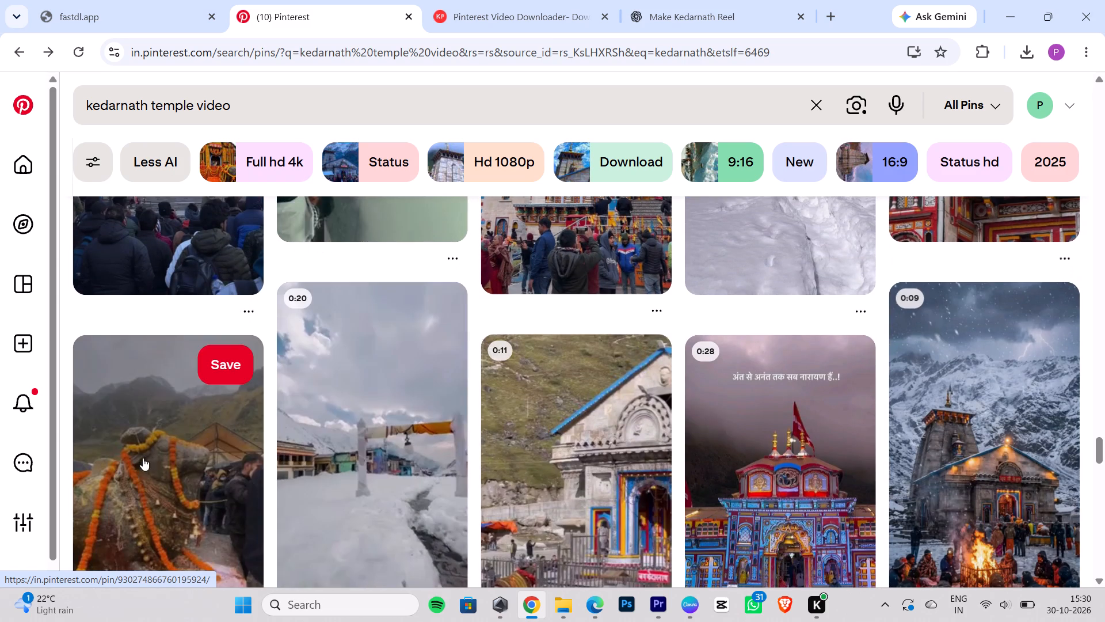
pyautogui.scroll(-2, 230, 452)
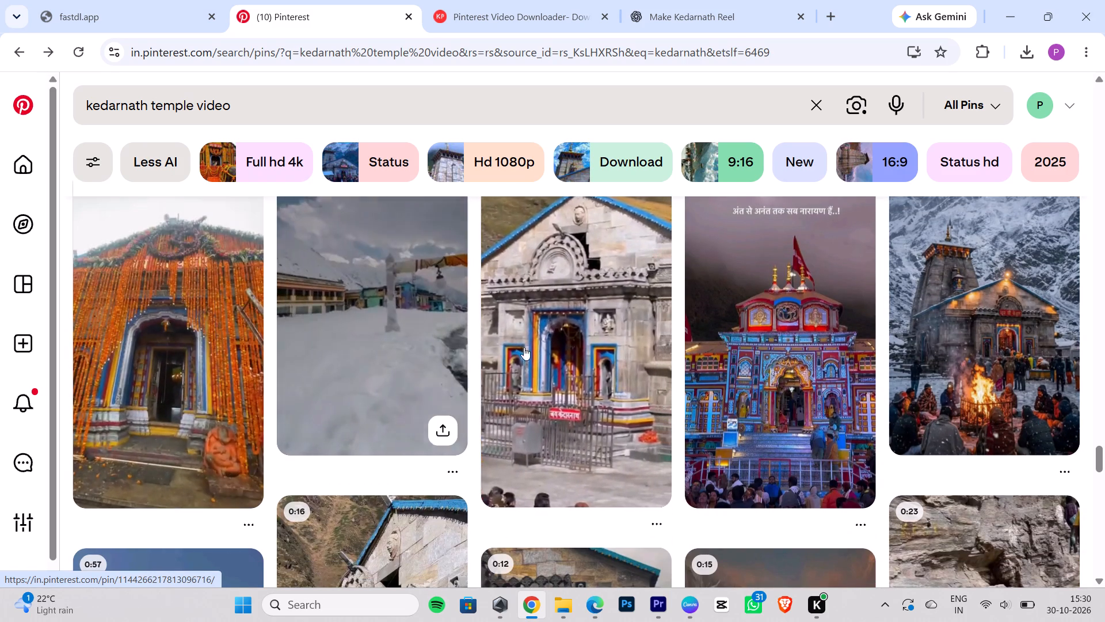
pyautogui.scroll(-2, 901, 352)
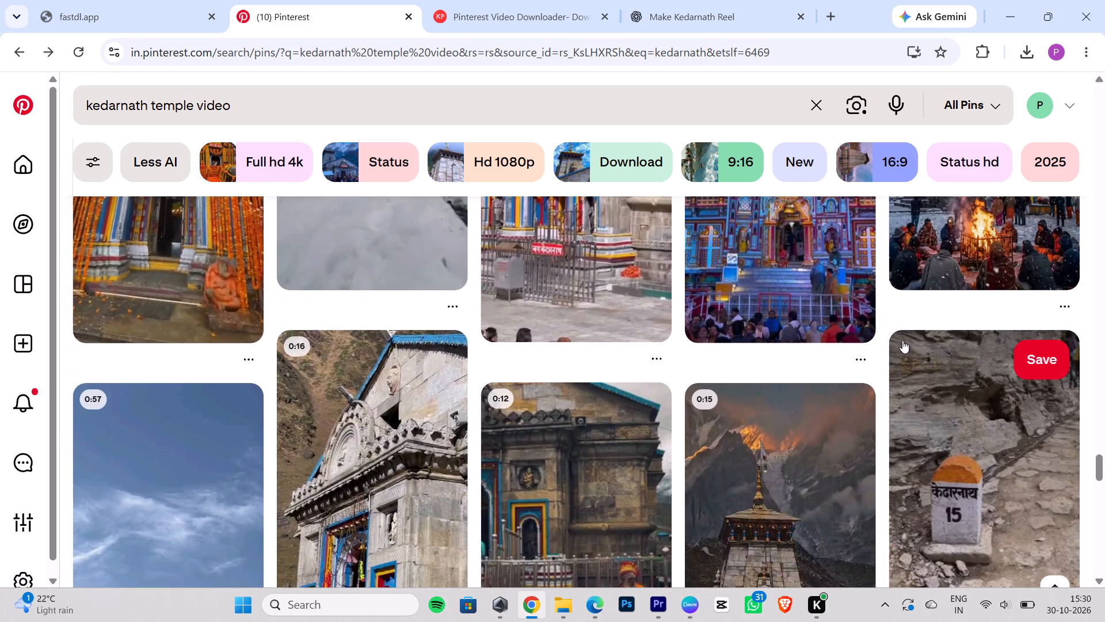
# Open the 0:16 video pin of the temple's carved stone facade, titled shiv, from the kedarnath temple video results and copy its link.
pyautogui.scroll(-3, 901, 339)
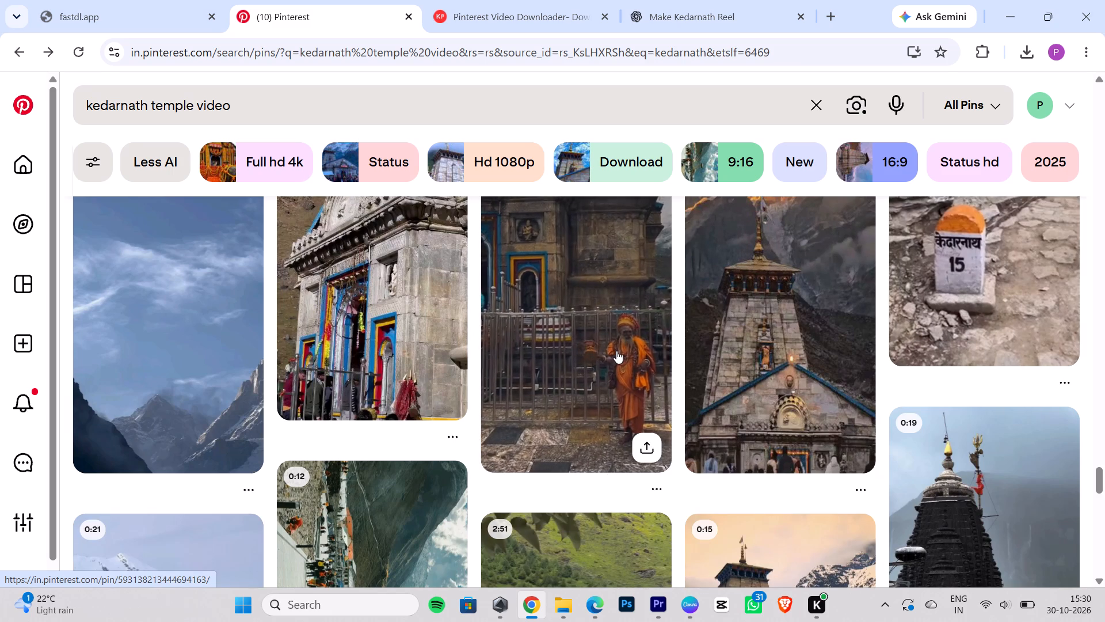
pyautogui.click(386, 332)
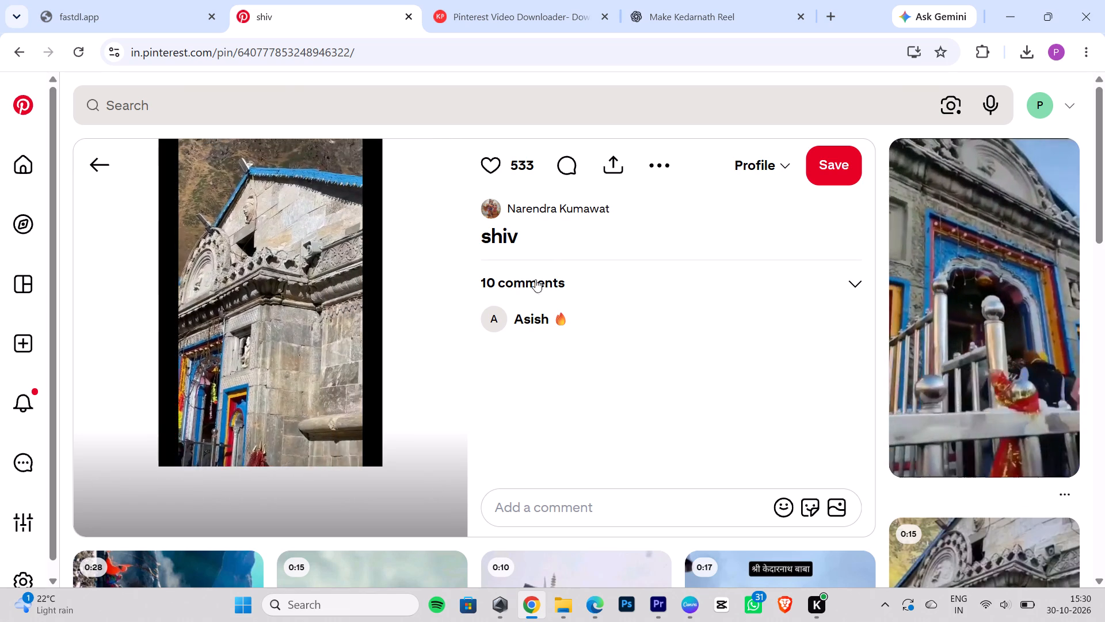
pyautogui.click(619, 157)
pyautogui.tripleClick(496, 258)
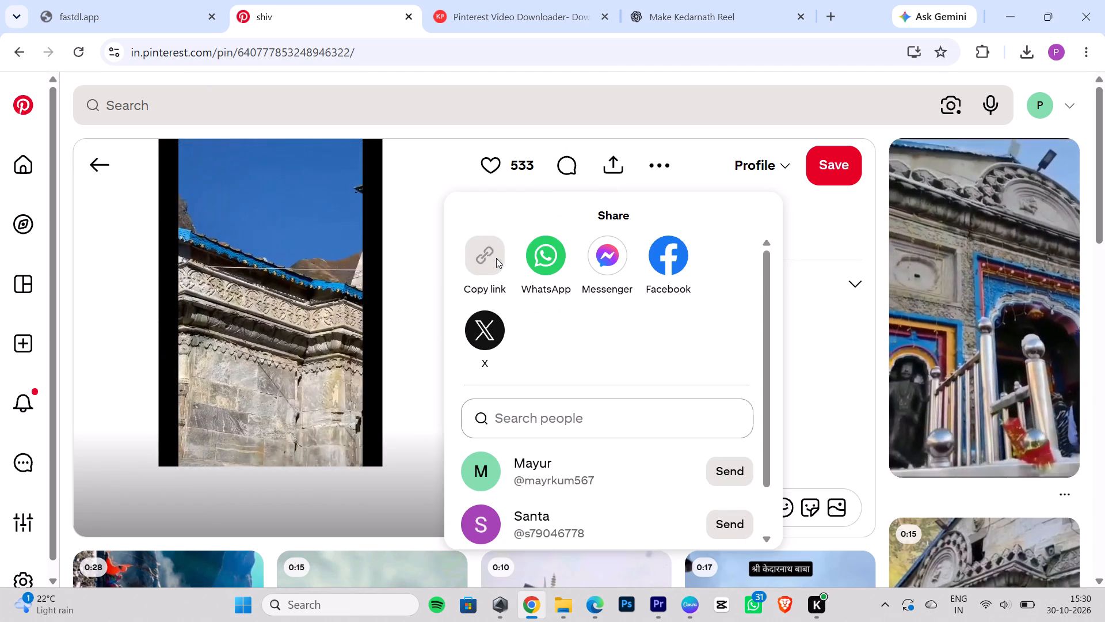
pyautogui.click(496, 258)
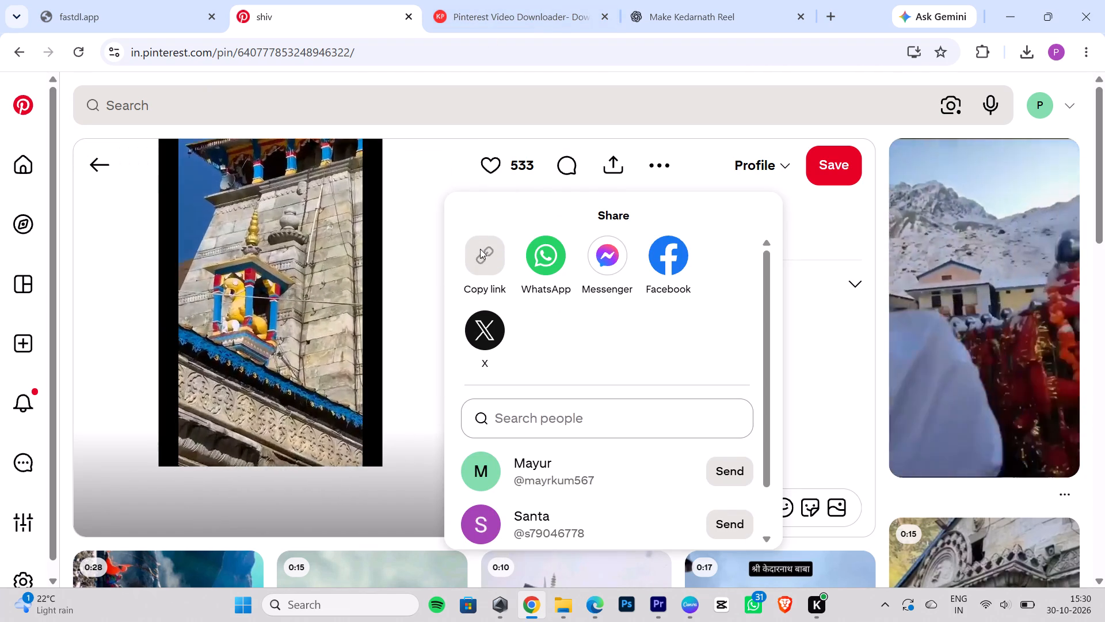
pyautogui.click(482, 264)
pyautogui.click(482, 264)
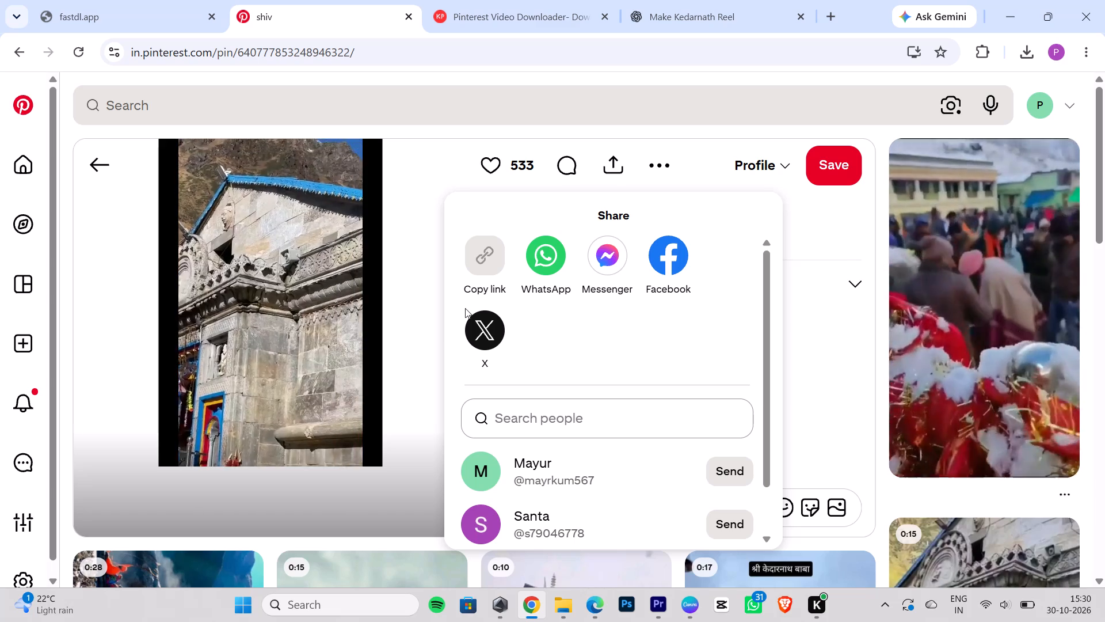
pyautogui.doubleClick(488, 254)
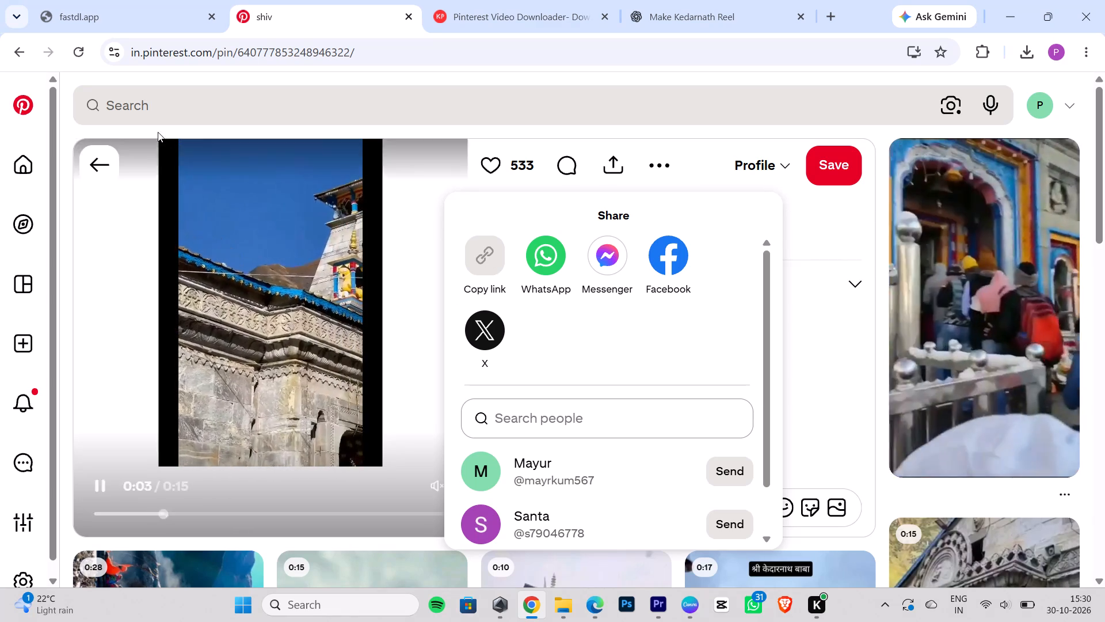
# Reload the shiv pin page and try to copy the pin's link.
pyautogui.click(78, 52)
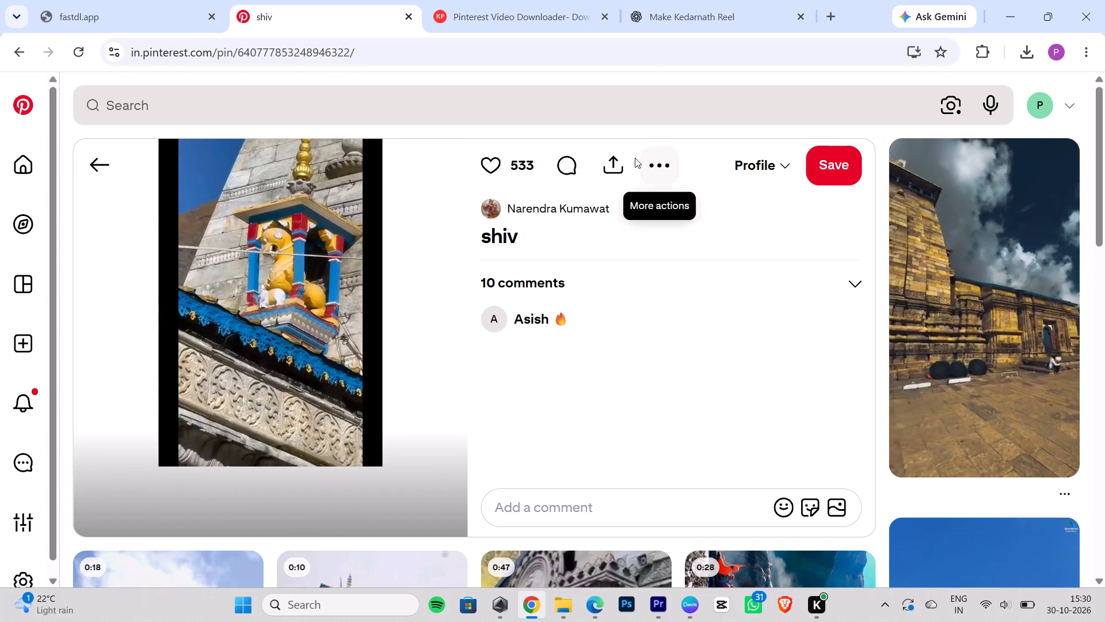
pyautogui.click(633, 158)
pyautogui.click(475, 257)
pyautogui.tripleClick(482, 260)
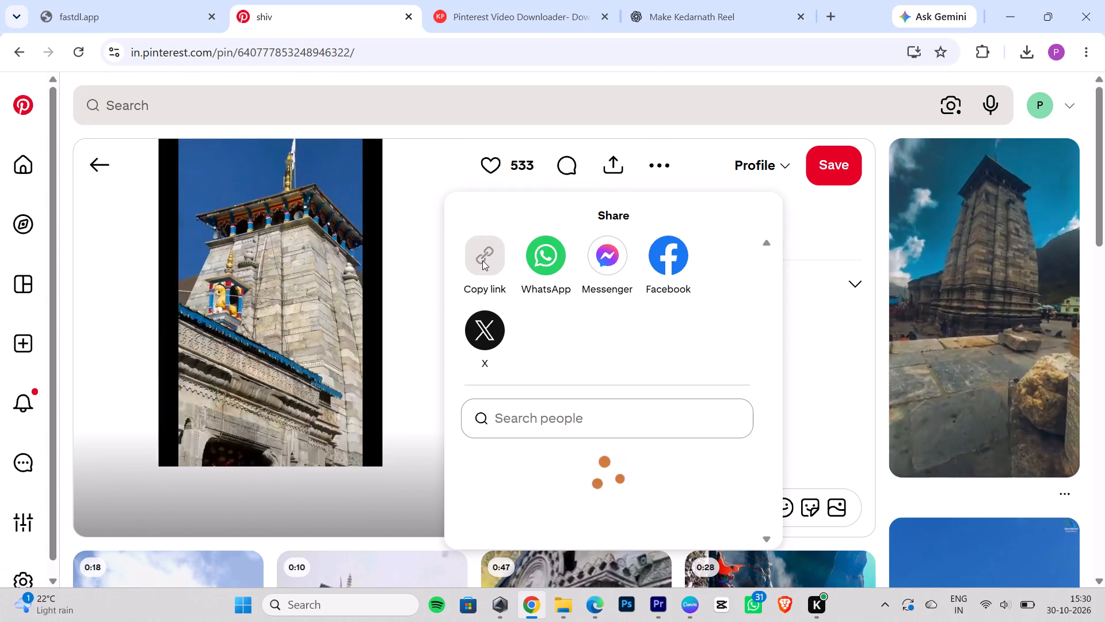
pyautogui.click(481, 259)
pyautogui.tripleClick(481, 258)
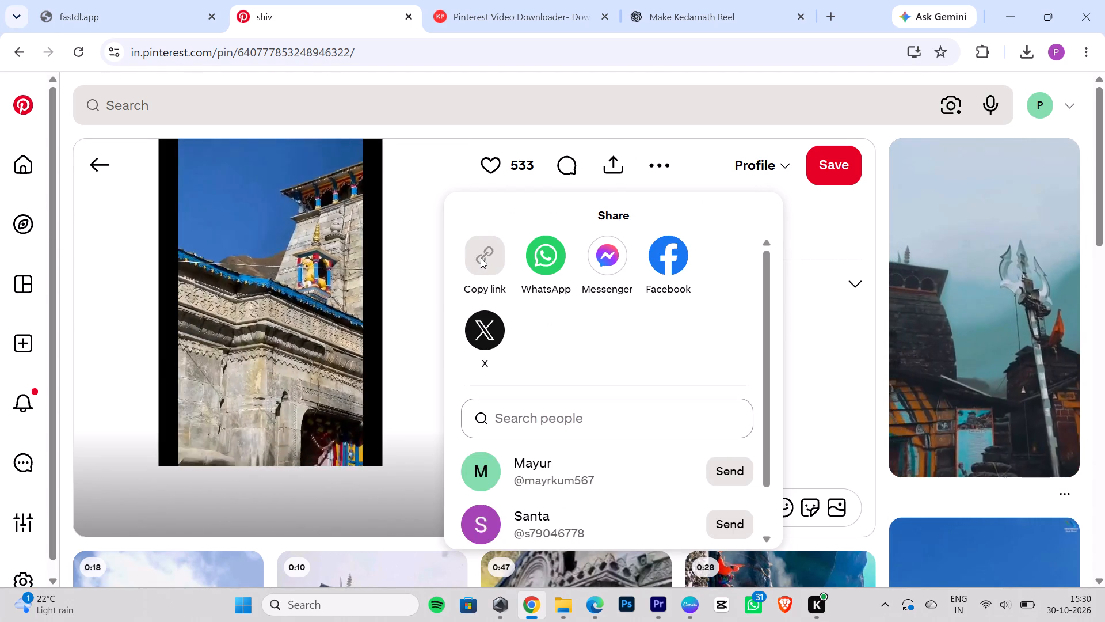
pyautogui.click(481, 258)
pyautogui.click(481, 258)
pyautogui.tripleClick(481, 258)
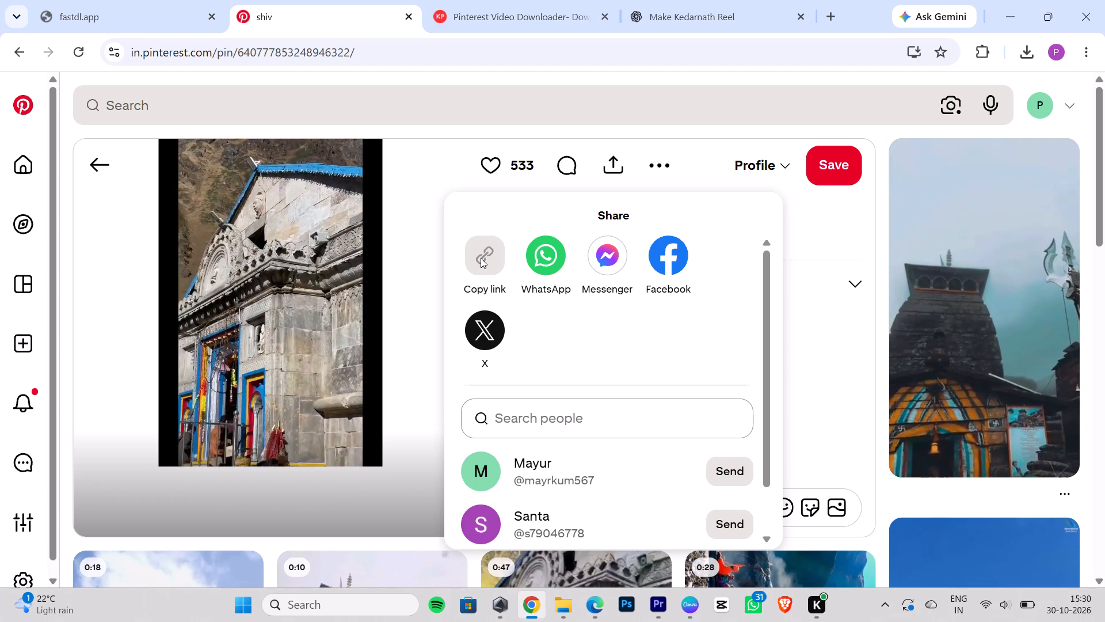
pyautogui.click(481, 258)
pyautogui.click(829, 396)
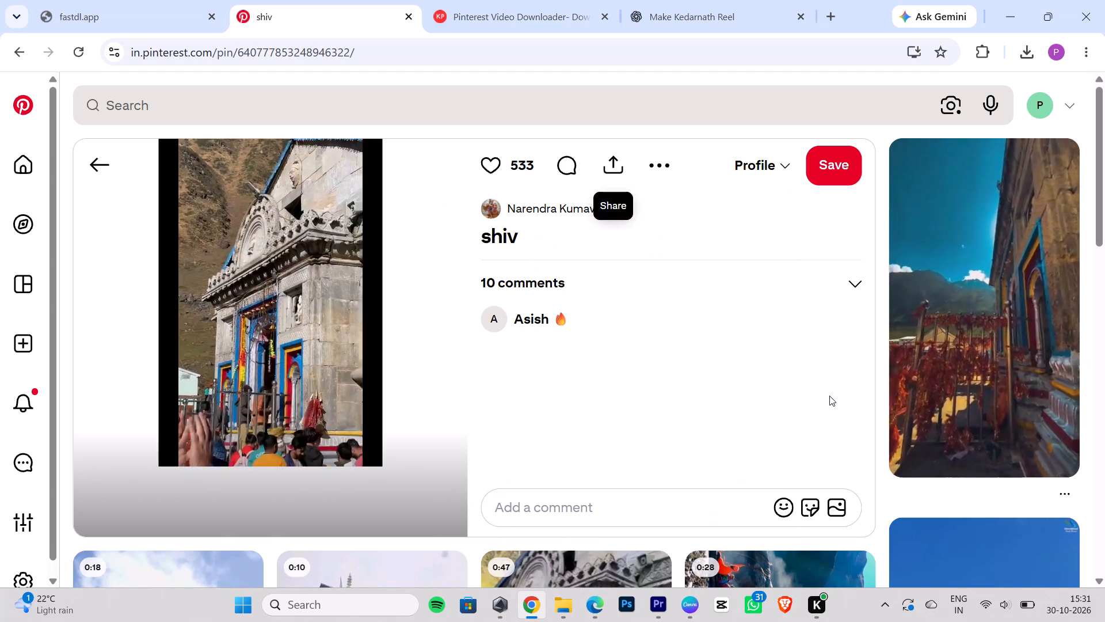
# Close the shiv pin's tab, reopen Pinterest in a new tab and search it for kedarnath video.
pyautogui.click(409, 14)
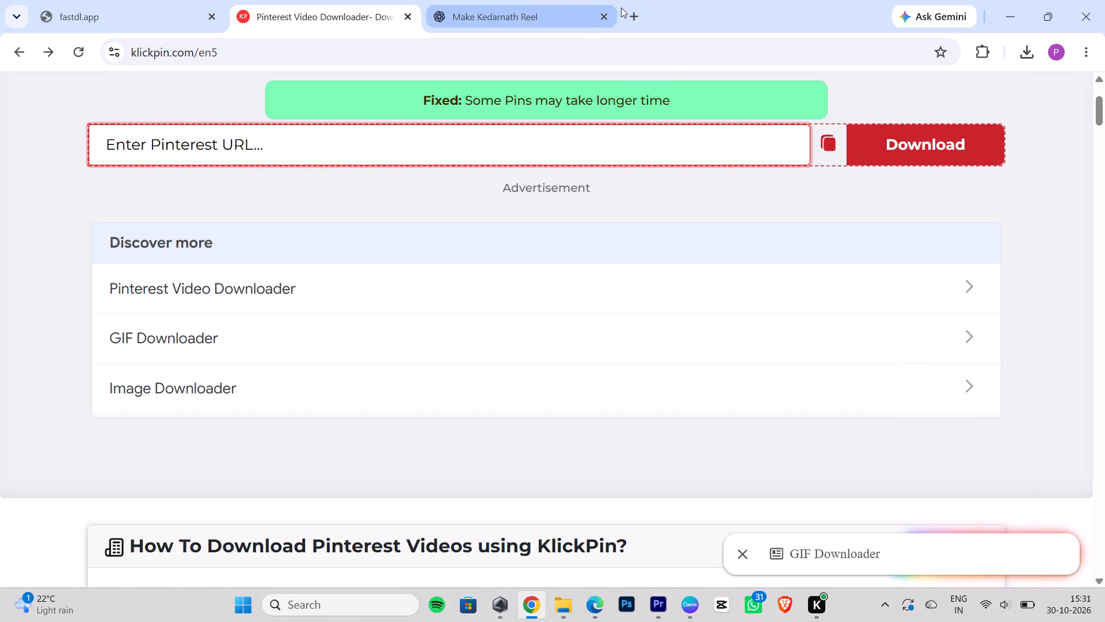
pyautogui.click(637, 12)
pyautogui.write('pinterset')
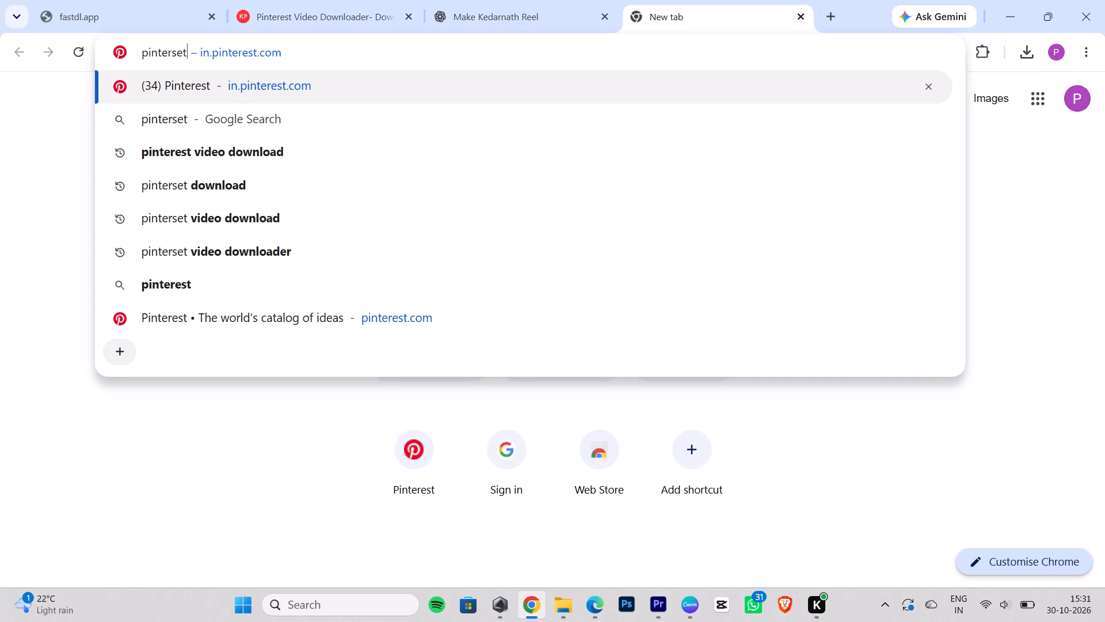
pyautogui.press('Return')
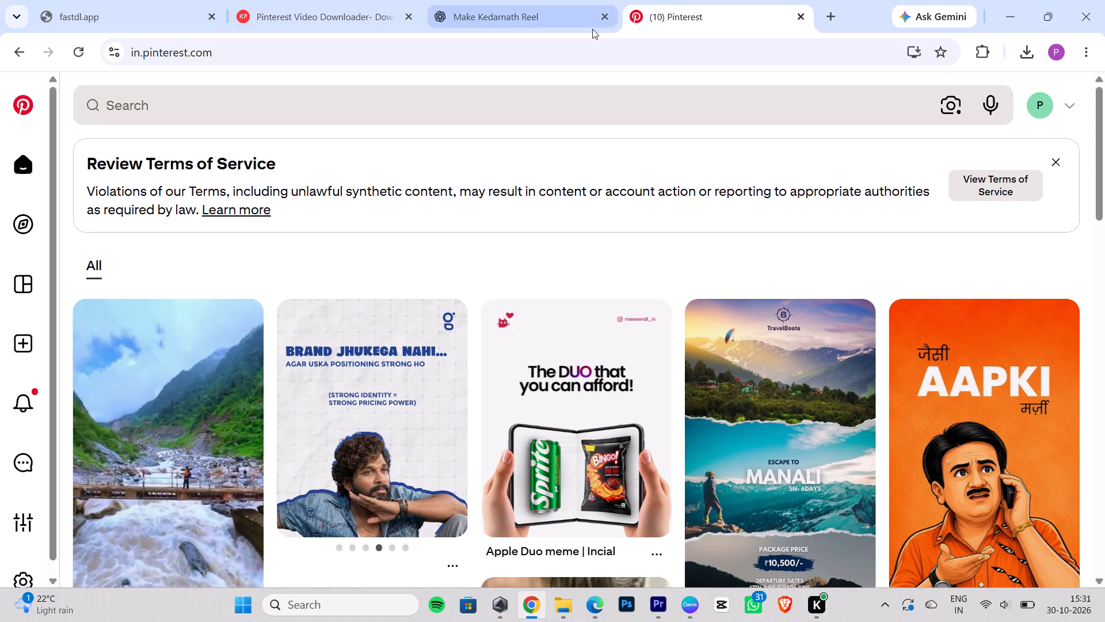
pyautogui.click(521, 93)
pyautogui.write('kedarnath video')
pyautogui.press('space')
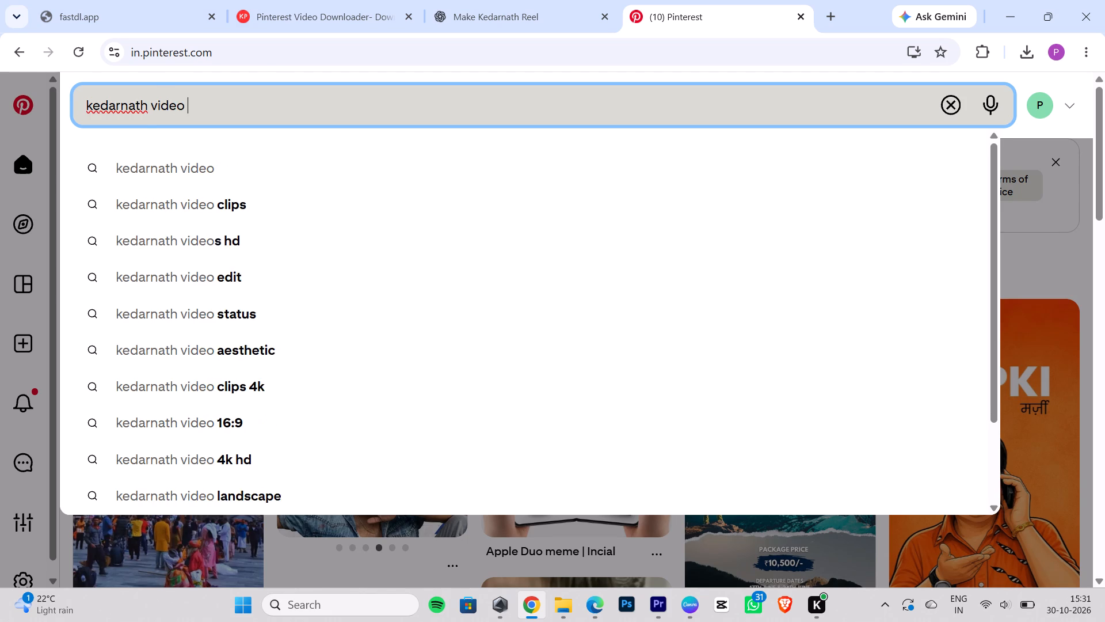
pyautogui.press('Return')
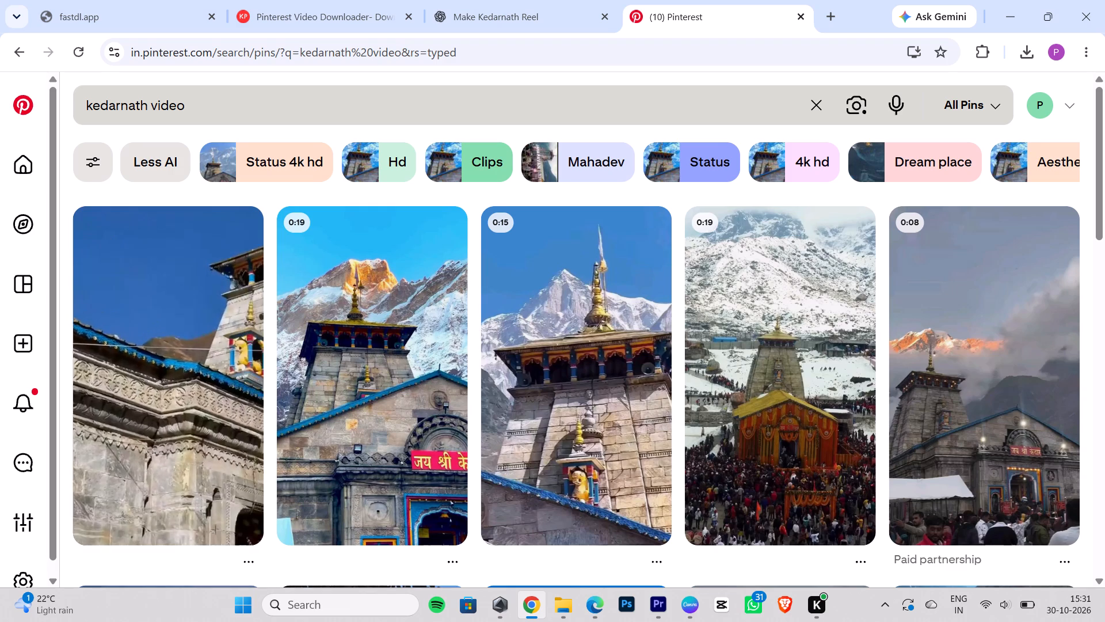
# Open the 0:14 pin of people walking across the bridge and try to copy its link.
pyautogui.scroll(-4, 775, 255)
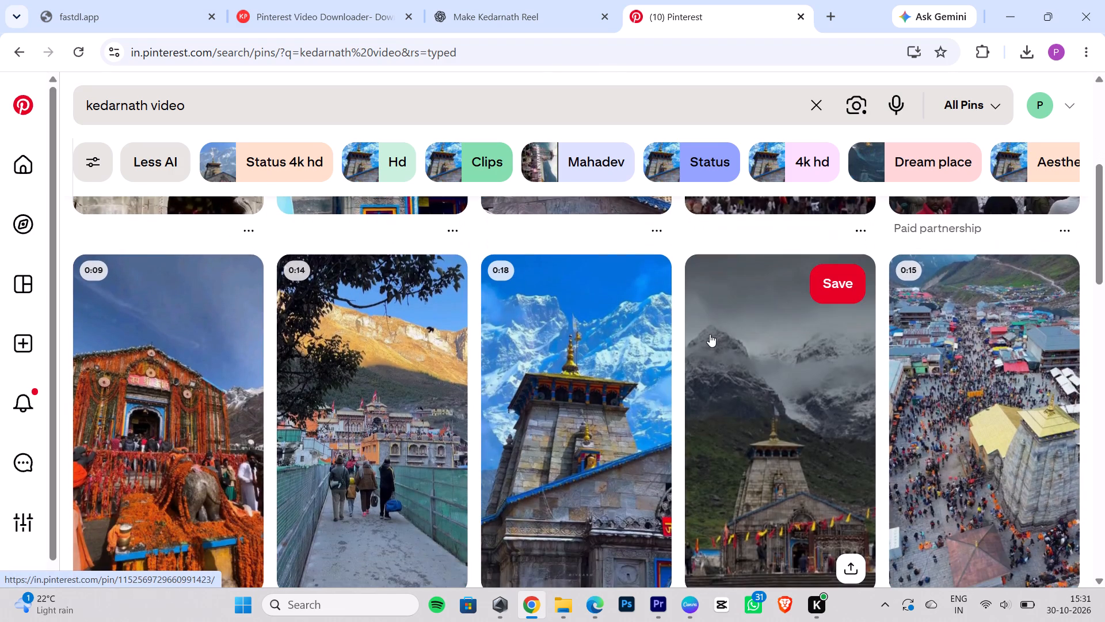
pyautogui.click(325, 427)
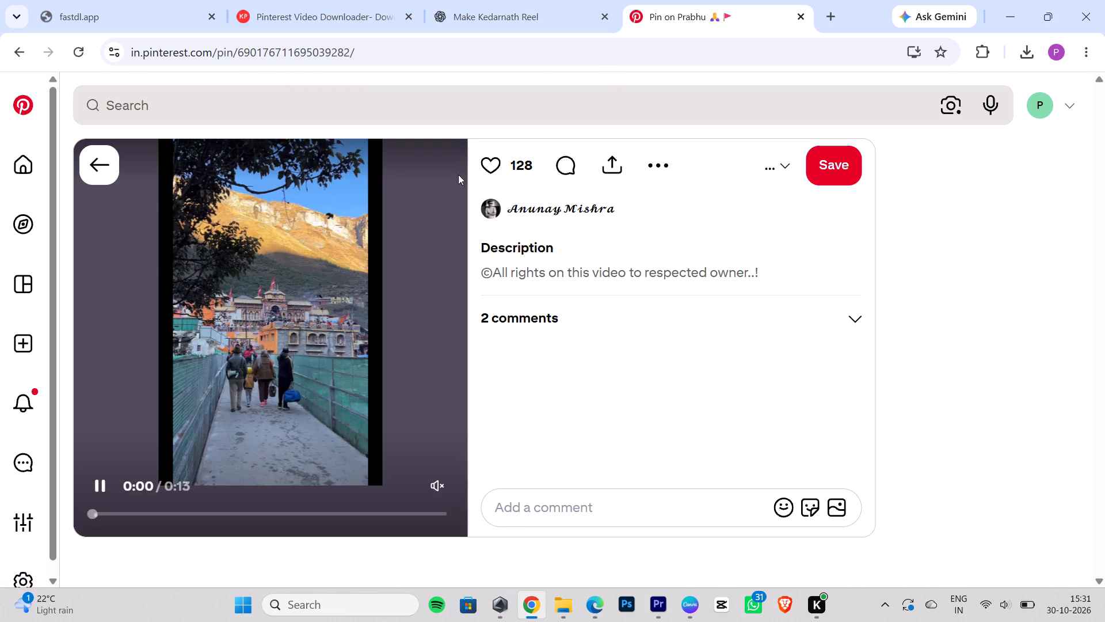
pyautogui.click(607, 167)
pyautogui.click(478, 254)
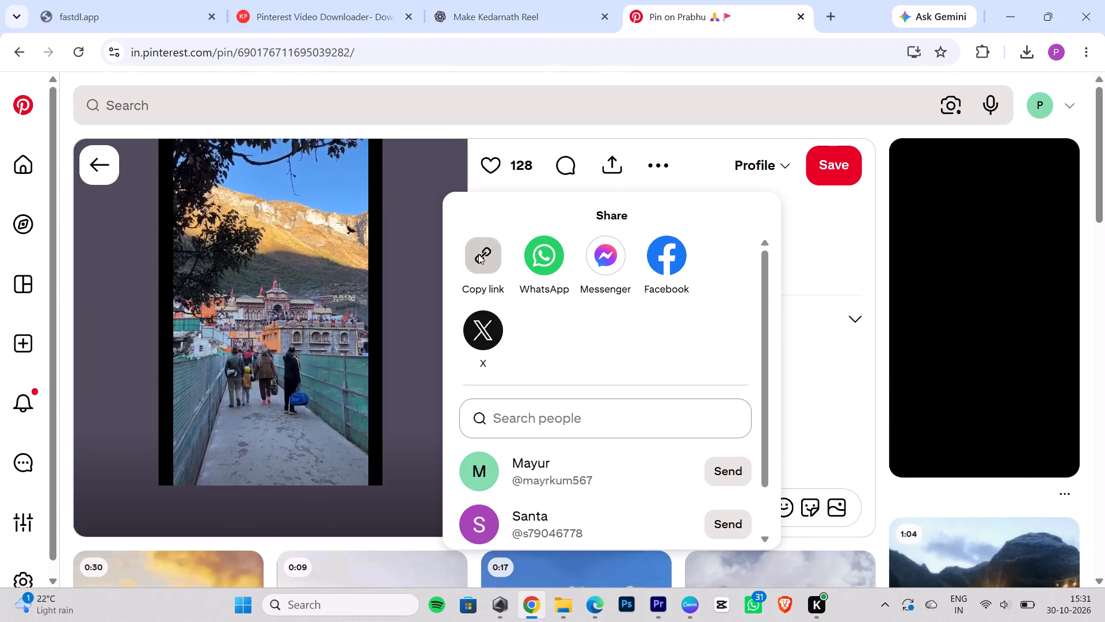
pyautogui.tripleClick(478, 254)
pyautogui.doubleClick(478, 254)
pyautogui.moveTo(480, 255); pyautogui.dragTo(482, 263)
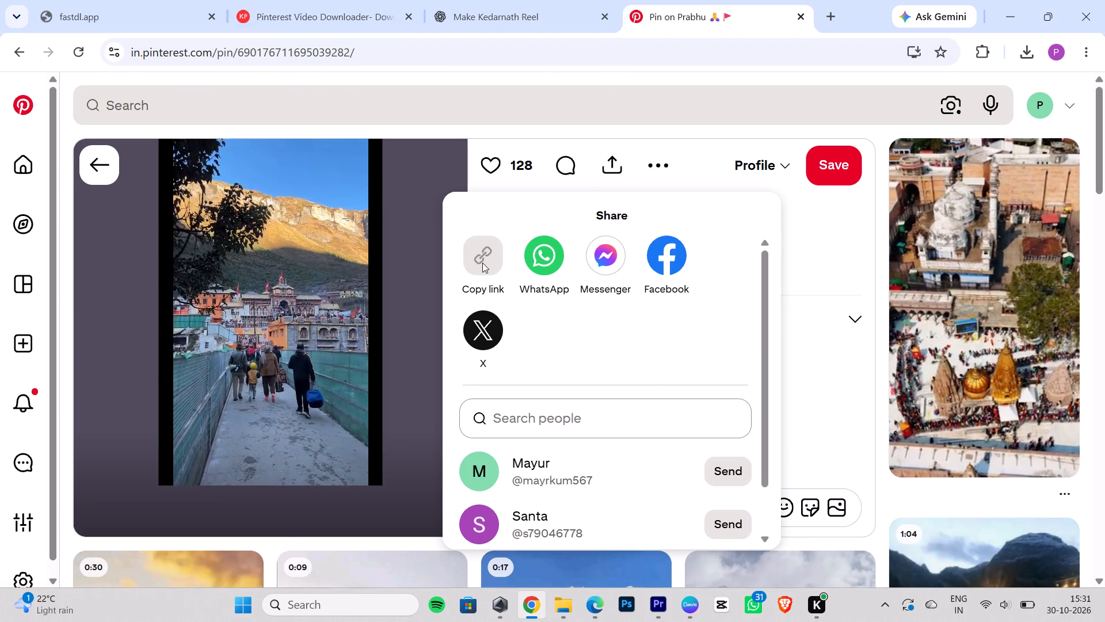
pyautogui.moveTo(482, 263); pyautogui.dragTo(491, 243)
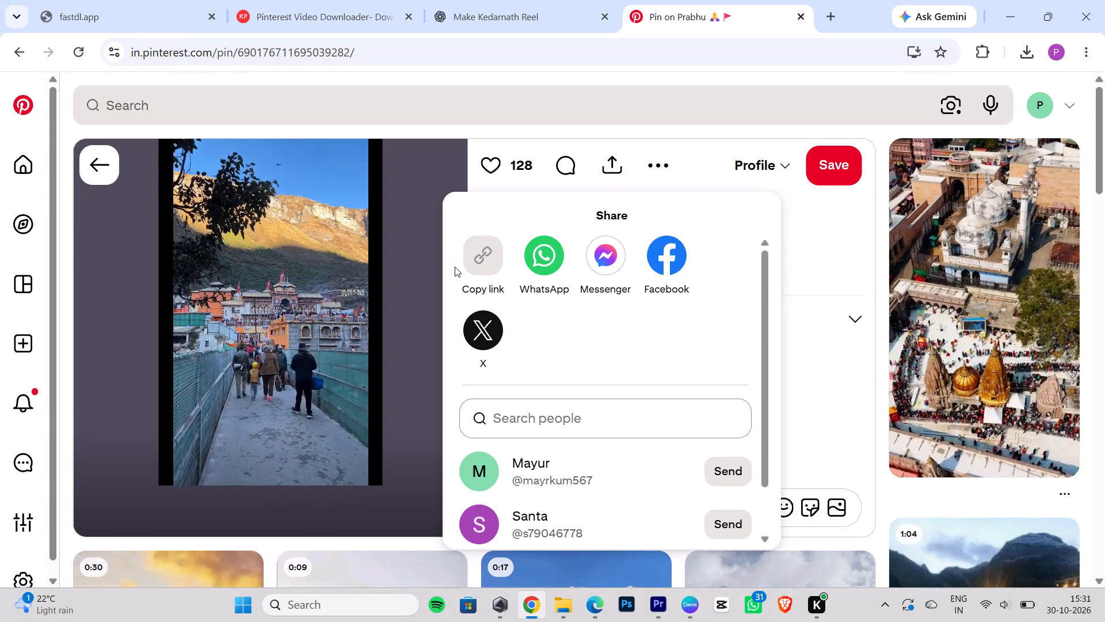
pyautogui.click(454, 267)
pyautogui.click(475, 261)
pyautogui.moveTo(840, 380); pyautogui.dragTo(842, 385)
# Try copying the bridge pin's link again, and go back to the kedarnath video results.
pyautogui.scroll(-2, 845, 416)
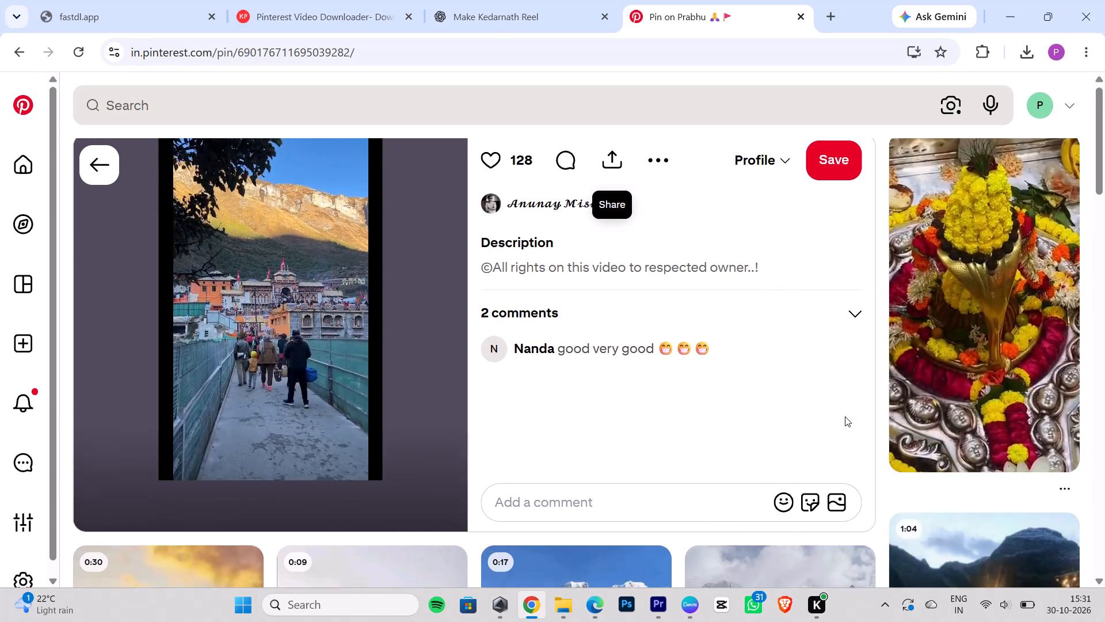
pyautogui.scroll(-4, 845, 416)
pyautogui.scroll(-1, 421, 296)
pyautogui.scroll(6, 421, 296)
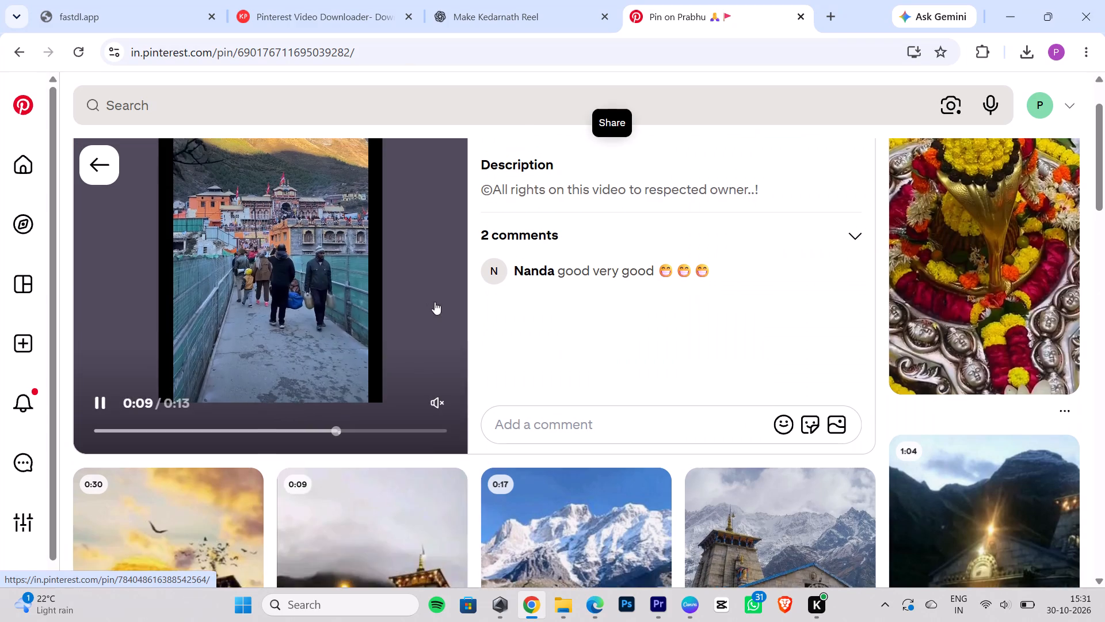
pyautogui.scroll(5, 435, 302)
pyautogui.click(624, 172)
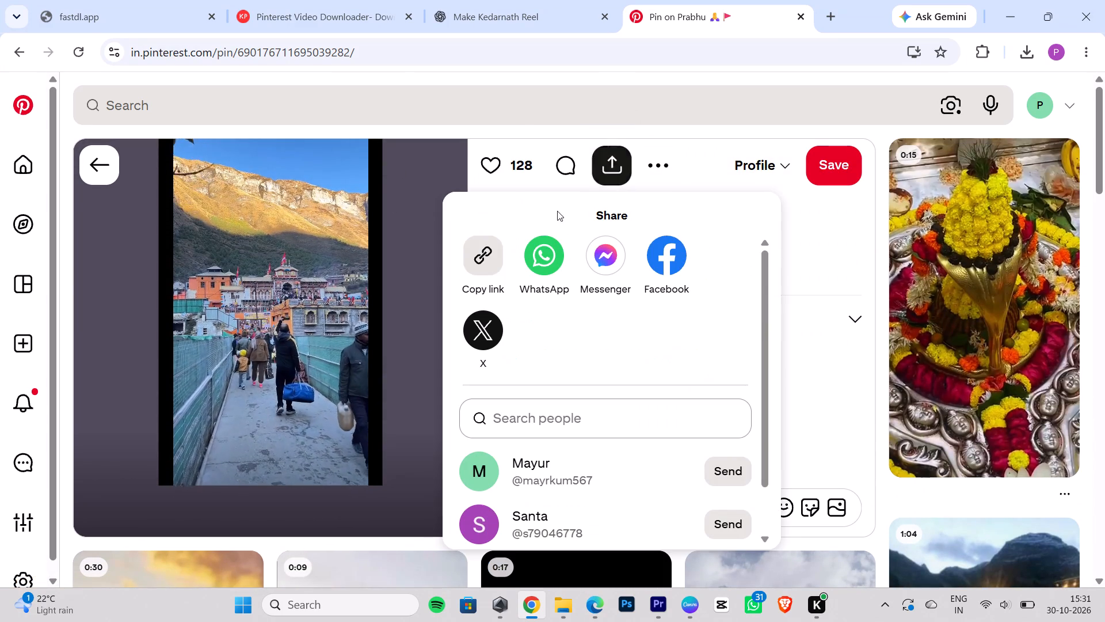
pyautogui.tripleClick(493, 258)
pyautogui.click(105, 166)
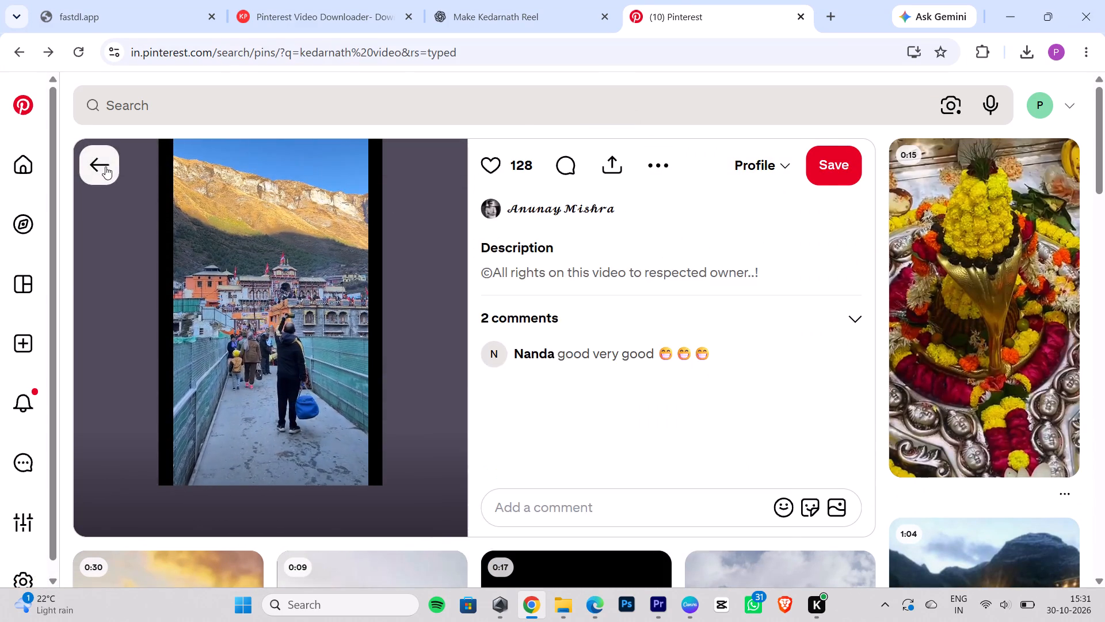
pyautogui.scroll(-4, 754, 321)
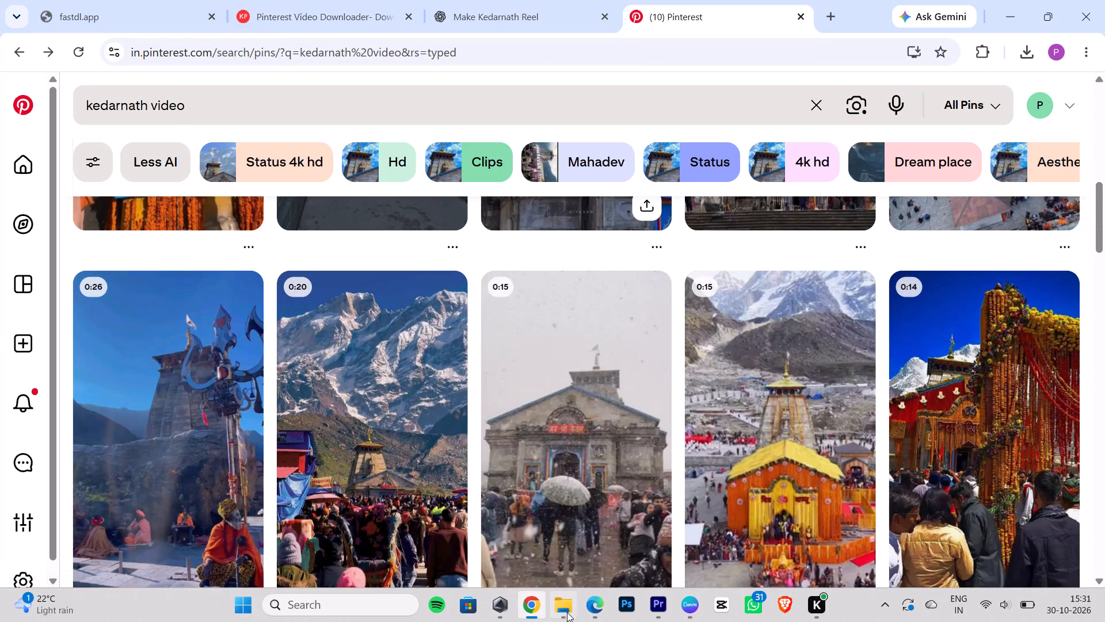
# Switch to the Downloads folder in File Explorer and refresh it to check the downloaded clips.
pyautogui.click(567, 611)
pyautogui.click(131, 42)
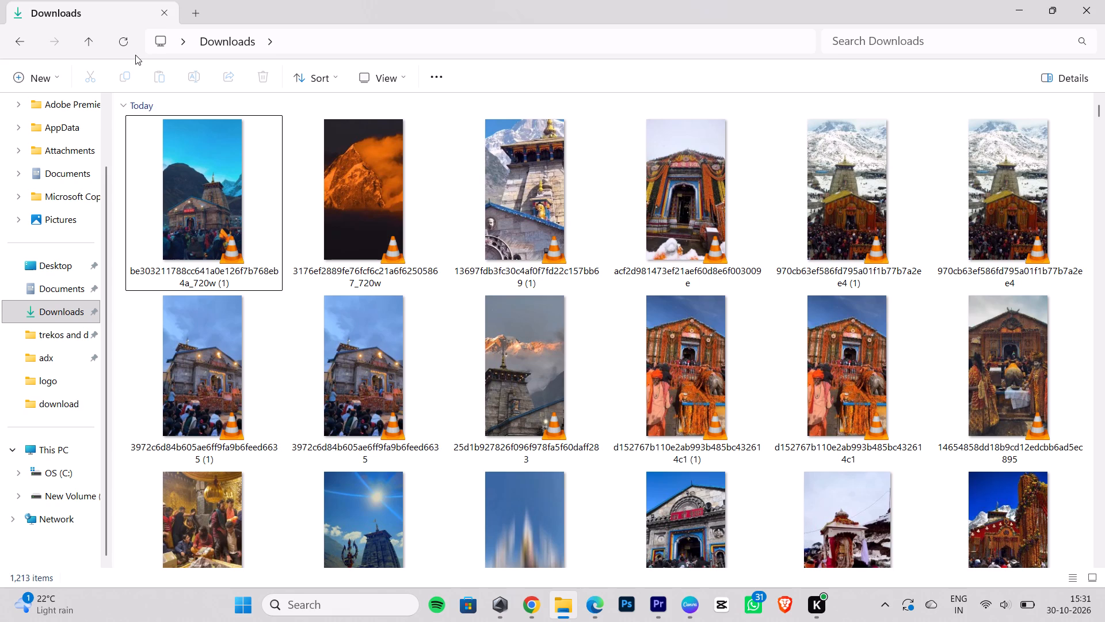
# Switch to Premiere Pro and step frame by frame through the V2 reference from 00:00:02:28 to 00:00:03:27, examining its shot changes.
pyautogui.click(660, 600)
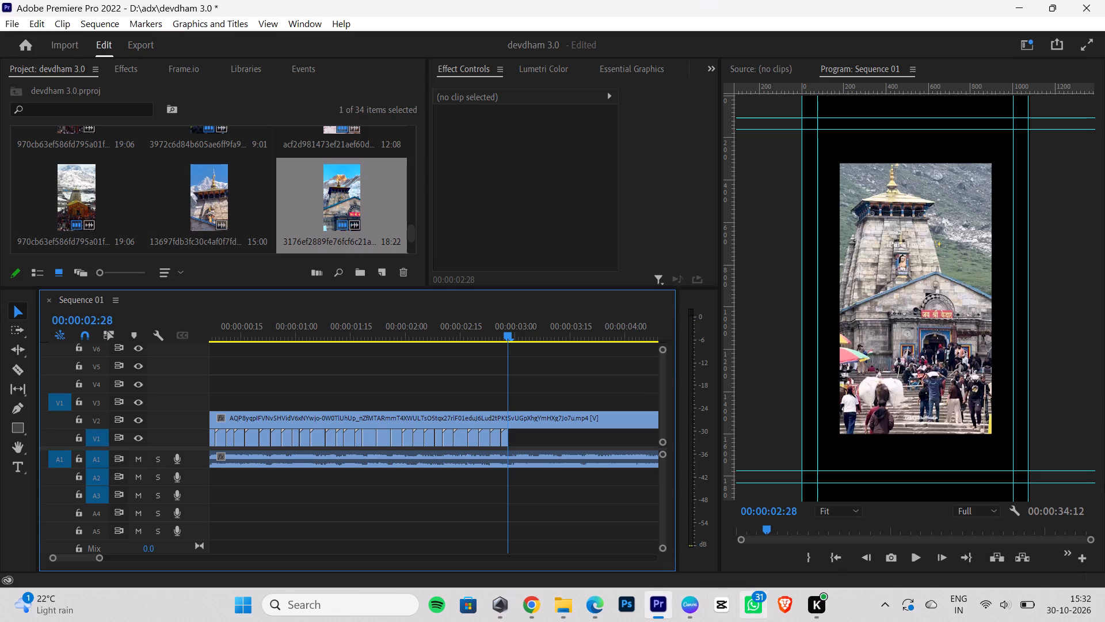
pyautogui.press('Right')
pyautogui.press('Right')
pyautogui.press('Right')
pyautogui.press('Right')
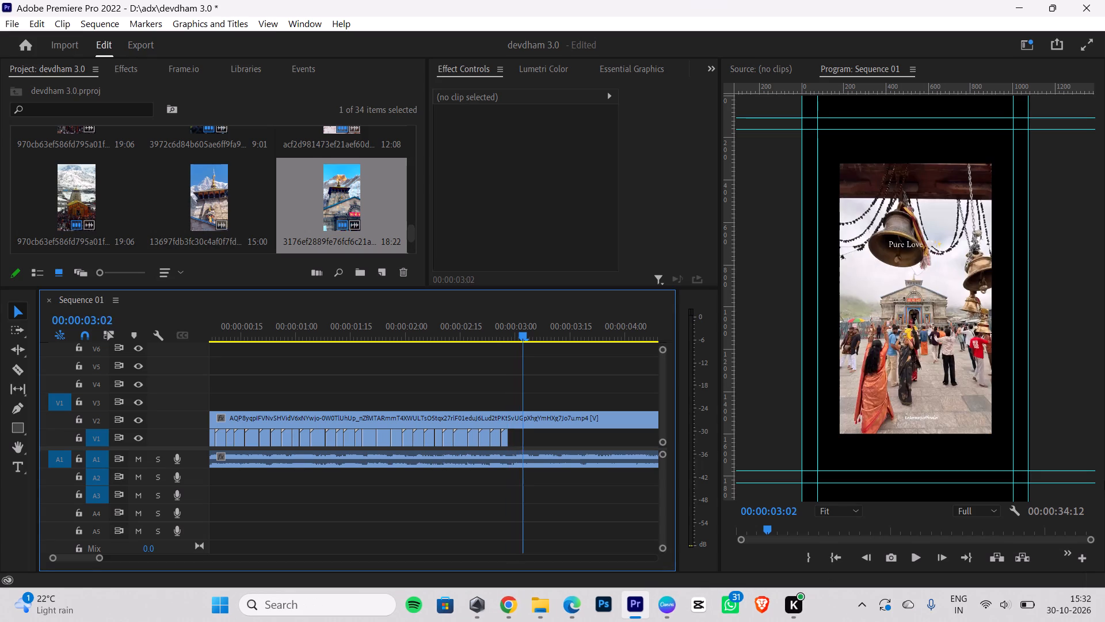
pyautogui.press('Left')
pyautogui.press('Left')
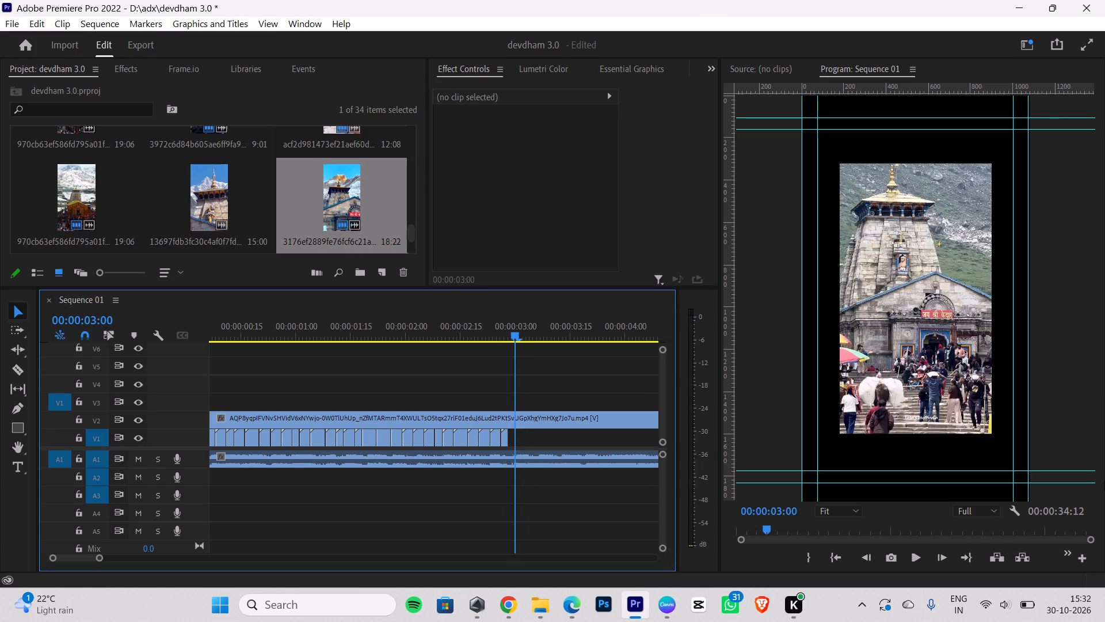
pyautogui.press('Right')
pyautogui.press('Right')
pyautogui.press('Right')
pyautogui.press('Right')
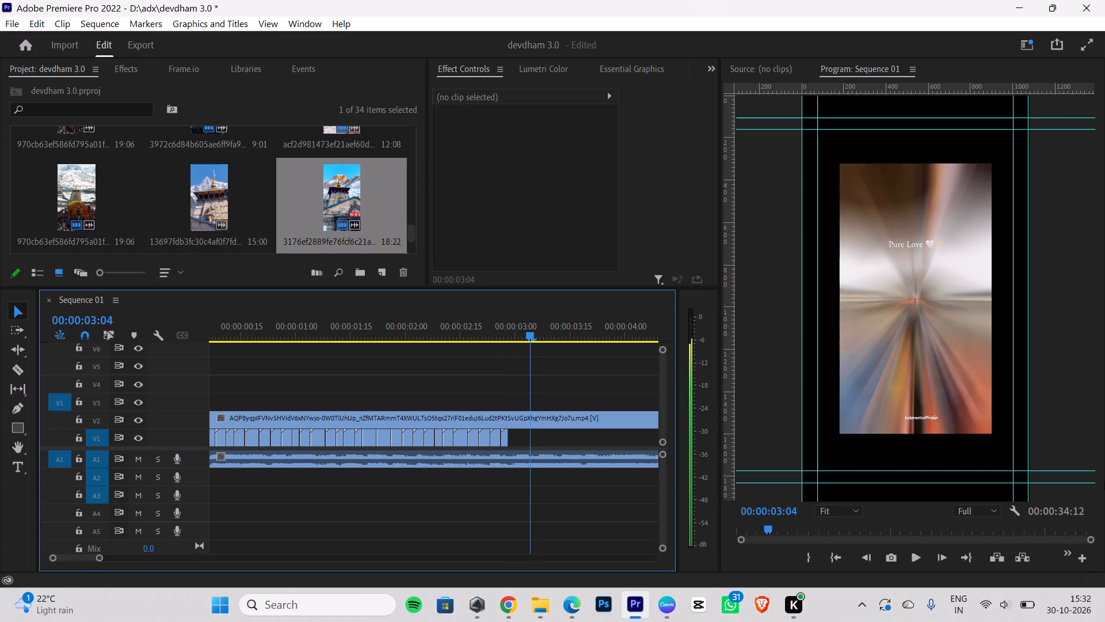
pyautogui.press('Right')
pyautogui.press('Right')
pyautogui.press('Right')
pyautogui.press('Right')
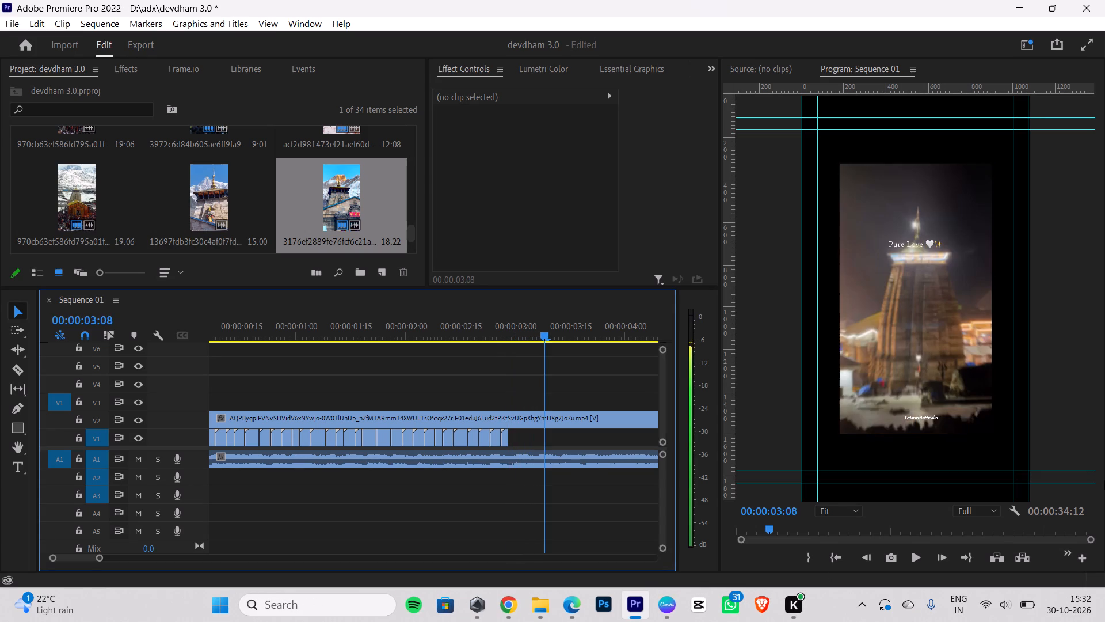
pyautogui.press('Right')
pyautogui.press('Right')
pyautogui.press('Right')
pyautogui.press('Right')
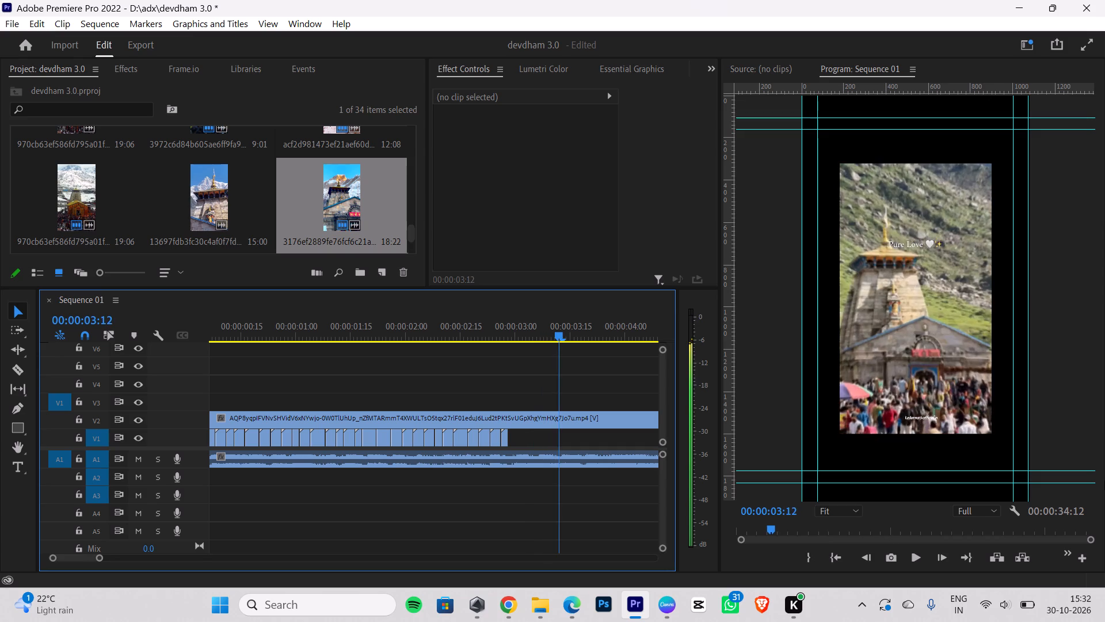
pyautogui.press('Right')
pyautogui.press('Right')
pyautogui.press('Right')
pyautogui.press('Right')
pyautogui.press('Right')
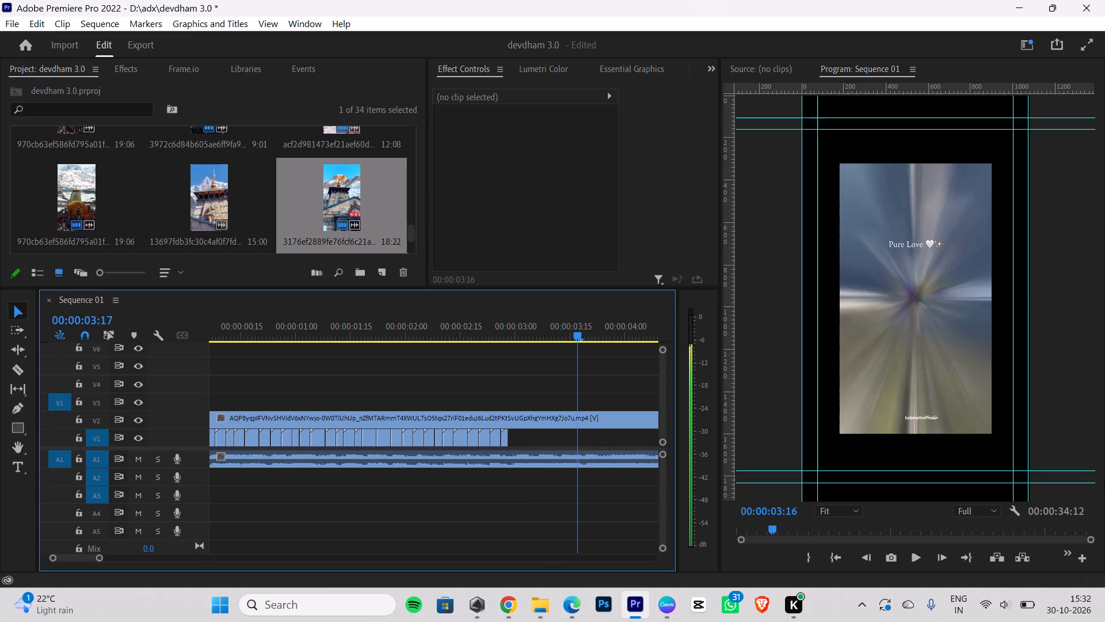
pyautogui.press('Right')
pyautogui.press('Right')
pyautogui.press('Right')
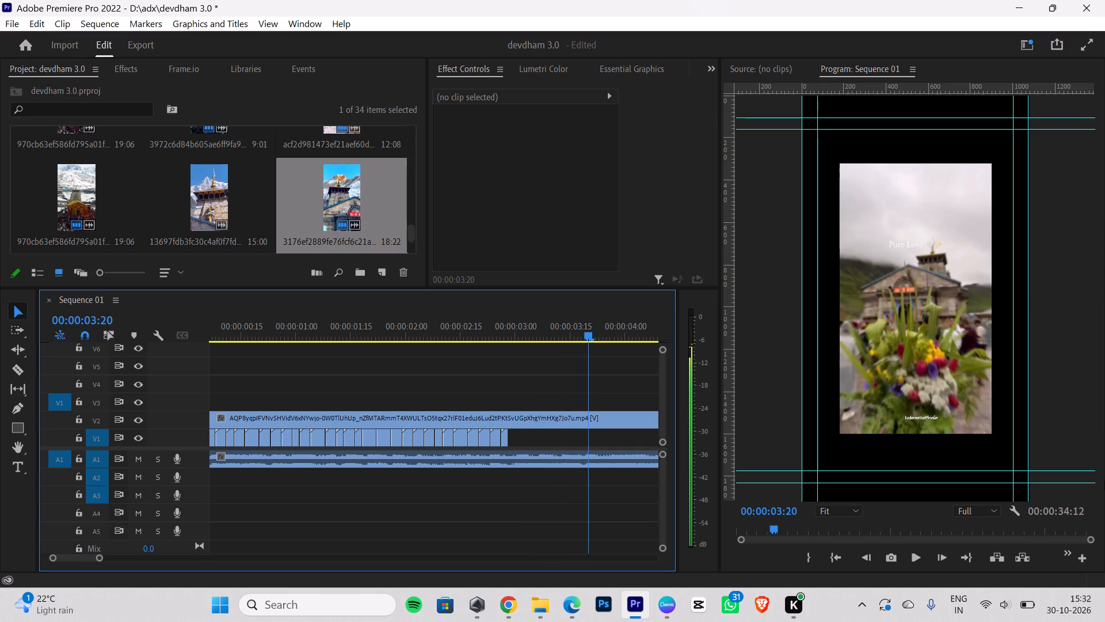
pyautogui.press('Right')
pyautogui.press('Right')
pyautogui.press('Right')
pyautogui.press('Right')
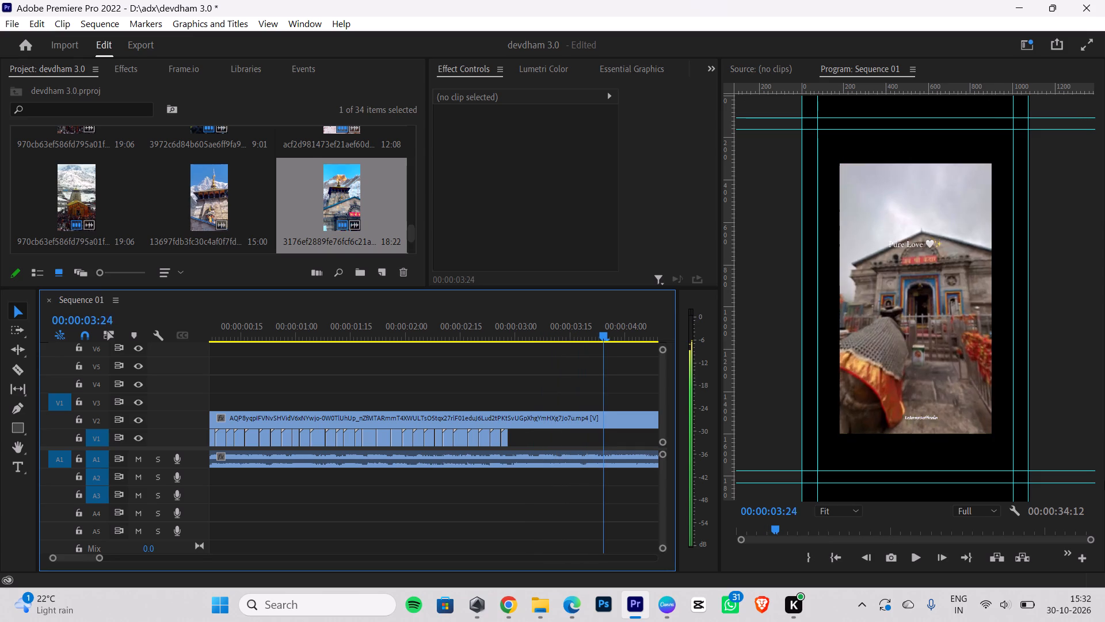
pyautogui.press('Right')
pyautogui.press('Right')
pyautogui.press('Right')
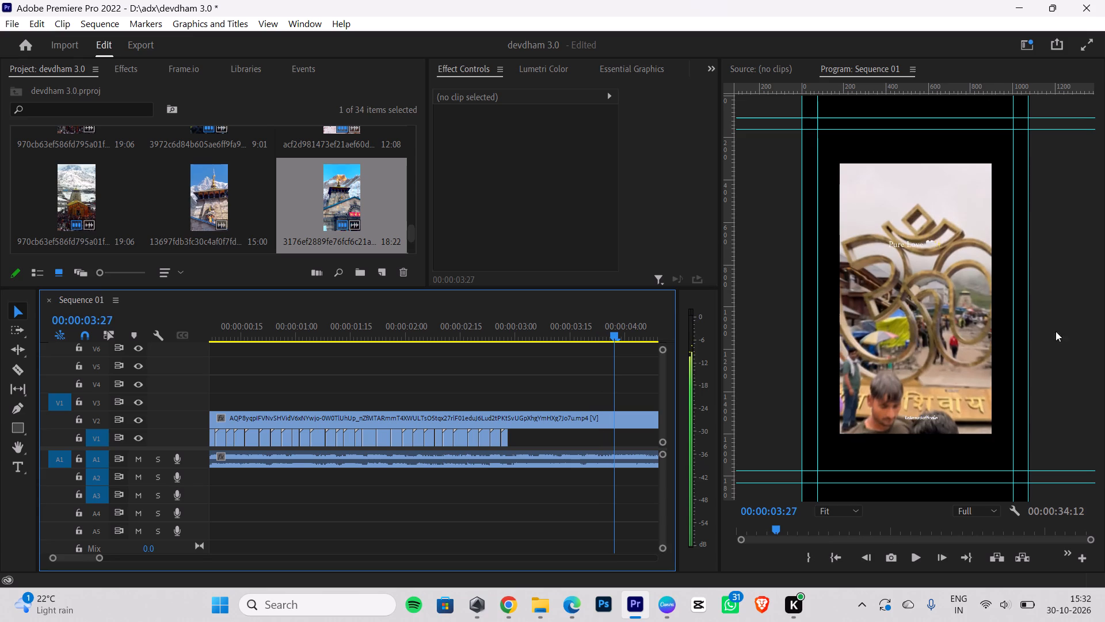
# Return the playhead to 00:00:00:00 and hide the V2 reference track's output.
pyautogui.moveTo(611, 333); pyautogui.dragTo(0, 345)
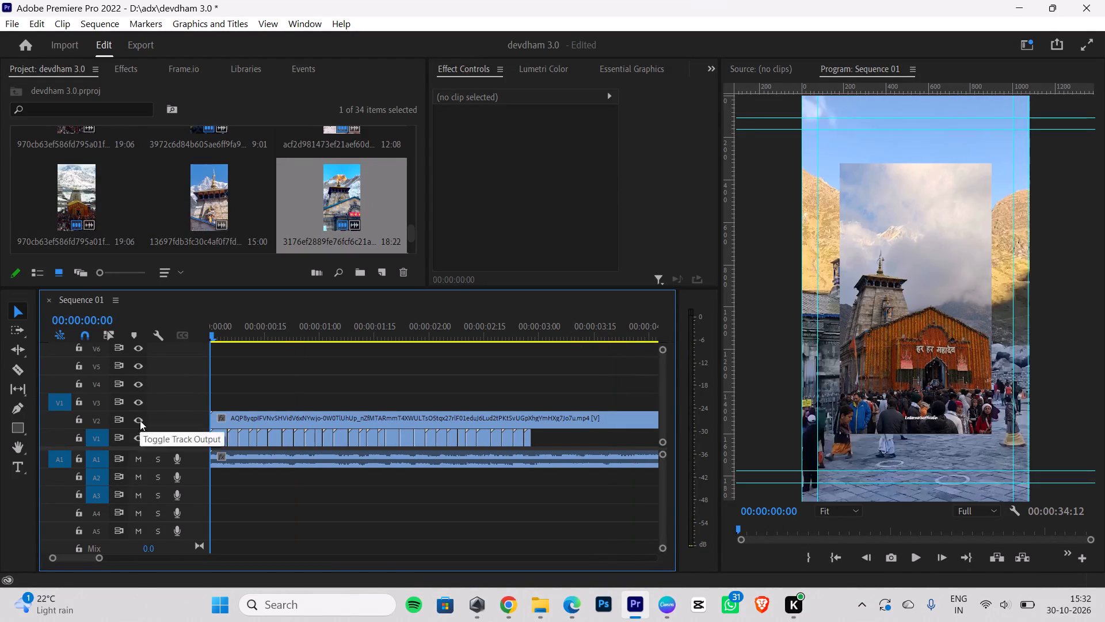
pyautogui.click(140, 420)
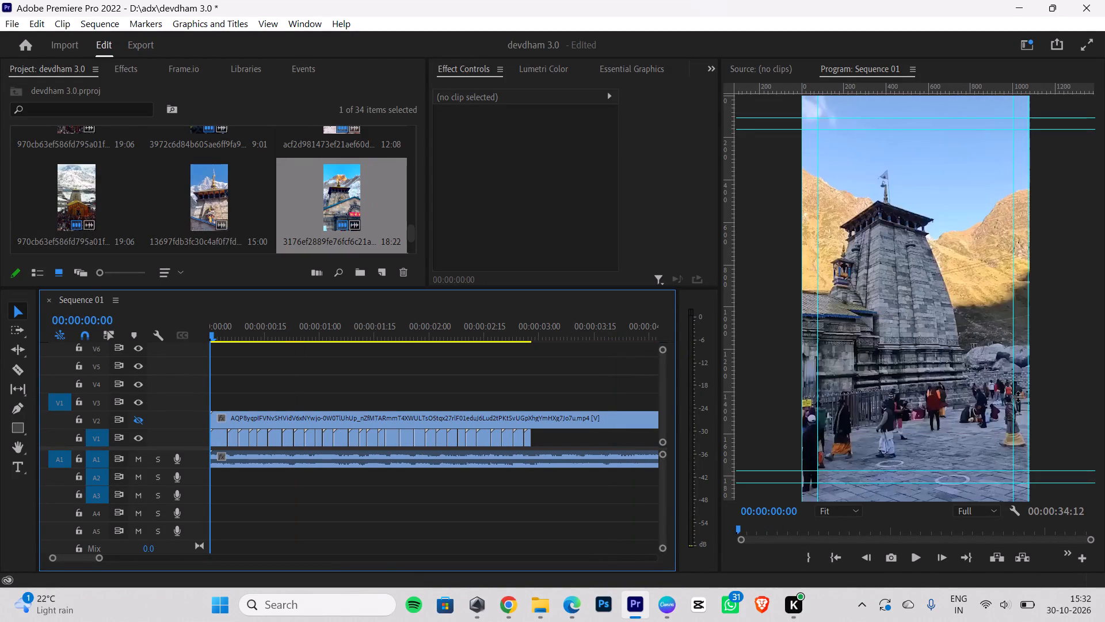
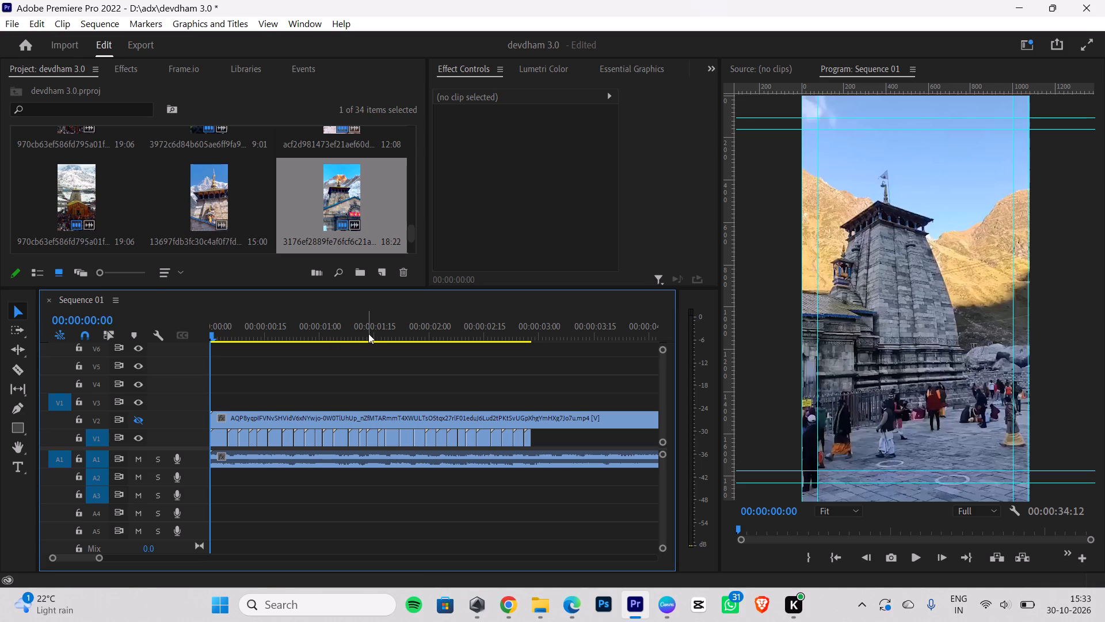
# Raise the screen brightness slightly.
pyautogui.click(992, 602)
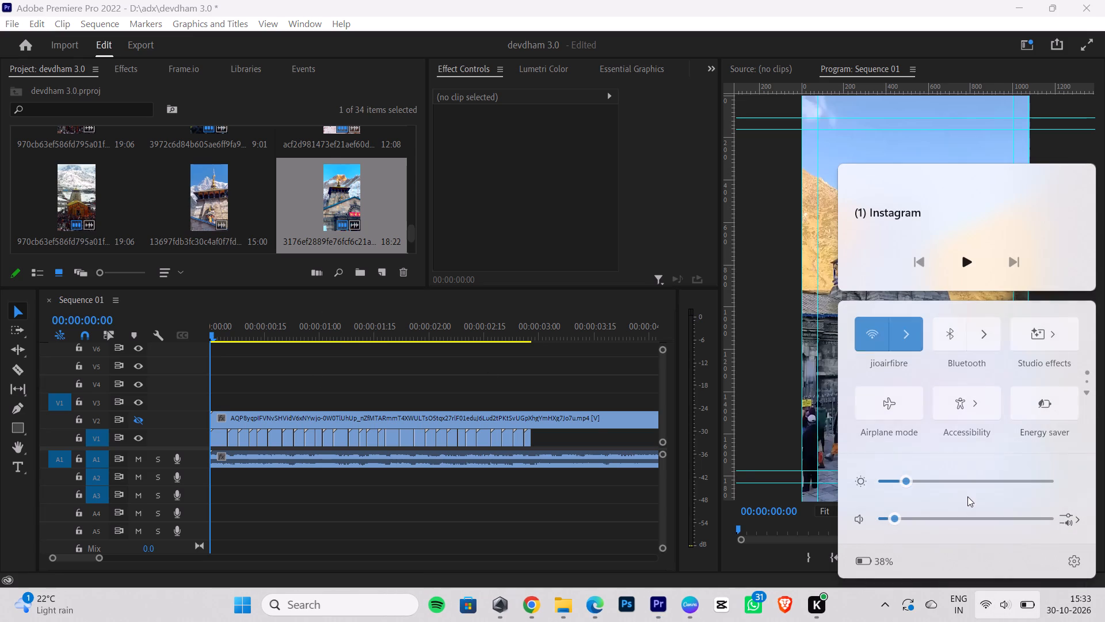
pyautogui.moveTo(904, 476); pyautogui.dragTo(915, 471)
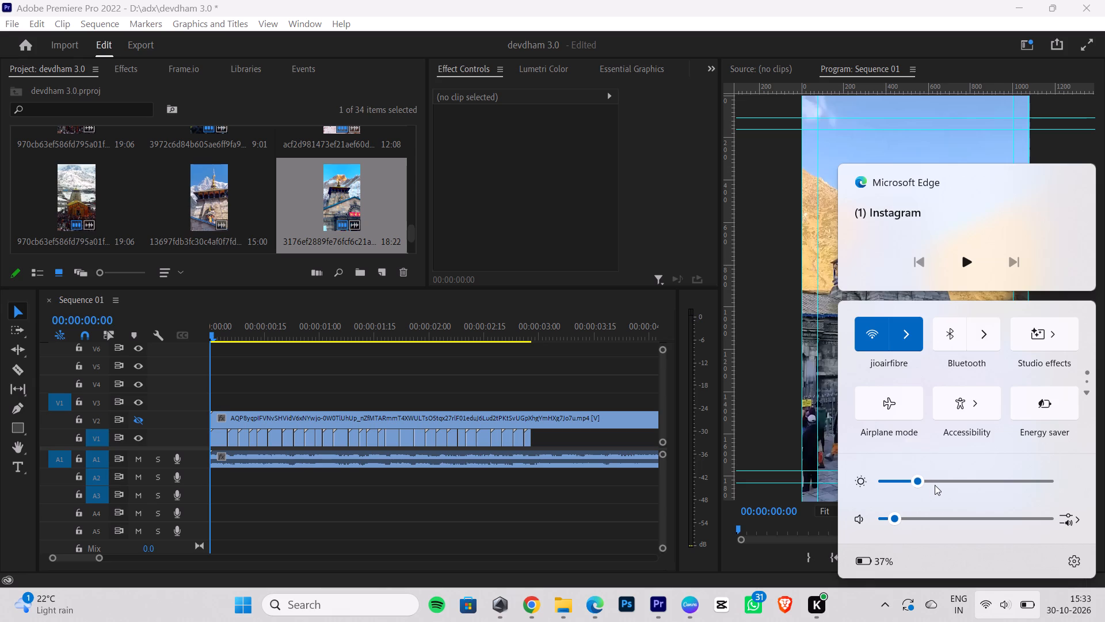
# Play the sequence from 00:00:00:00 past the last V1 clip to review the cut without the V2 reference.
pyautogui.moveTo(229, 335); pyautogui.dragTo(124, 335)
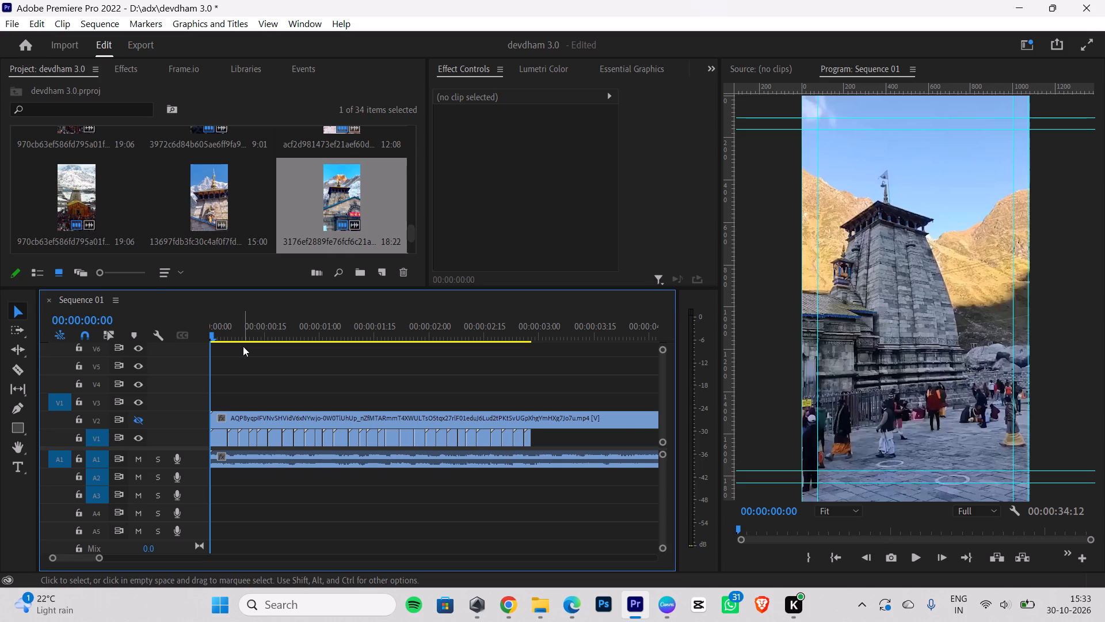
pyautogui.press('space')
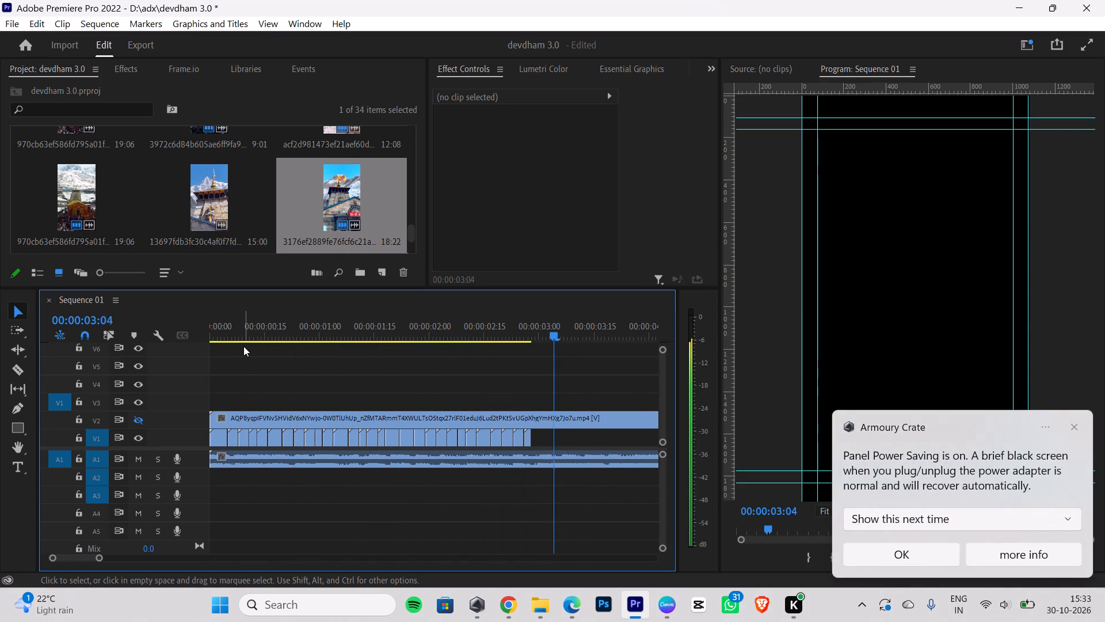
pyautogui.press('space')
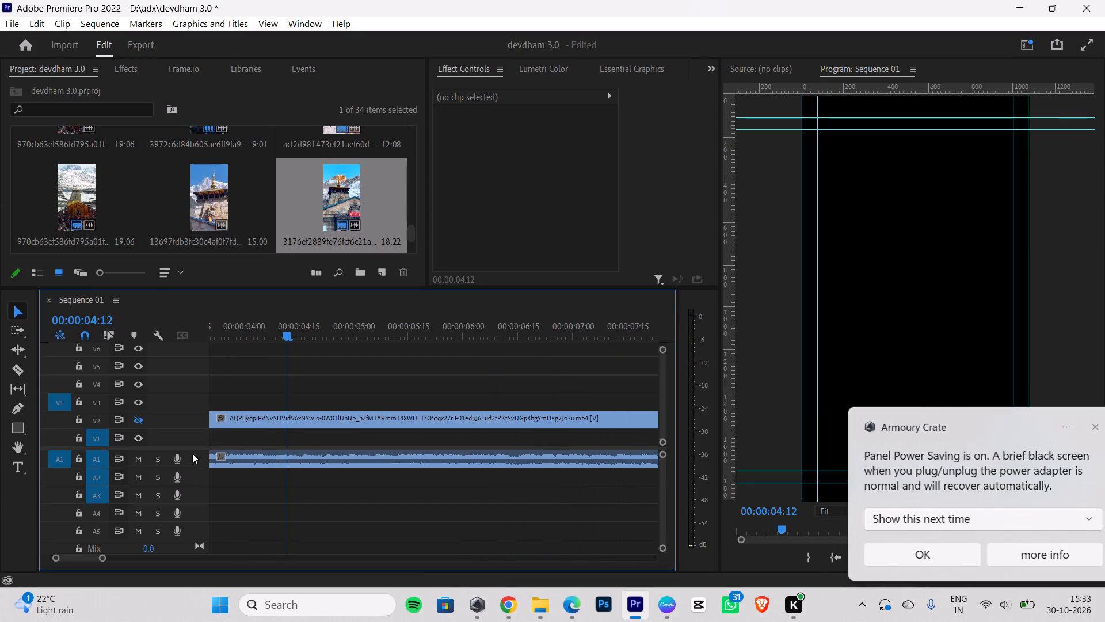
# Move the playhead to the end of the V1 clips at 00:00:02:27 and show the V2 reference track's output again.
pyautogui.moveTo(103, 555); pyautogui.dragTo(147, 552)
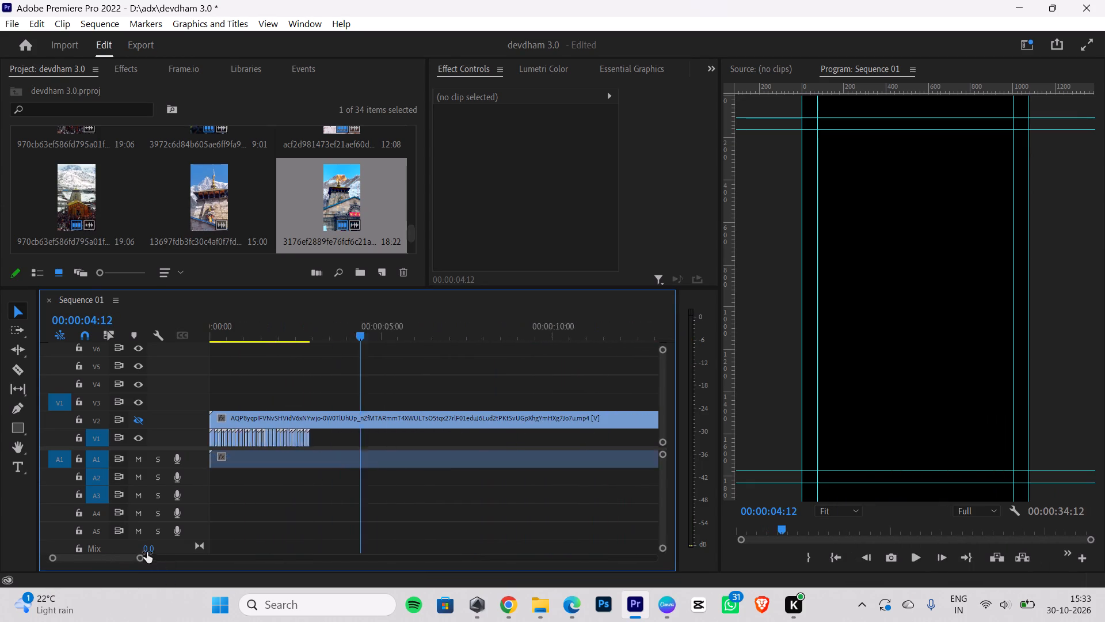
pyautogui.moveTo(147, 552); pyautogui.dragTo(138, 549)
pyautogui.moveTo(429, 332); pyautogui.dragTo(376, 350)
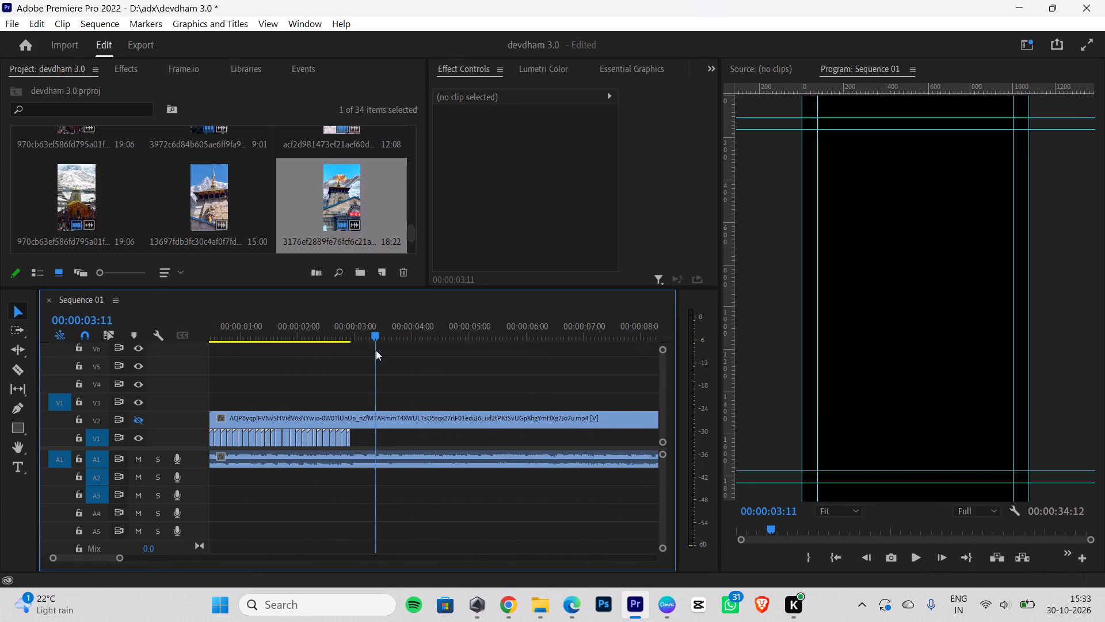
pyautogui.moveTo(376, 350); pyautogui.dragTo(352, 363)
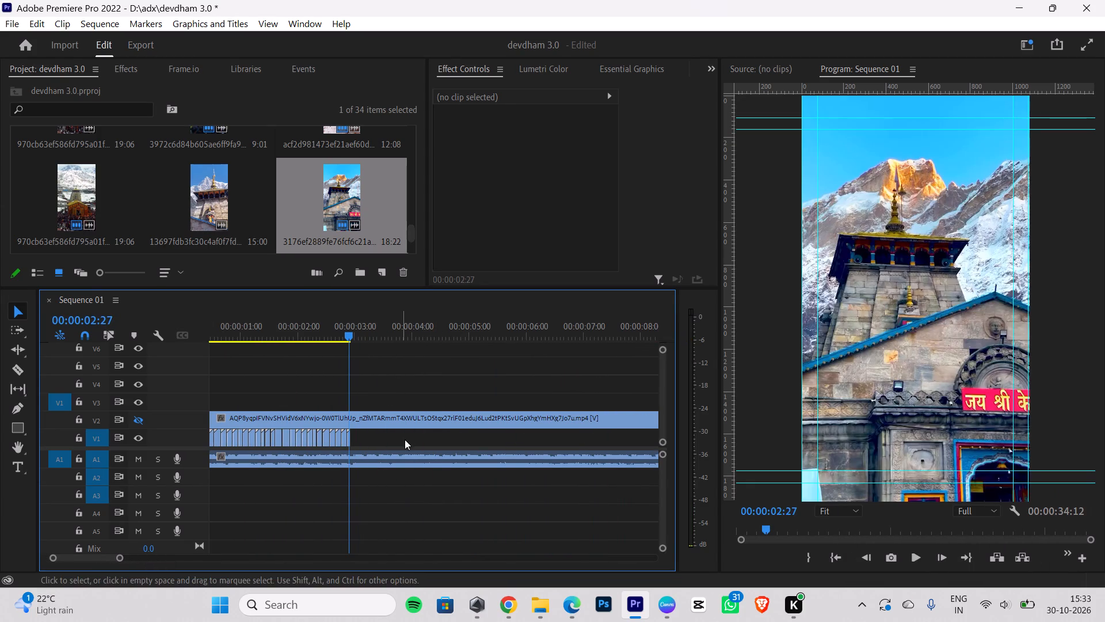
pyautogui.click(143, 420)
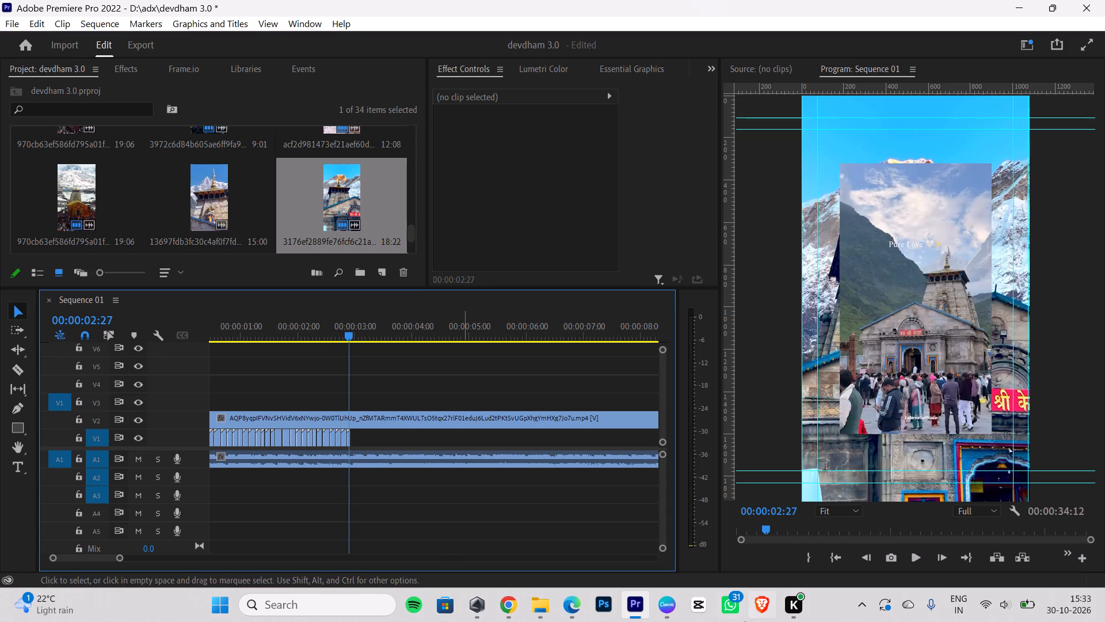
# Switch to Chrome and narrow the Pinterest kedarnath video results with the Clips filter.
pyautogui.click(521, 610)
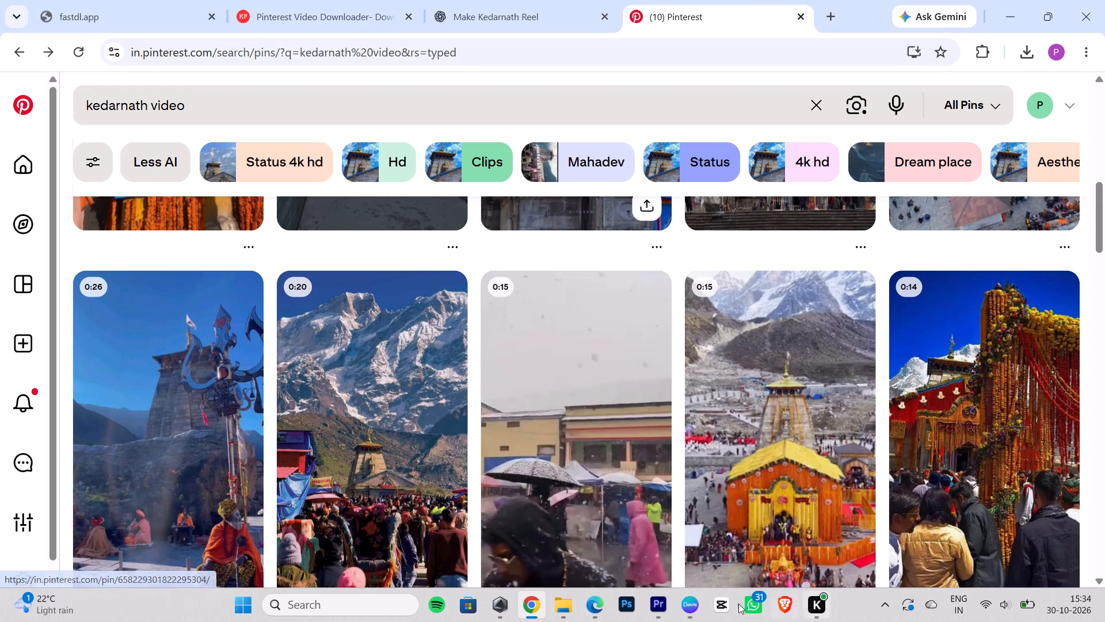
pyautogui.scroll(-3, 710, 607)
pyautogui.click(446, 176)
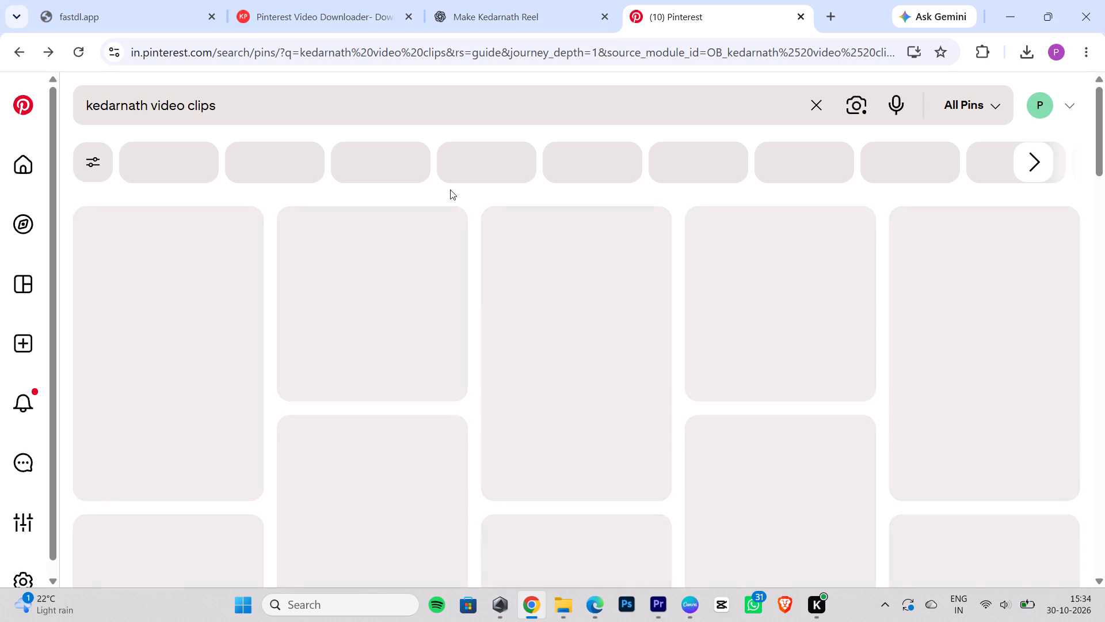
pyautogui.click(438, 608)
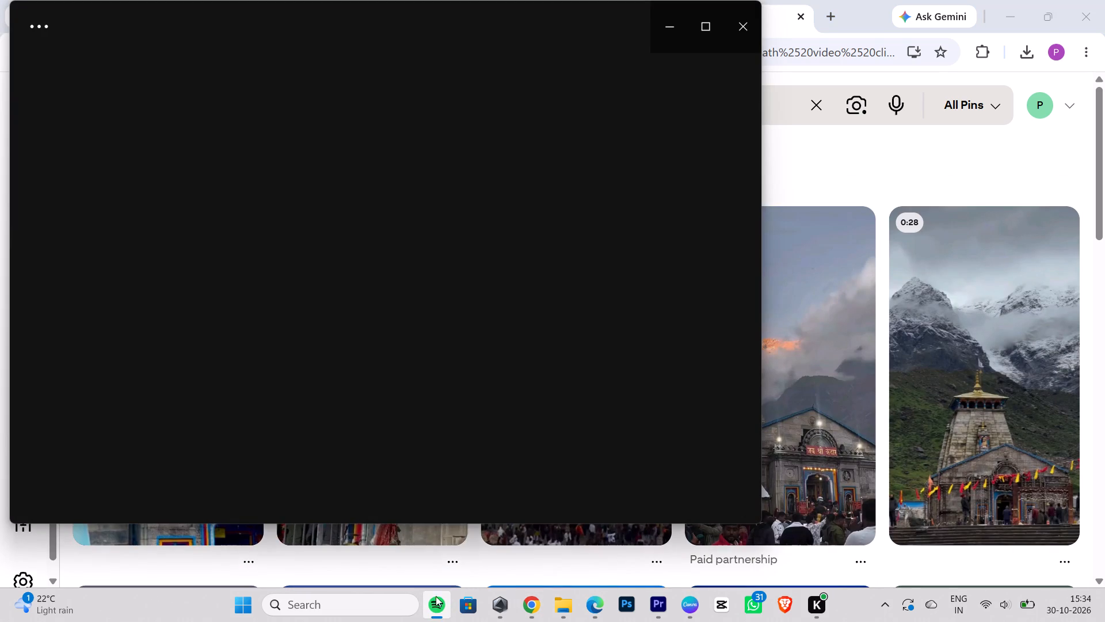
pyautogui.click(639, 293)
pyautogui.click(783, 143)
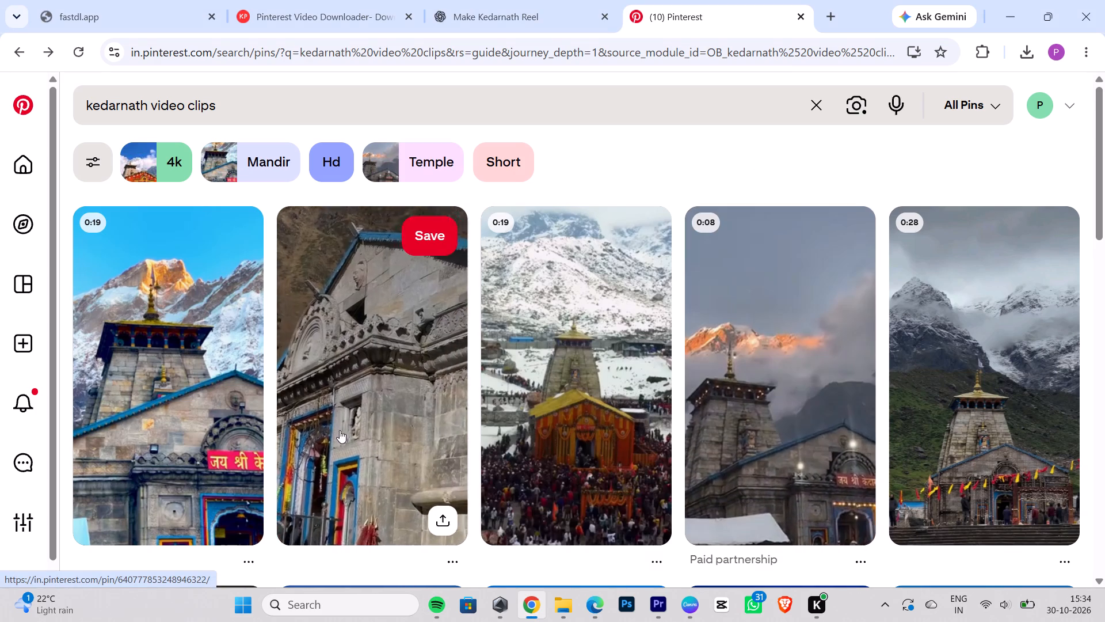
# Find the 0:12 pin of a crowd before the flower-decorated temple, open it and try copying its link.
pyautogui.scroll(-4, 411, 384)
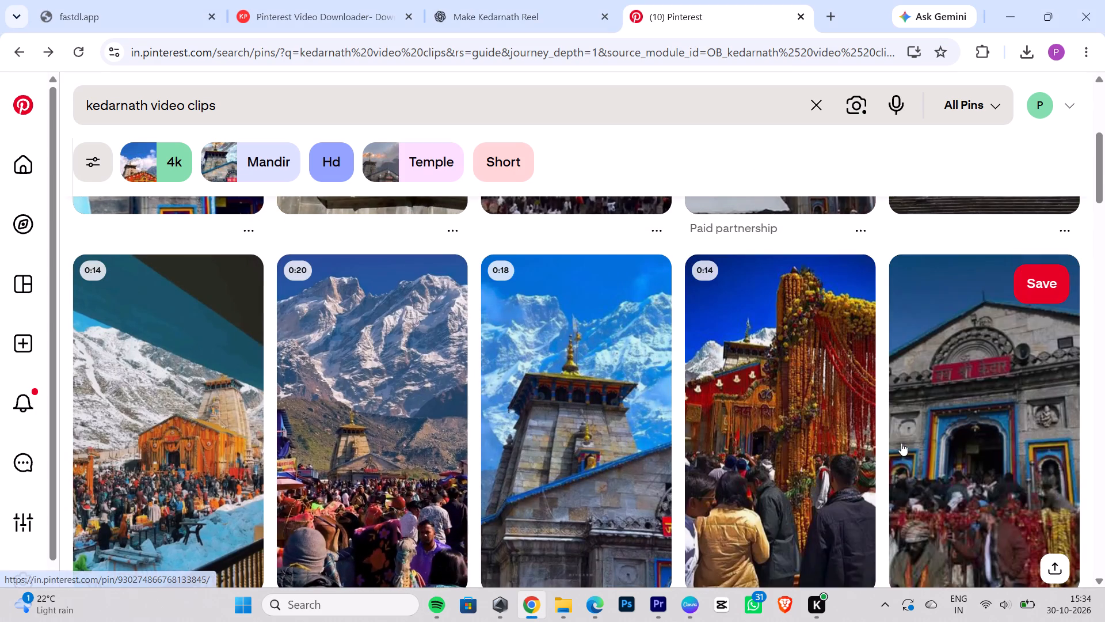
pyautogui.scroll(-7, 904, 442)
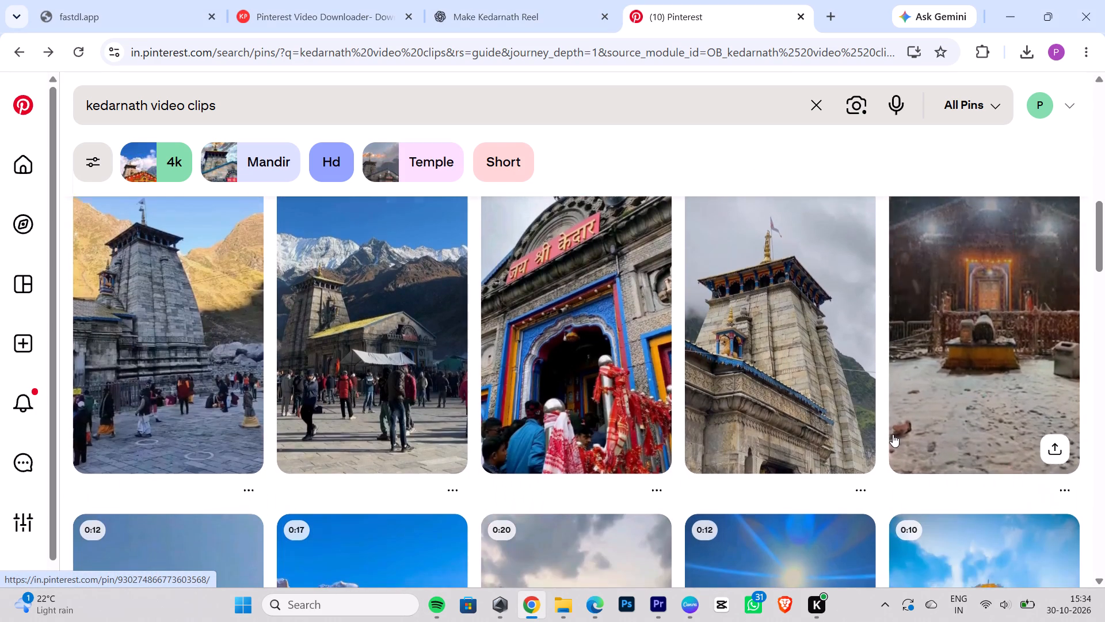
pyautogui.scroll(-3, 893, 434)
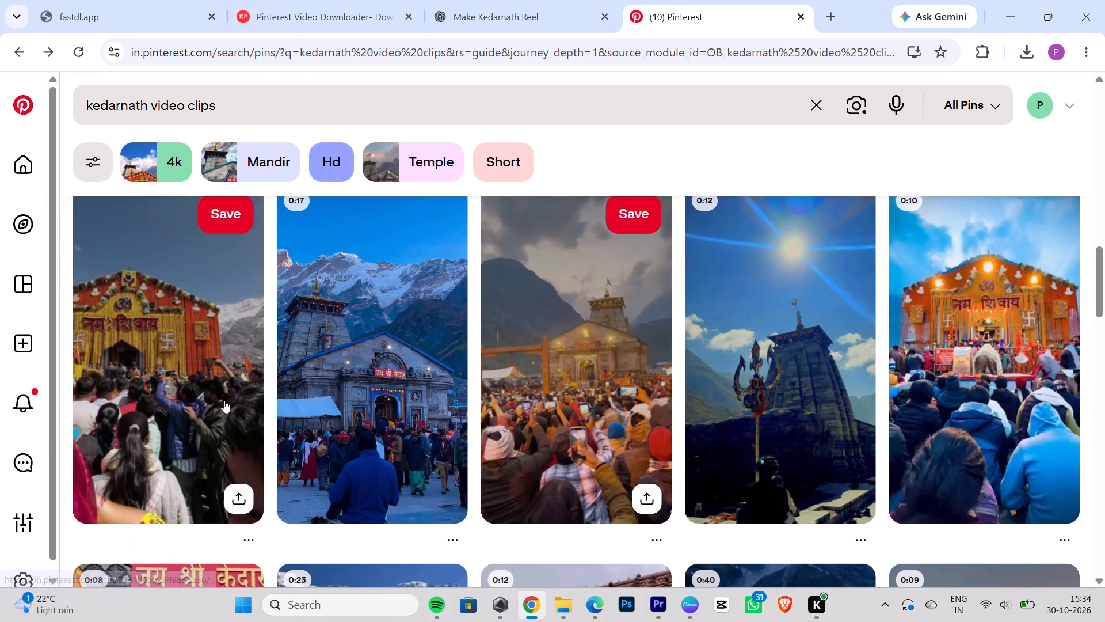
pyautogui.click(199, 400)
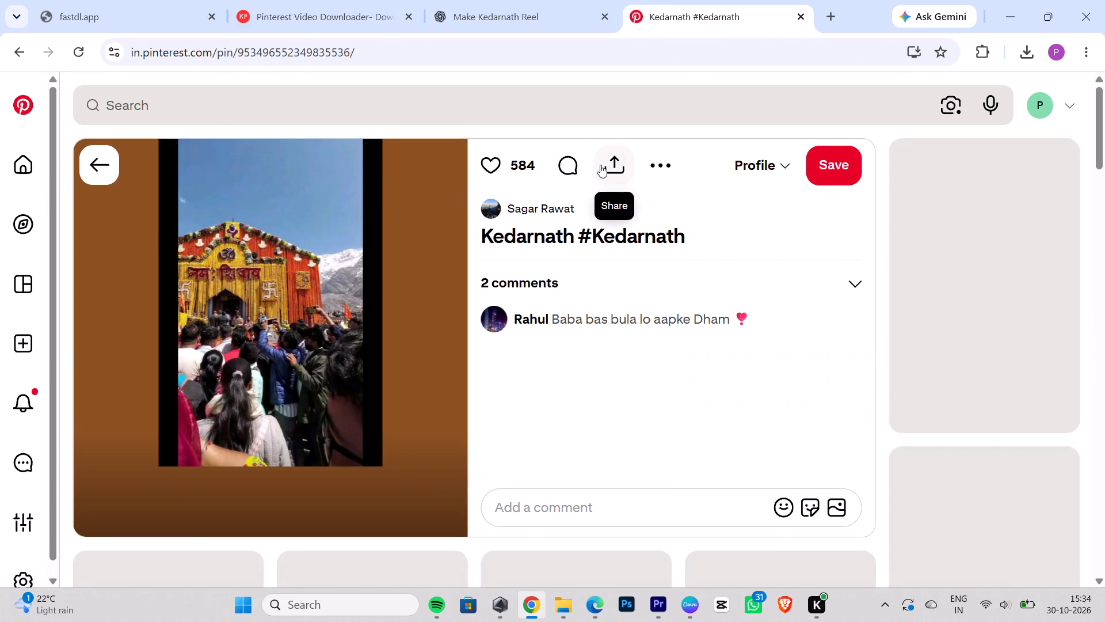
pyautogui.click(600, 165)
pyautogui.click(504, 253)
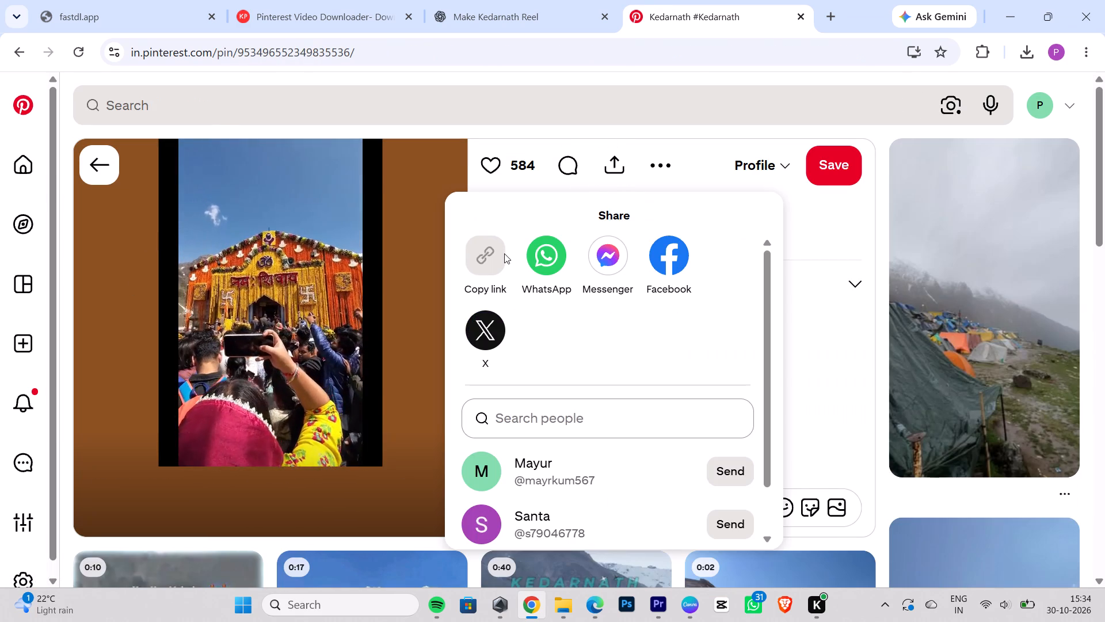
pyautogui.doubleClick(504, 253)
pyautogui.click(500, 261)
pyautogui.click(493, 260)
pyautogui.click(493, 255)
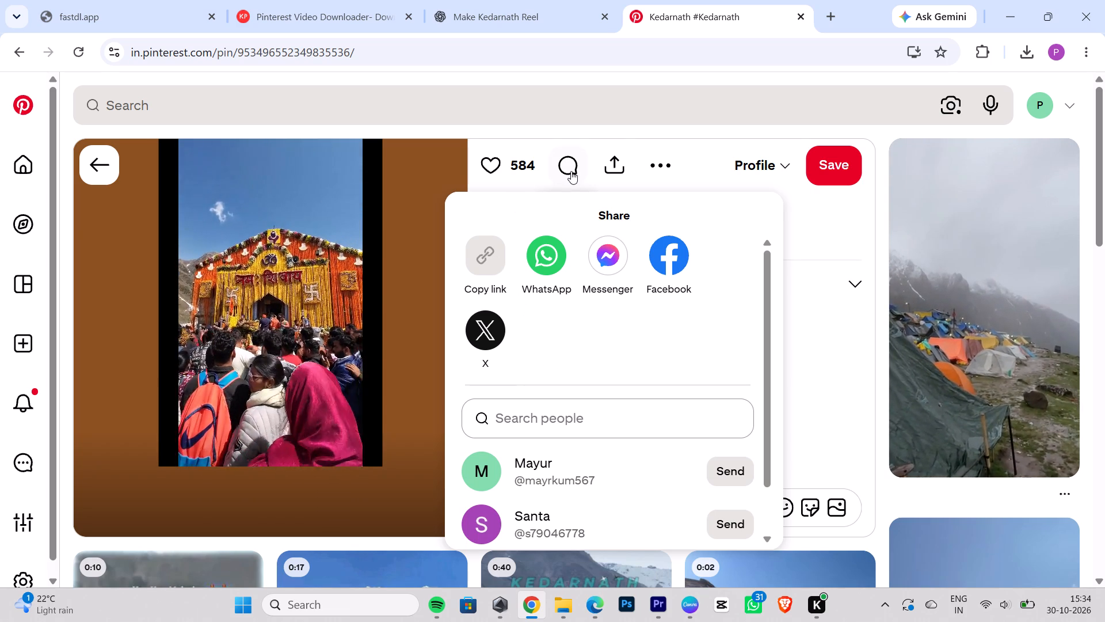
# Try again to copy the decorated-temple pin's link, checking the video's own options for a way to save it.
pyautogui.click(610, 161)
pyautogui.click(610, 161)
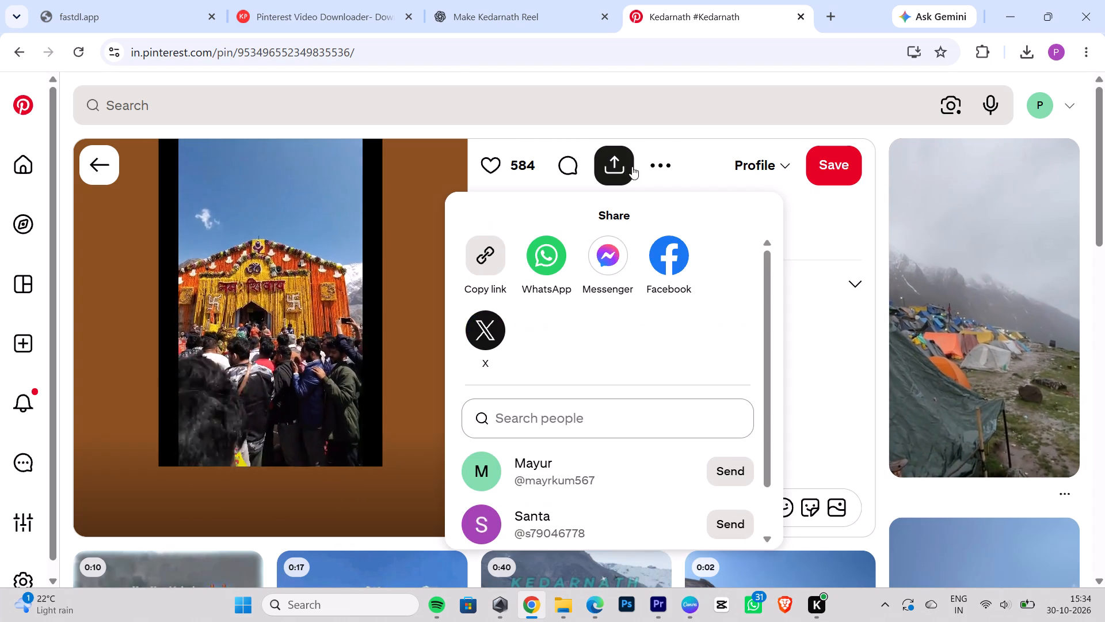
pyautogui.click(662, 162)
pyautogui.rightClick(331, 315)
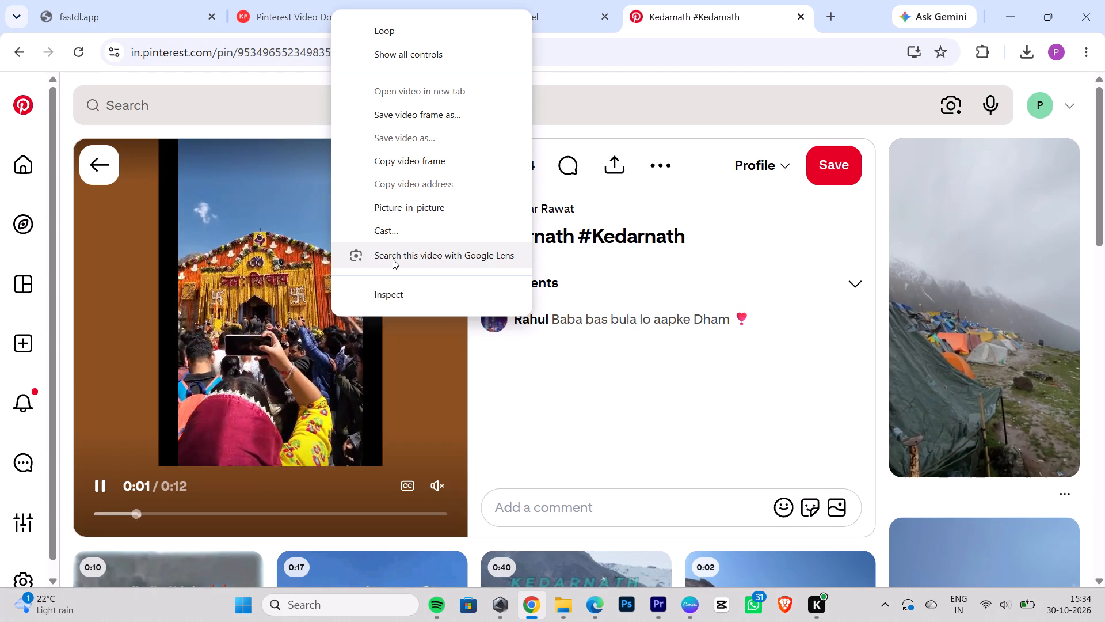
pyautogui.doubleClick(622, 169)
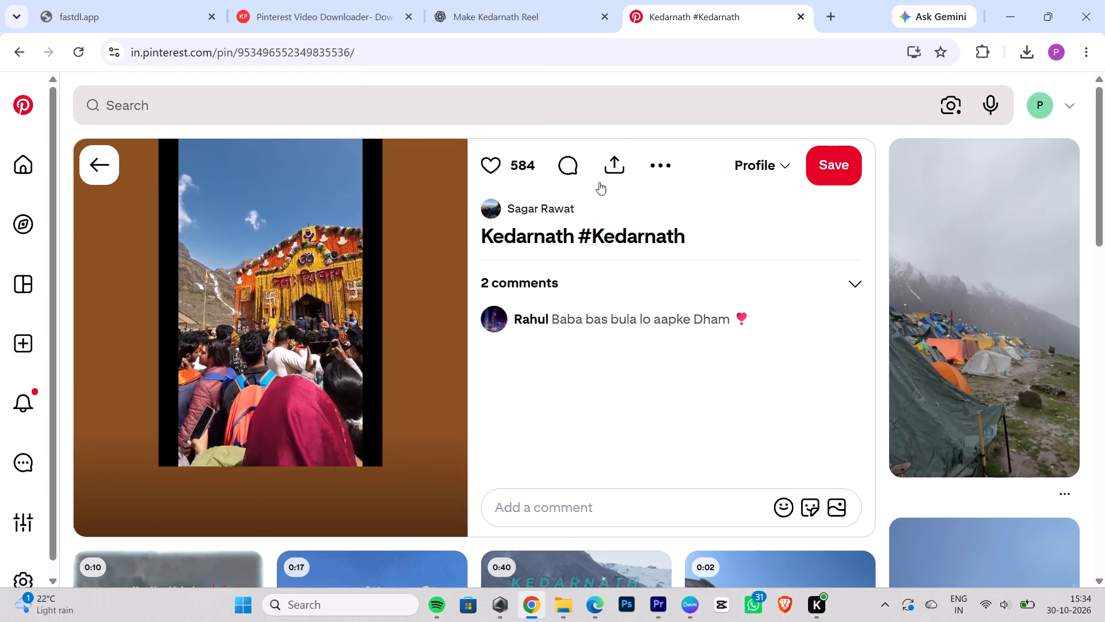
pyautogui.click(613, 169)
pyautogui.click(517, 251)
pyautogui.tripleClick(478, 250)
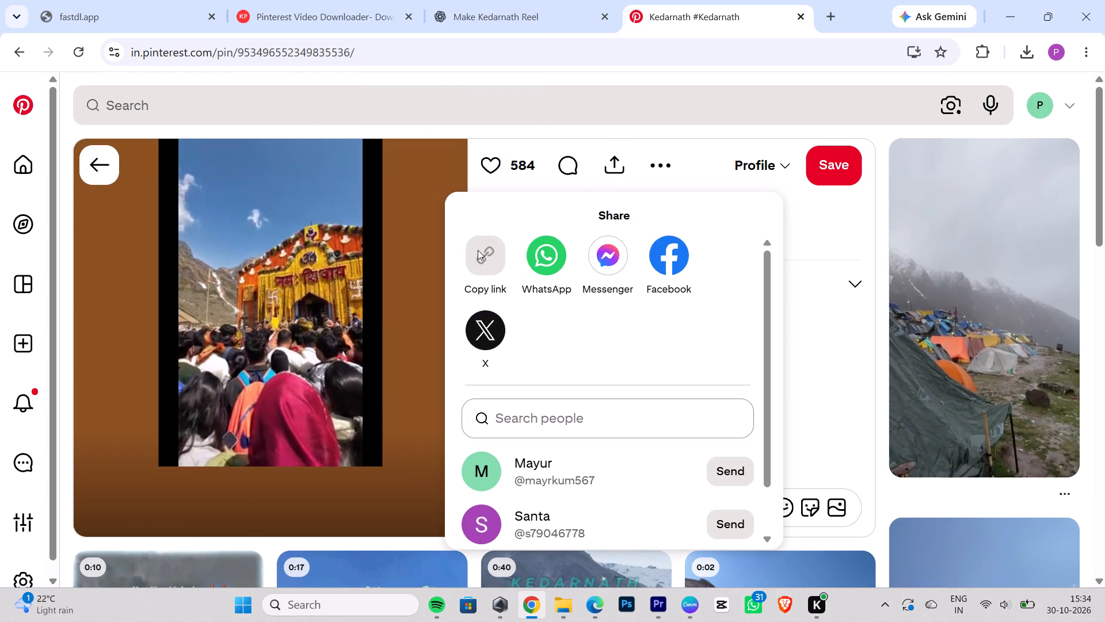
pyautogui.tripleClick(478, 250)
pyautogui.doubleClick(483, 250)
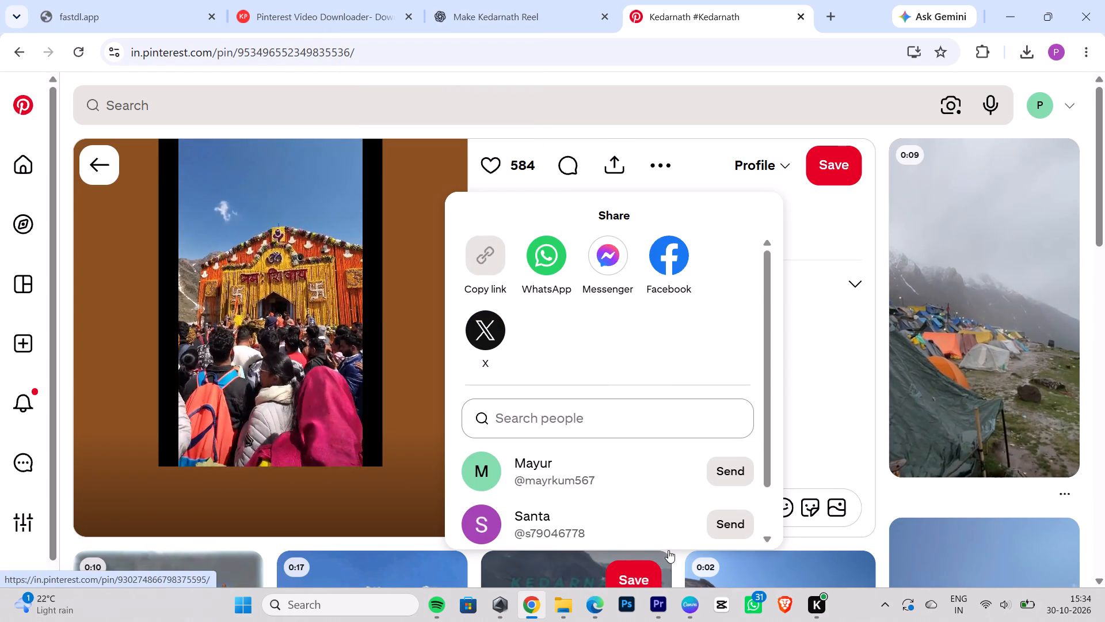
# Close the fastdl.app tab and open Pinterest's home page in a new tab.
pyautogui.click(217, 17)
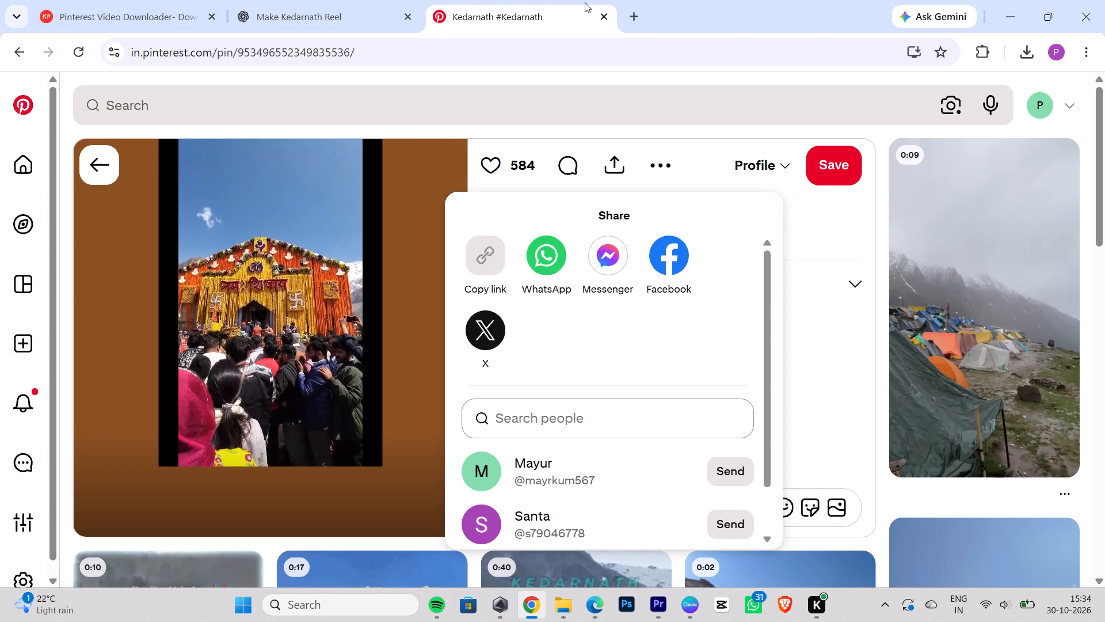
pyautogui.click(630, 13)
pyautogui.write('pint')
pyautogui.click(356, 126)
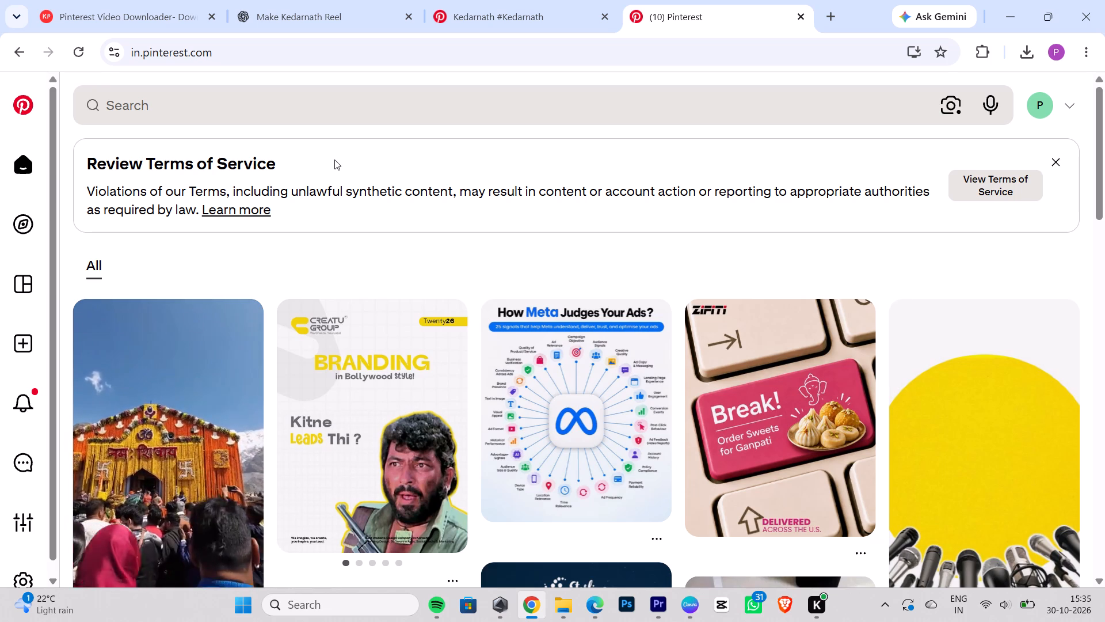
# Open the flower-decorated temple pin from the home feed, copy its link and close the sharing options.
pyautogui.click(215, 430)
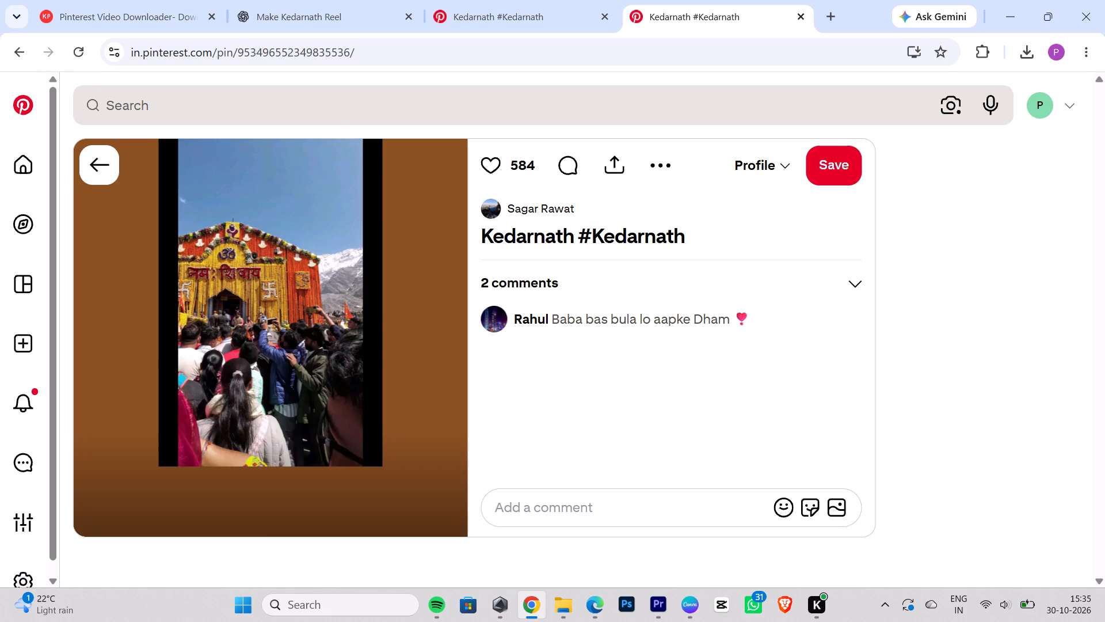
pyautogui.click(606, 169)
pyautogui.click(475, 267)
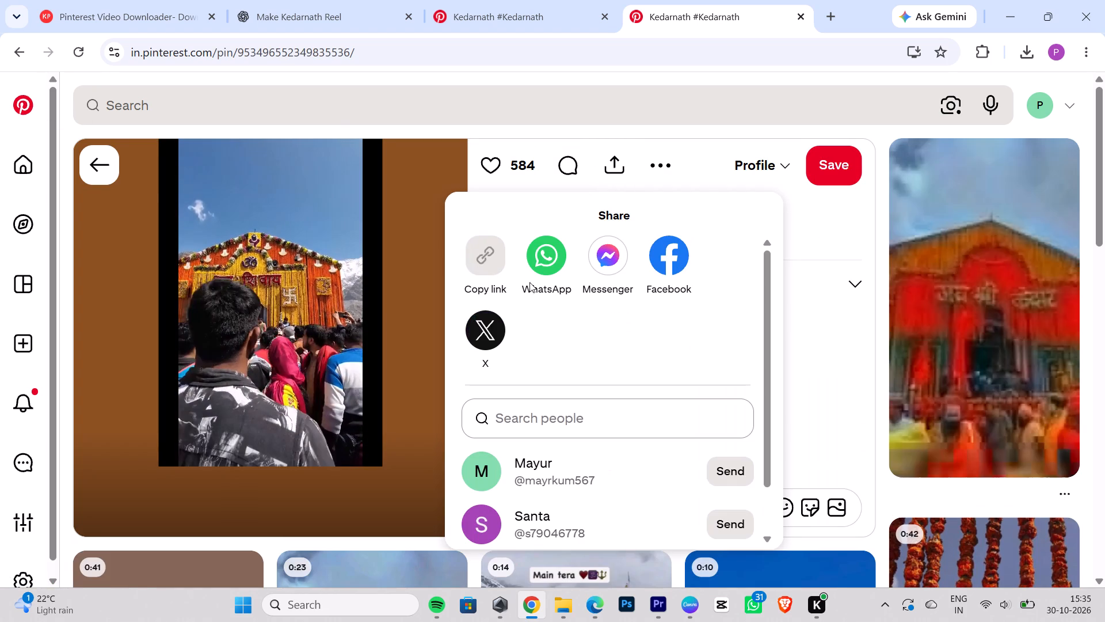
pyautogui.click(856, 406)
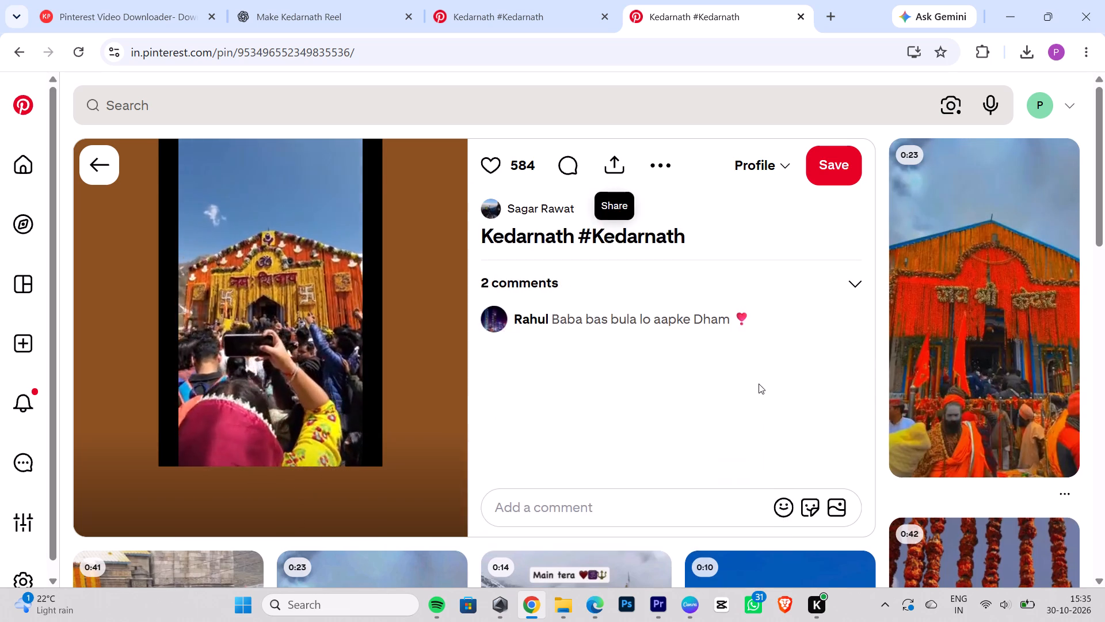
# Skim the related pins, return to the home feed, close the Pinterest Video Downloader tab and search for "kedarnath dham vuideo clips".
pyautogui.scroll(-4, 763, 384)
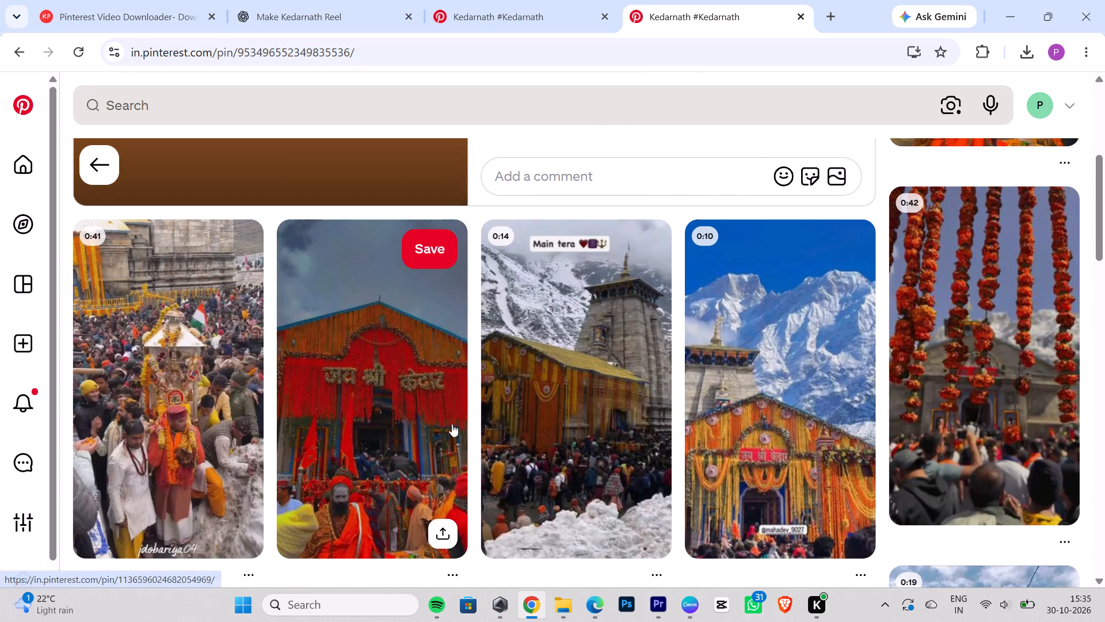
pyautogui.scroll(-3, 663, 379)
pyautogui.scroll(-4, 620, 358)
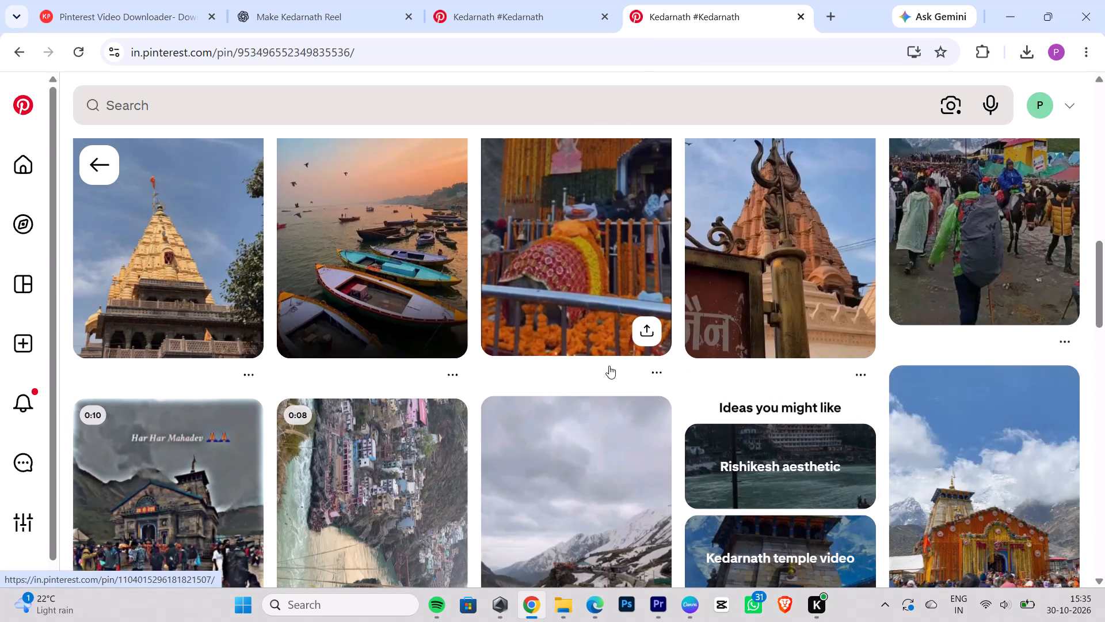
pyautogui.click(110, 149)
pyautogui.click(234, 115)
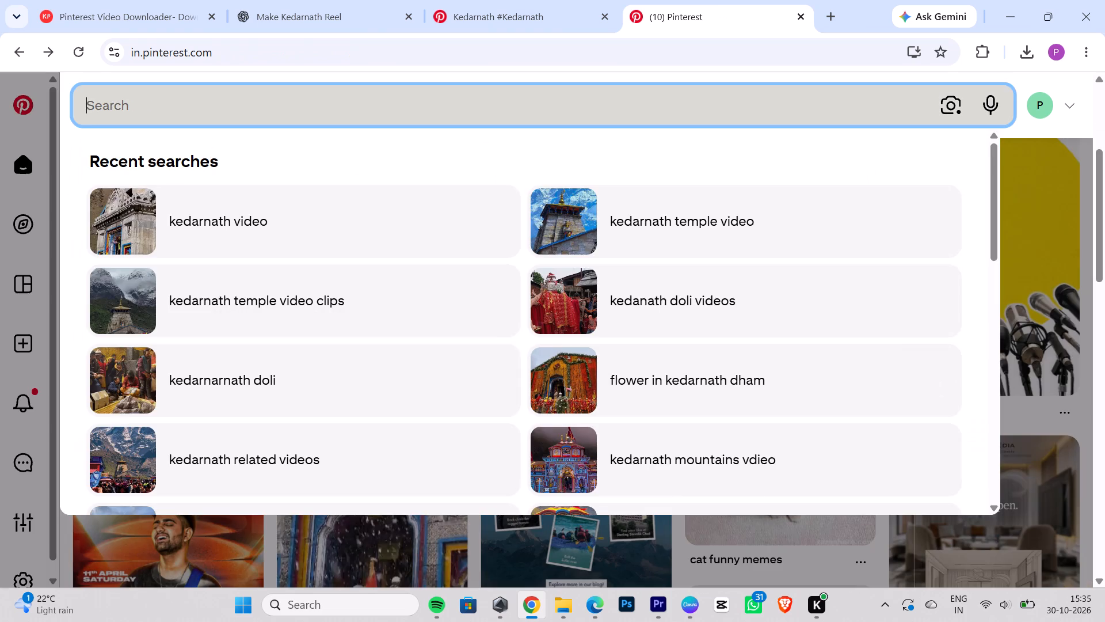
pyautogui.click(217, 20)
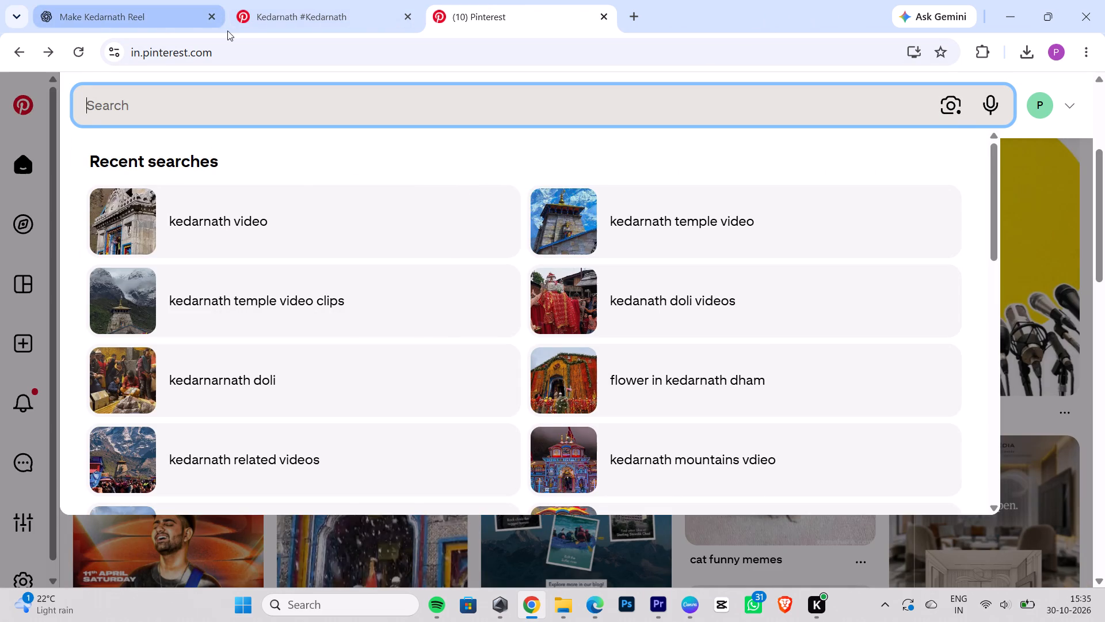
pyautogui.write('kedarnath dham vuideo clips')
pyautogui.press('space')
pyautogui.press('Return')
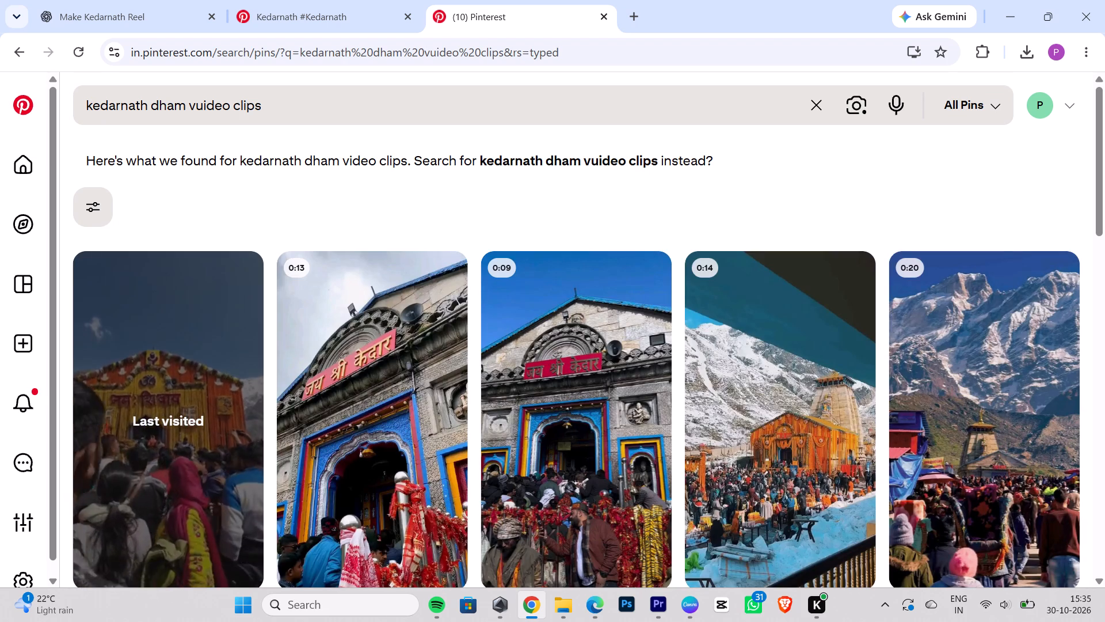
# Change the Pinterest search to "kedarnath dham vi deo clips".
pyautogui.click(210, 106)
pyautogui.press('BackSpace')
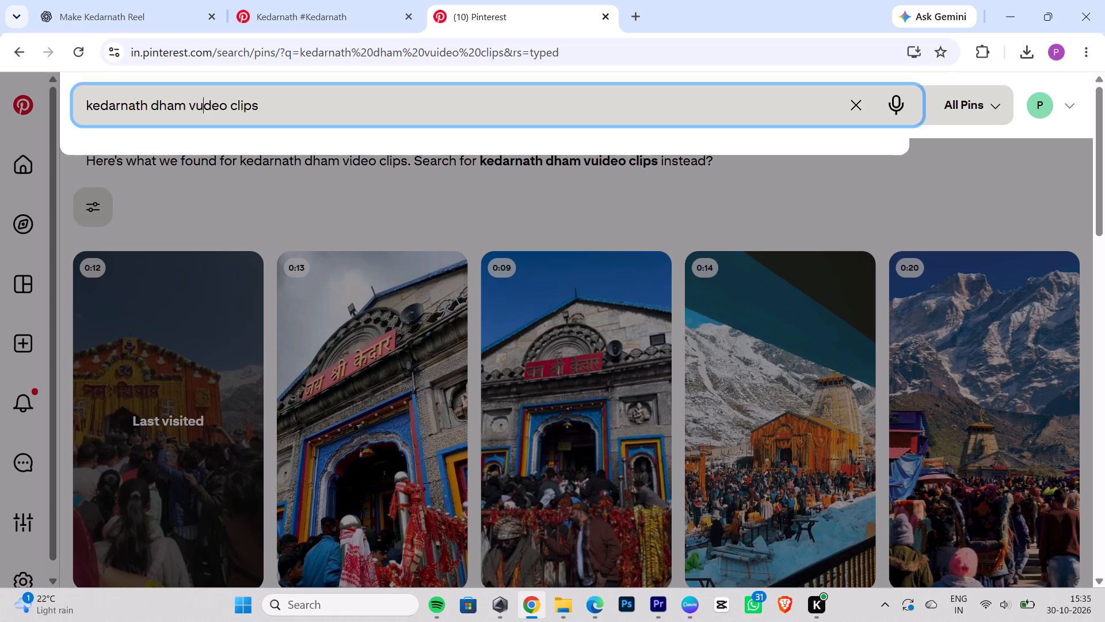
pyautogui.press('BackSpace')
pyautogui.write('i')
pyautogui.press('space')
pyautogui.press('Return')
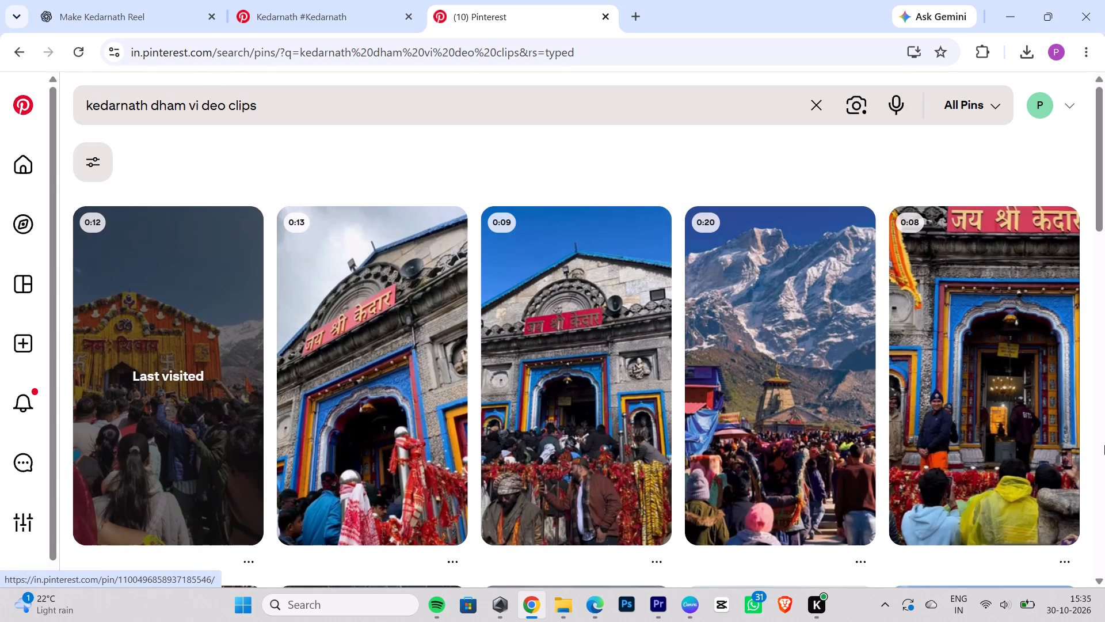
# Browse the video pins in the search results for further Kedarnath clips suited to the montage.
pyautogui.scroll(-5, 1020, 400)
pyautogui.scroll(-4, 731, 409)
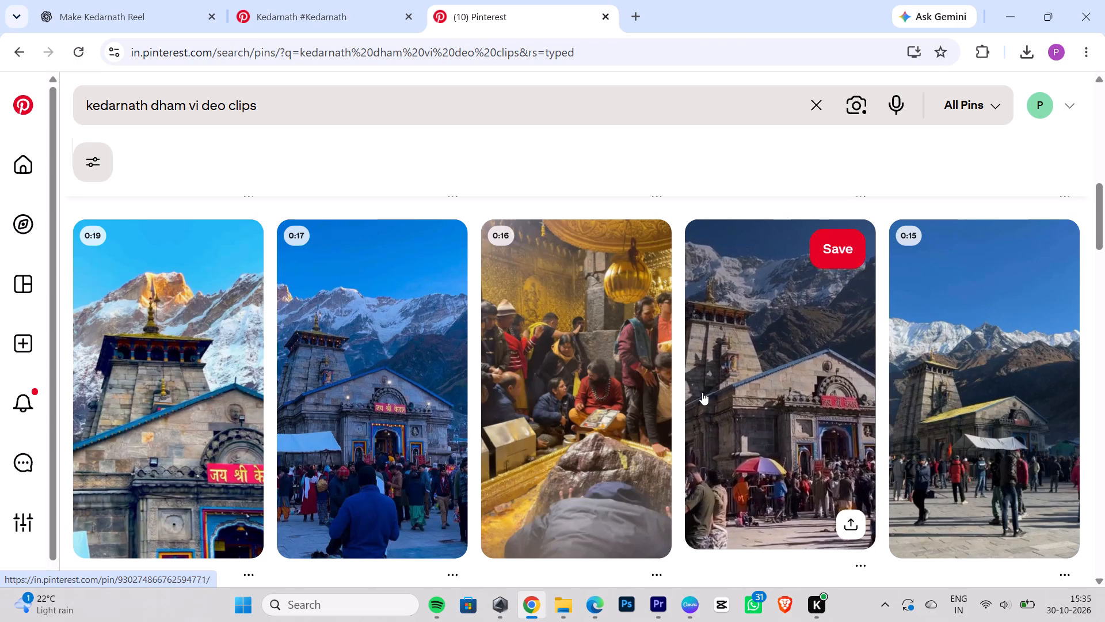
pyautogui.scroll(-7, 959, 453)
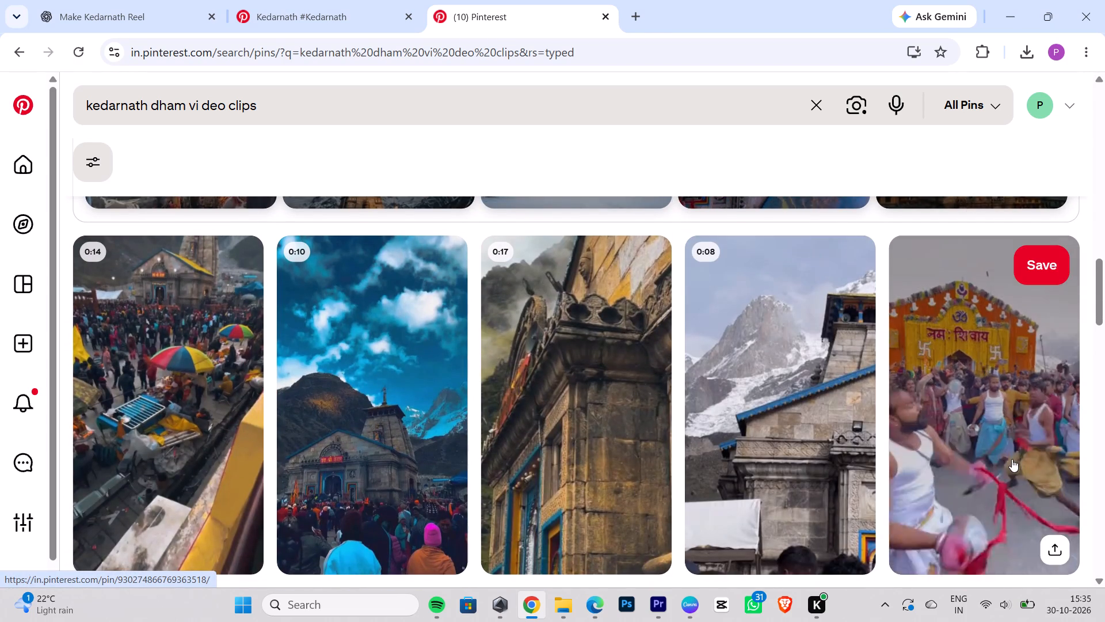
pyautogui.scroll(-4, 988, 464)
pyautogui.scroll(-1, 805, 449)
pyautogui.scroll(-2, 502, 457)
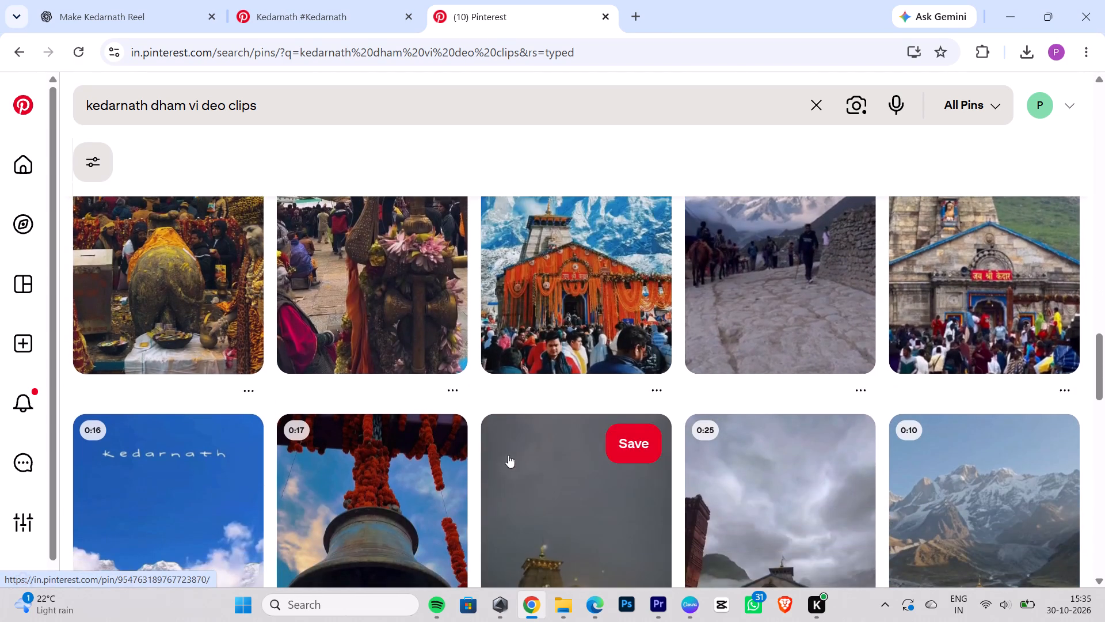
pyautogui.scroll(-2, 791, 466)
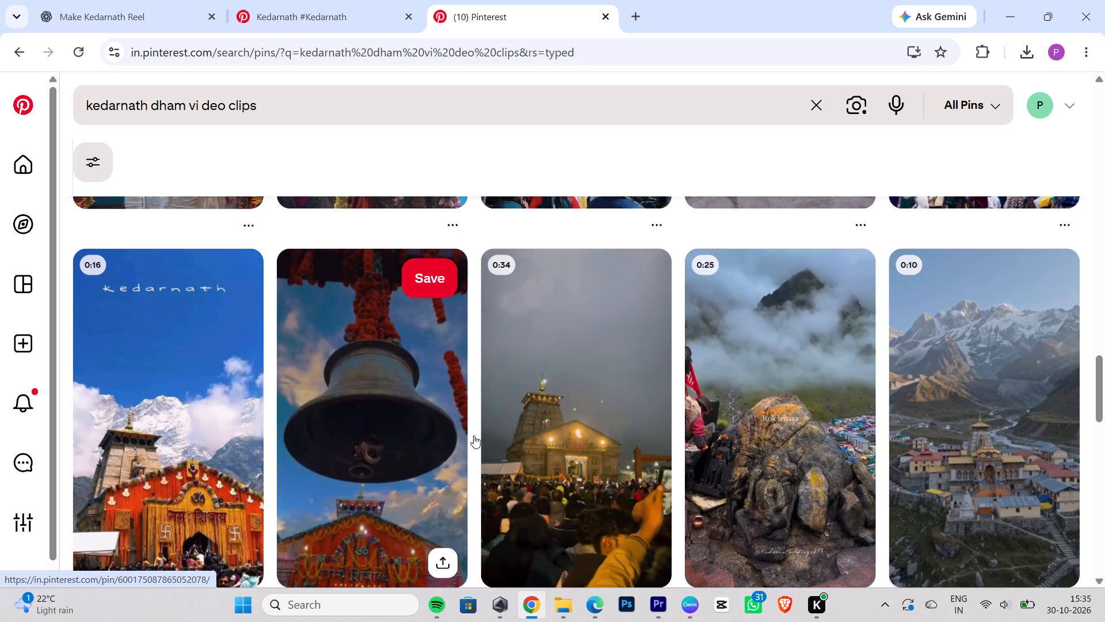
pyautogui.scroll(-6, 973, 428)
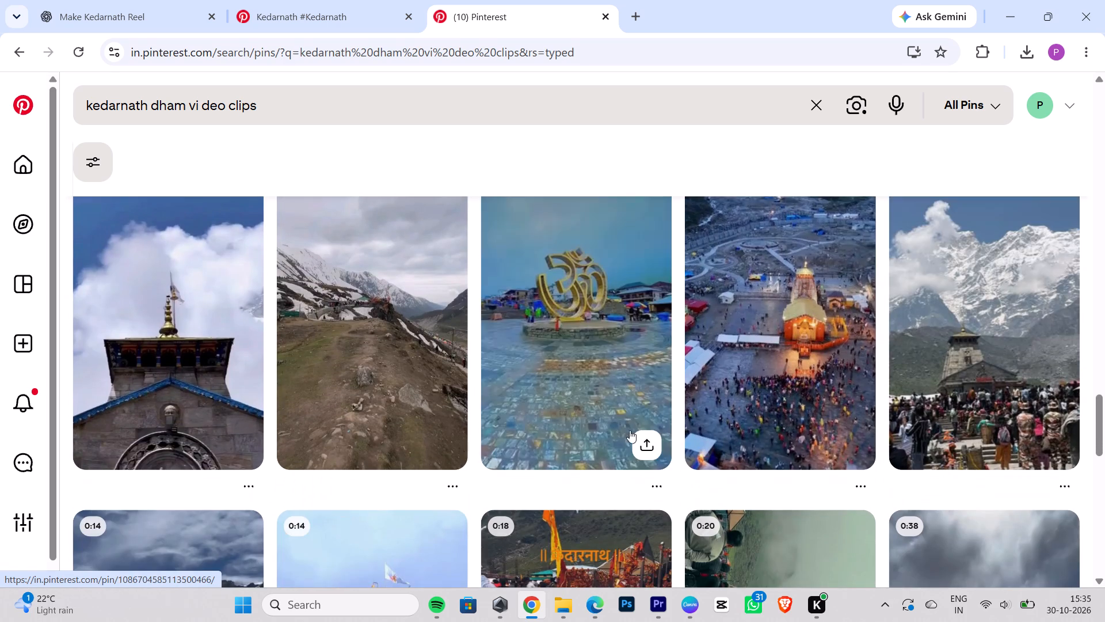
# Open the golden Om sculpture pin and try to copy its link from the sharing options.
pyautogui.click(615, 391)
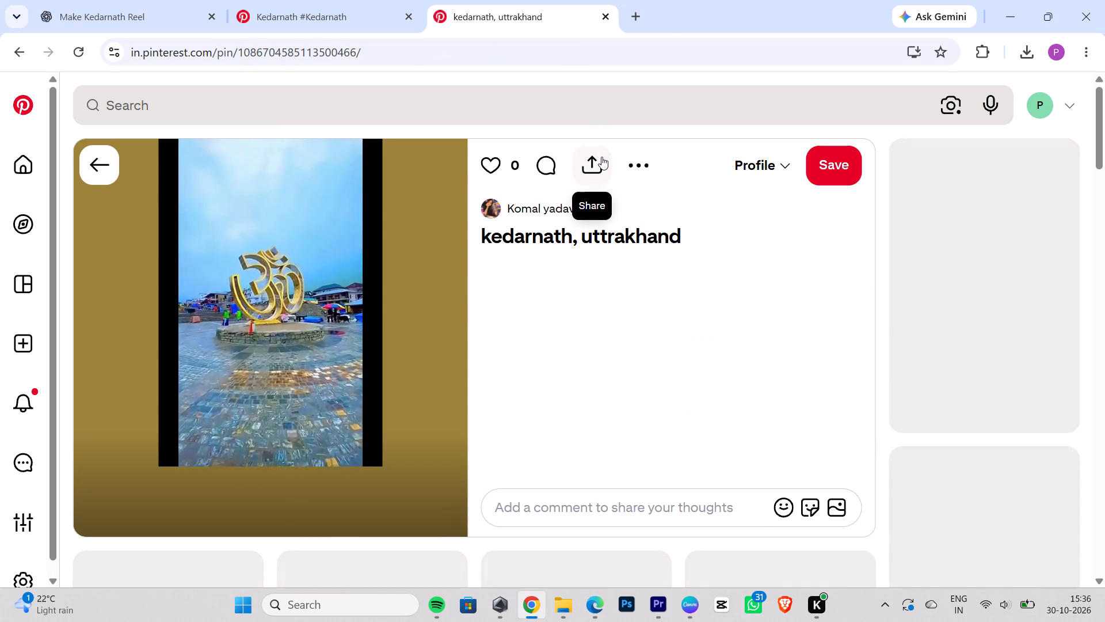
pyautogui.click(602, 157)
pyautogui.click(451, 248)
pyautogui.tripleClick(466, 248)
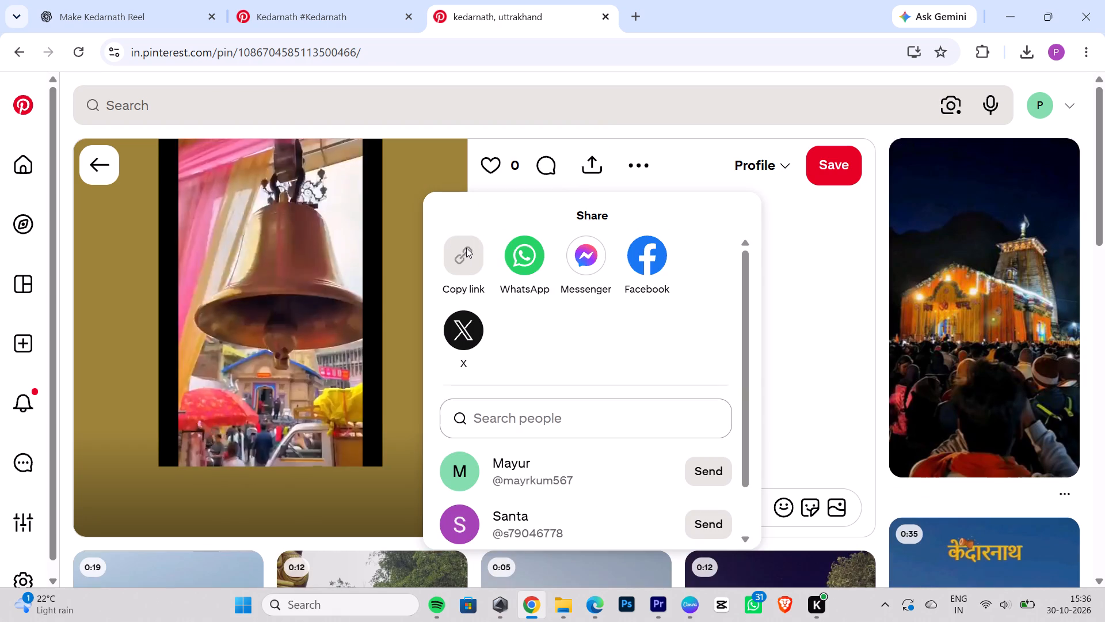
pyautogui.click(466, 248)
pyautogui.moveTo(468, 252); pyautogui.dragTo(469, 269)
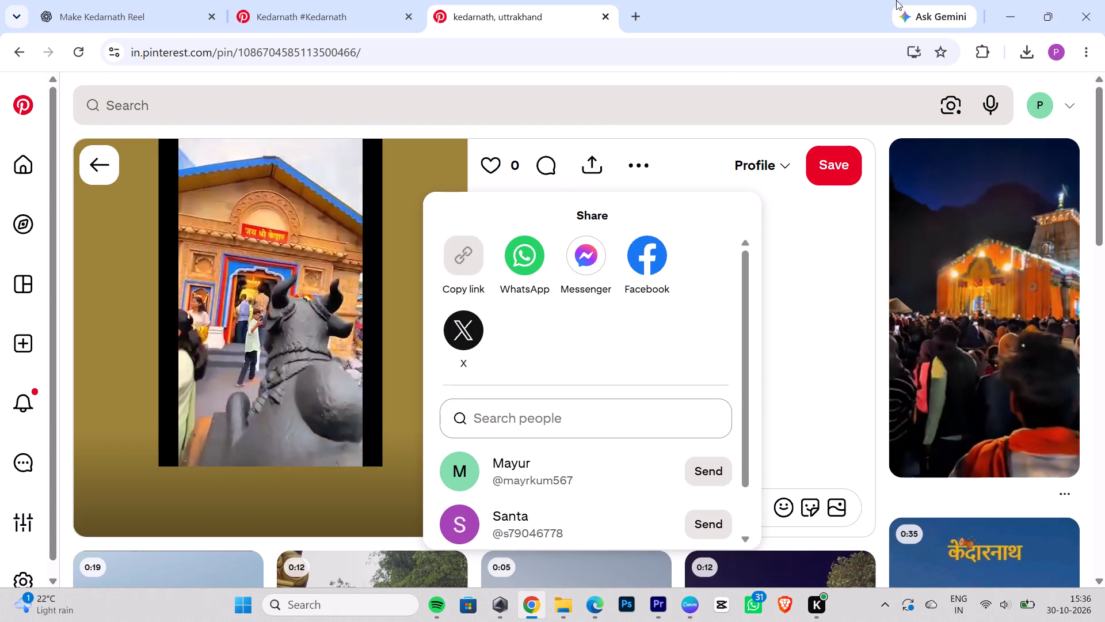
# Close the Chrome window and the Spotify window to return to Premiere Pro.
pyautogui.click(1096, 7)
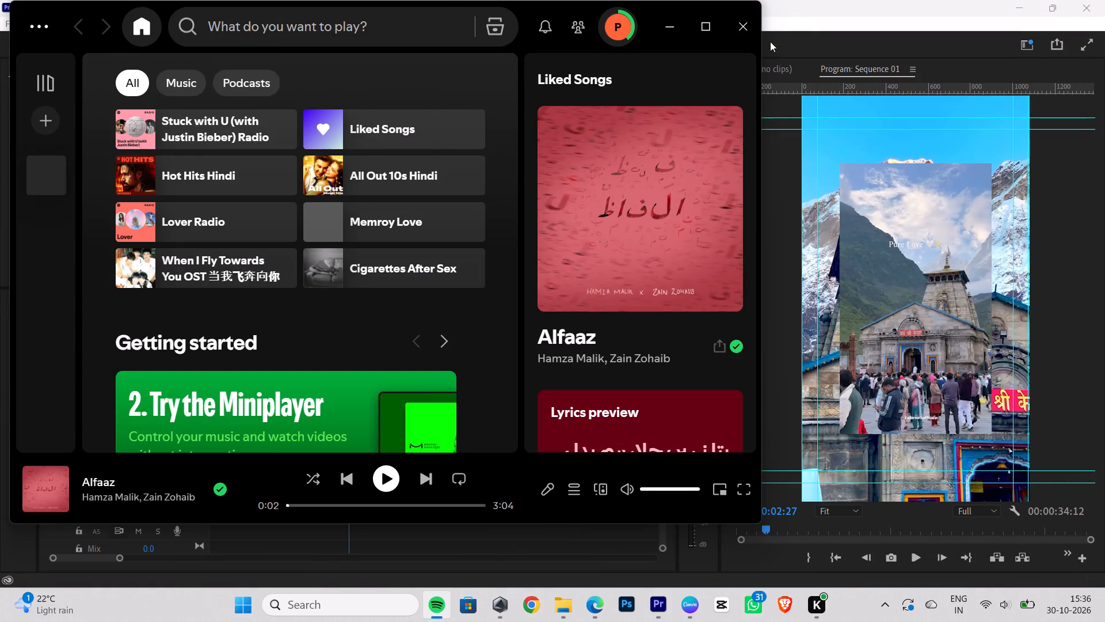
pyautogui.click(748, 30)
# Save the devdham 3.0 project.
pyautogui.hotkey('ctrl', 's')
pyautogui.hotkey('ctrl', 's')
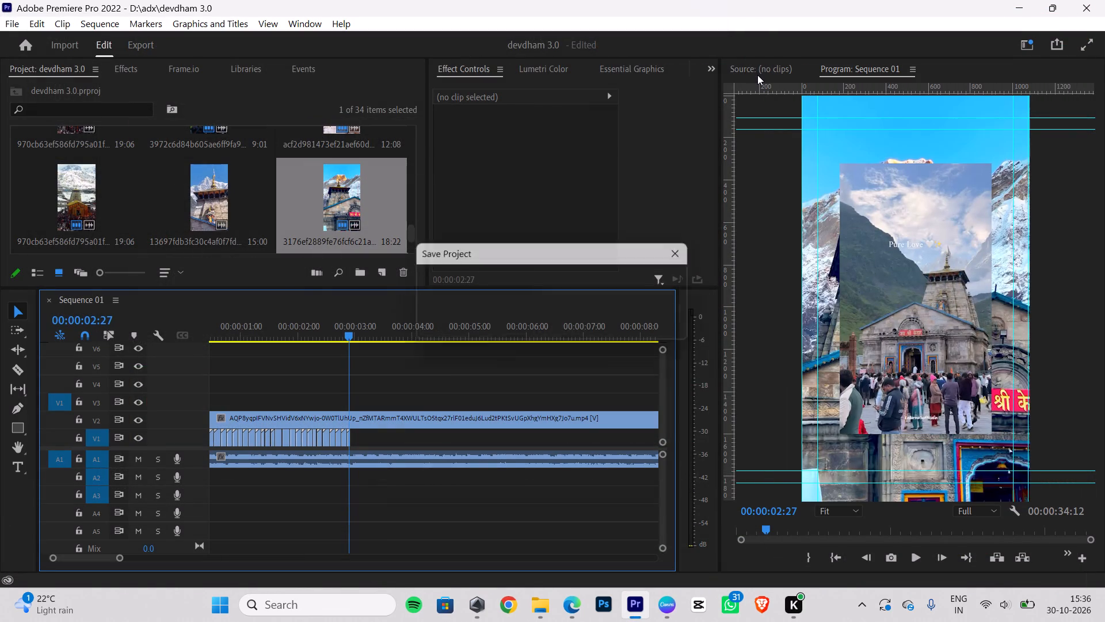
pyautogui.hotkey('ctrl', 's')
pyautogui.hotkey('ctrl', 's')
pyautogui.hotkey('ctrl', 's')
pyautogui.hotkey('ctrl', 's')
# Close Premiere Pro and continue closing the windows left open behind it.
pyautogui.tripleClick(1091, 5)
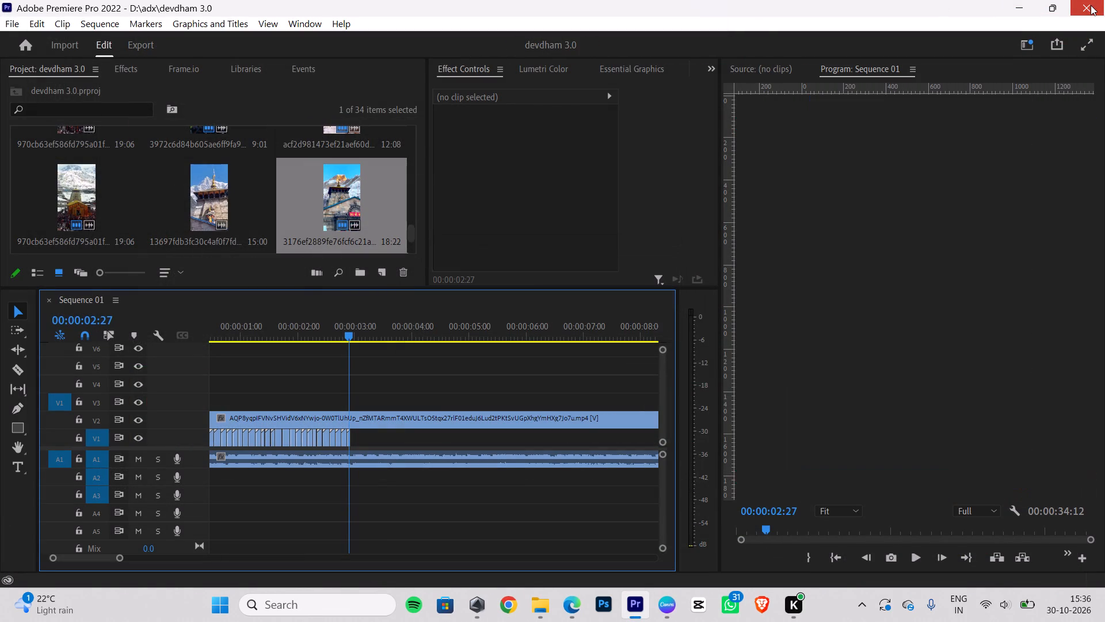
pyautogui.tripleClick(1091, 5)
pyautogui.tripleClick(1091, 5)
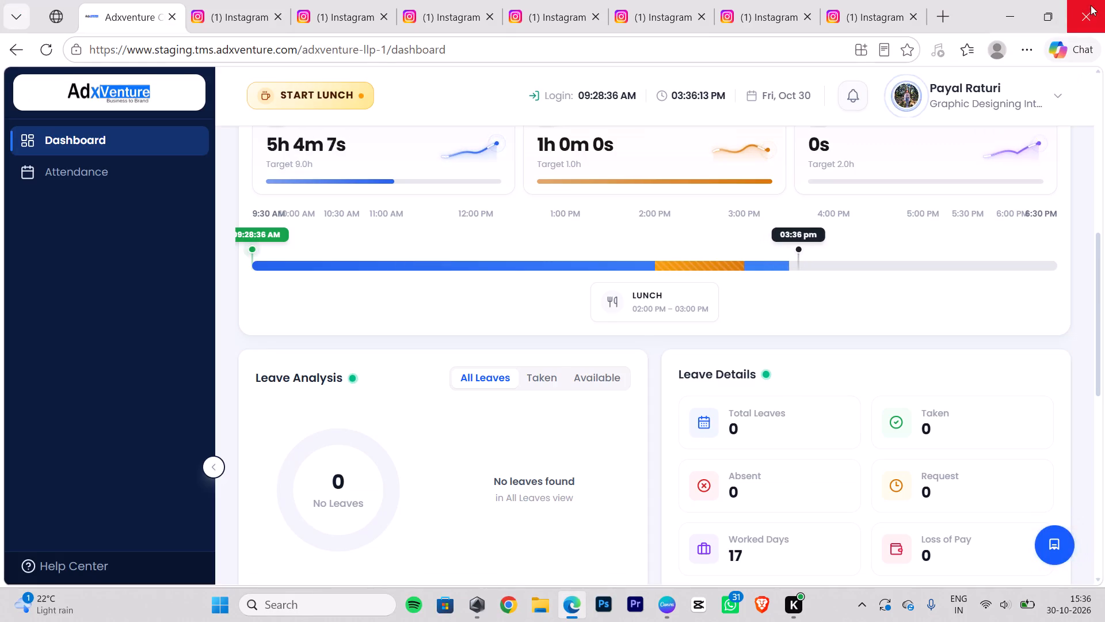
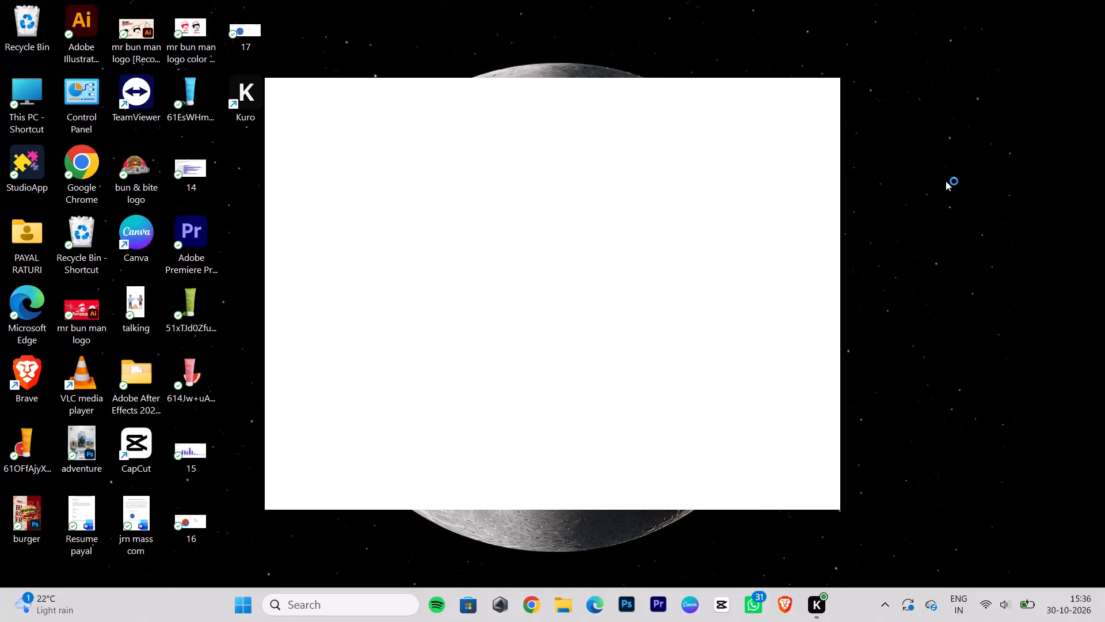
# Bring up the Shut Down Windows dialog from the desktop.
pyautogui.hotkey('alt', 'F4')
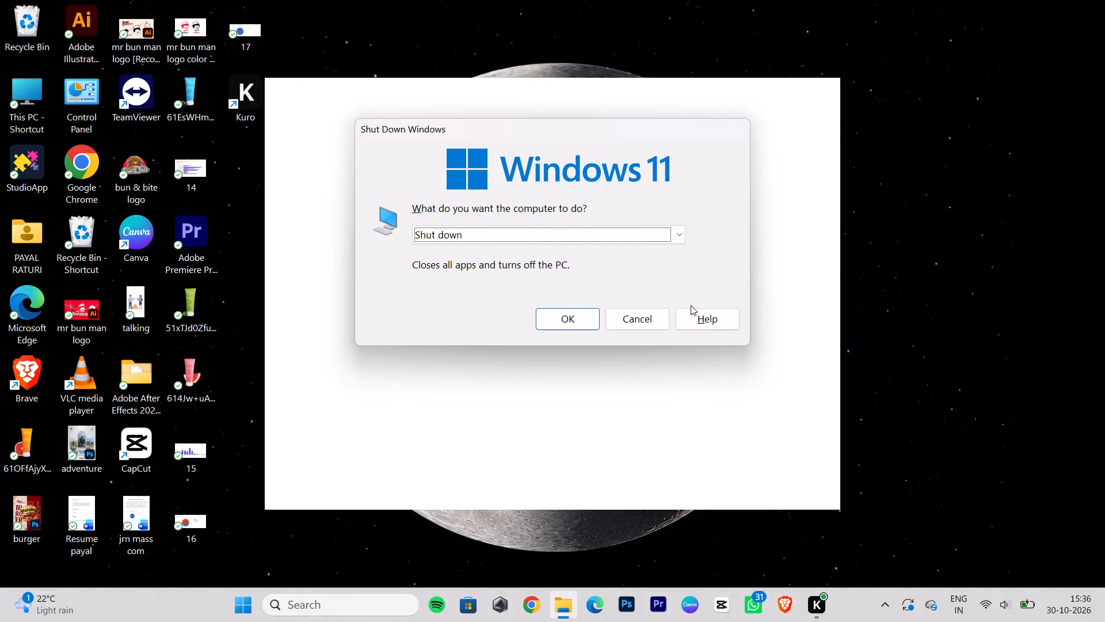